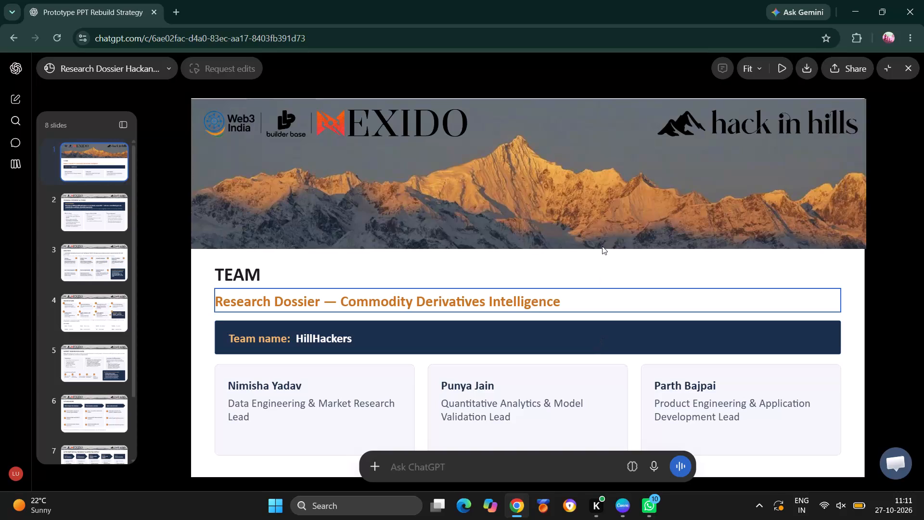
Switch to the Canva presentation and delete the black first page that holds only the gold bars image.
{"action": "left_click", "coordinate": [620, 502]}
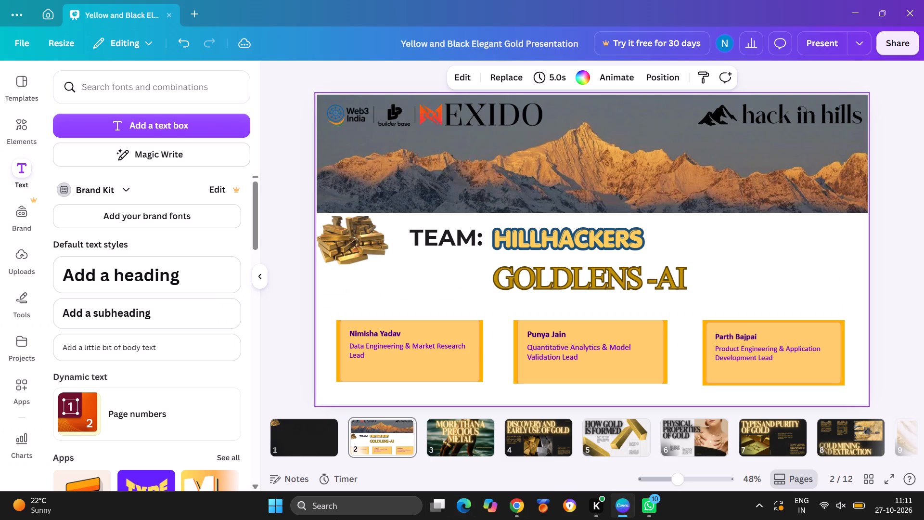
{"action": "left_click", "coordinate": [312, 449]}
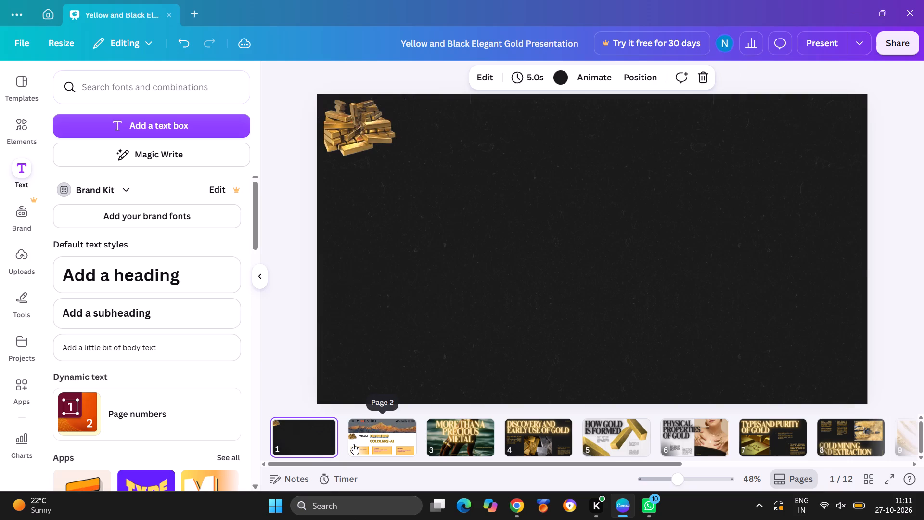
{"action": "key", "text": "Delete"}
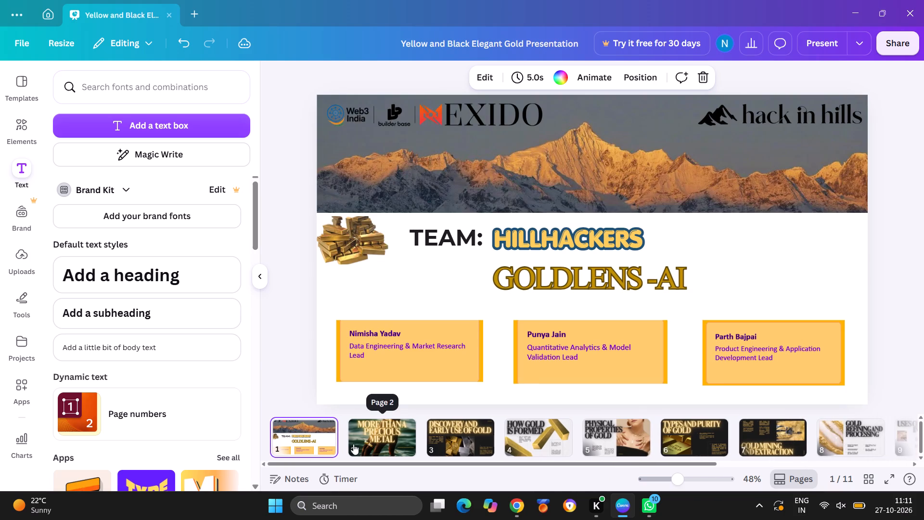
Delete the "More Than a Precious Metal" and "Discovery and Early Use of Gold" pages.
{"action": "left_click", "coordinate": [332, 442]}
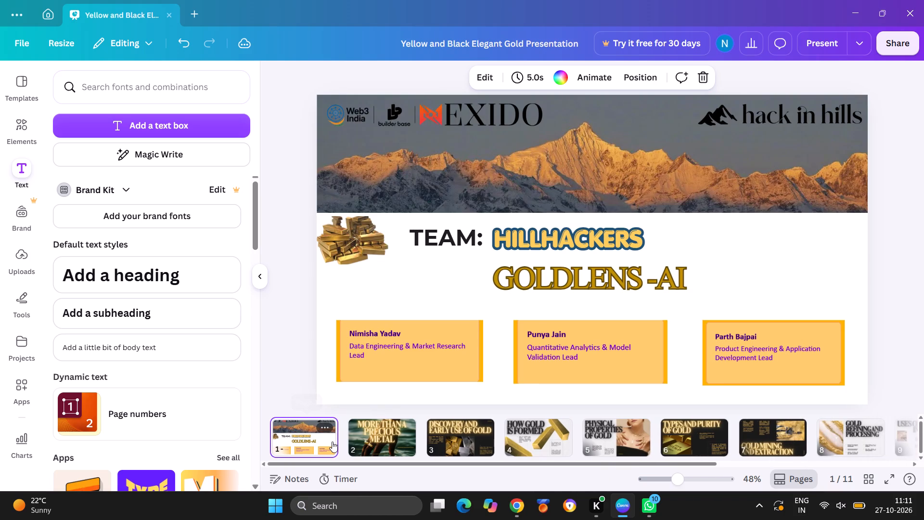
{"action": "left_click", "coordinate": [367, 436]}
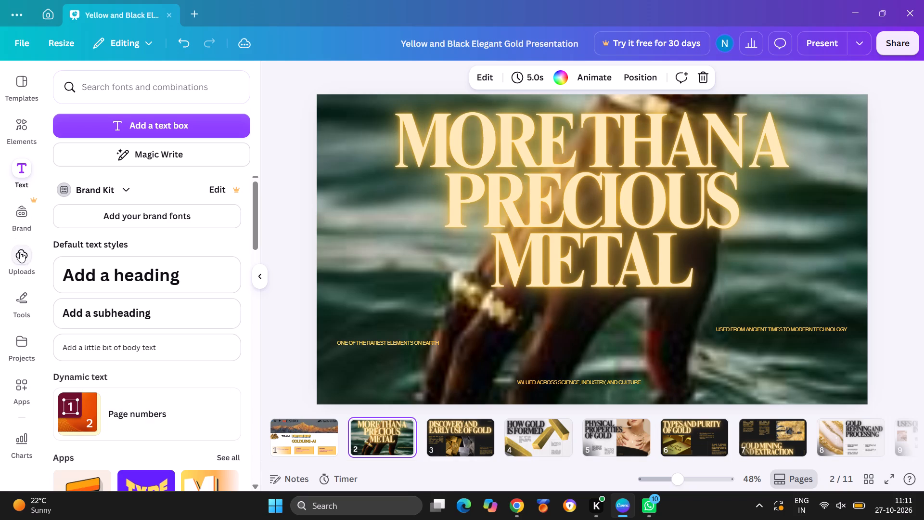
{"action": "left_click", "coordinate": [20, 255]}
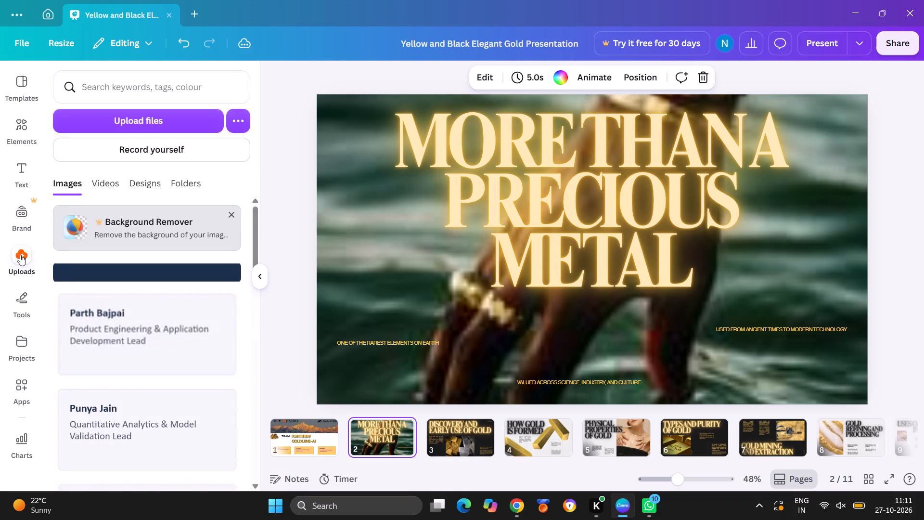
{"action": "scroll", "coordinate": [125, 327], "scroll_direction": "down", "scroll_amount": 3}
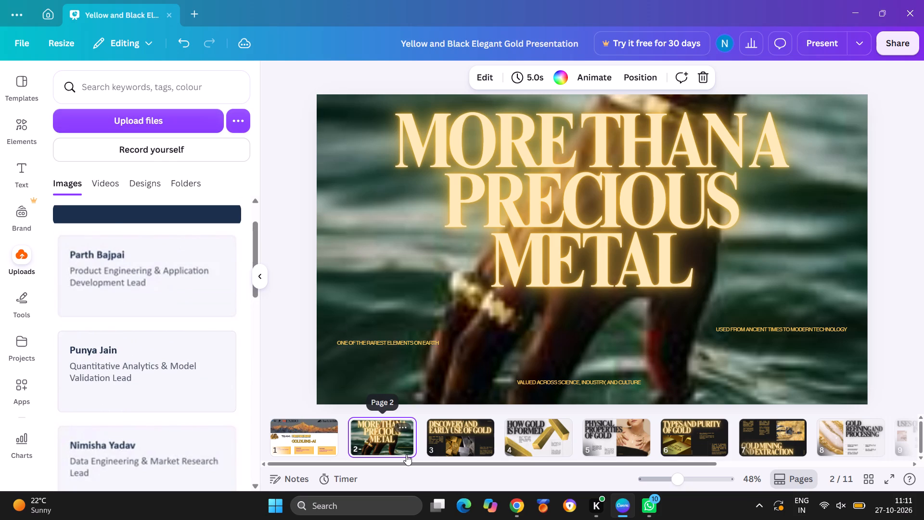
{"action": "key", "text": "Delete"}
{"action": "key", "text": "Delete"}
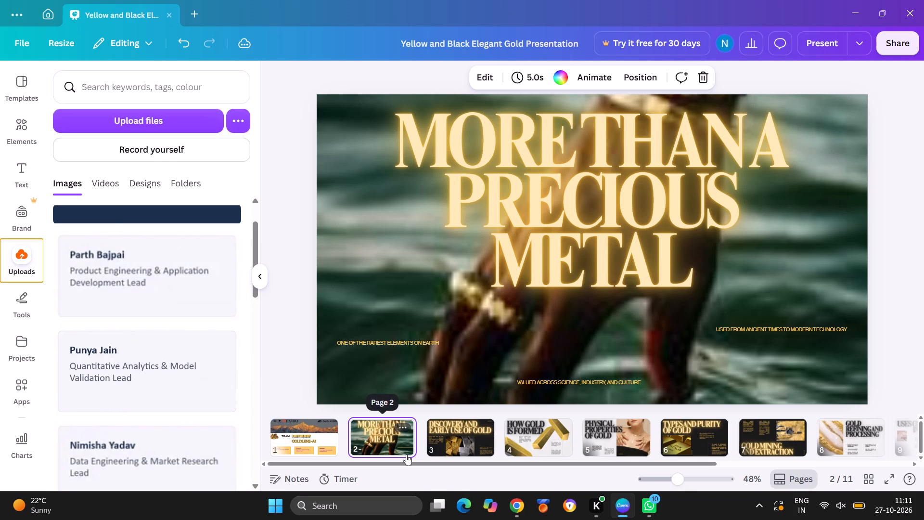
{"action": "left_click", "coordinate": [404, 448]}
{"action": "key", "text": "Delete"}
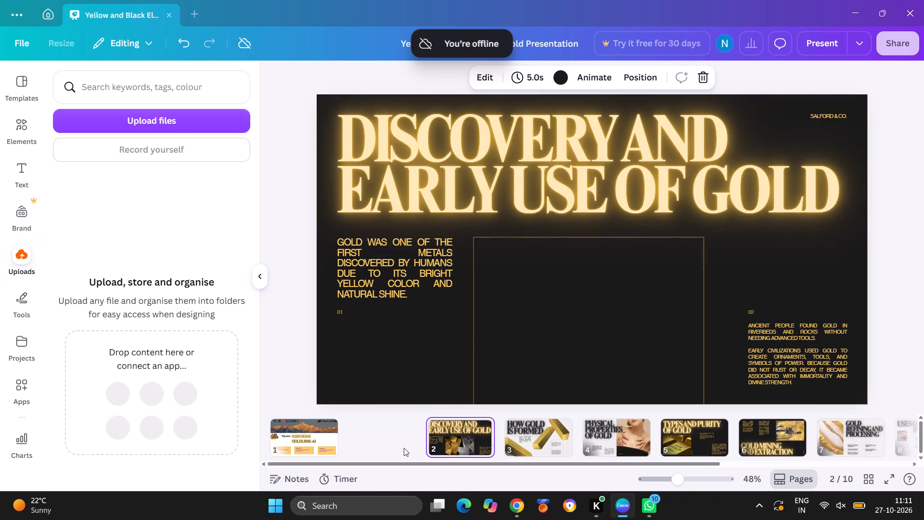
{"action": "key", "text": "Delete"}
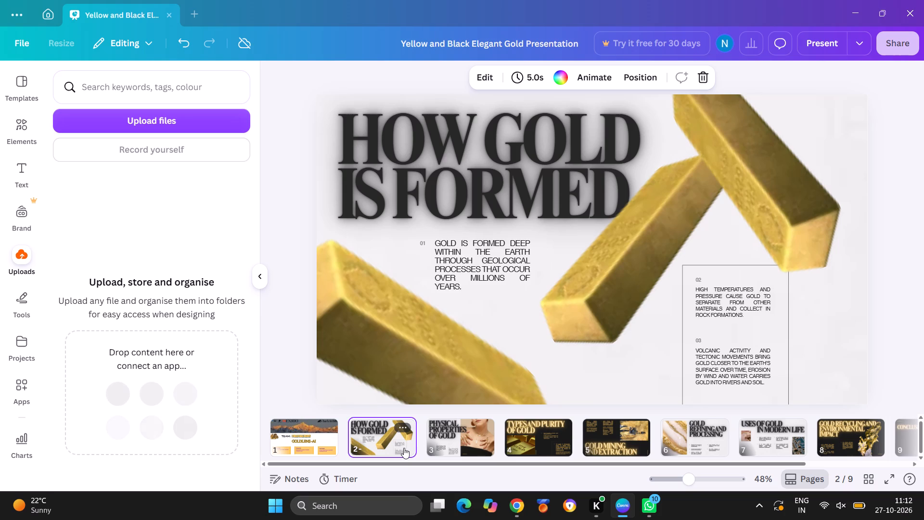
Delete all remaining template pages from "How Gold Is Formed" through "Conclusion", keeping only the HillHackers team page.
{"action": "key", "text": "Delete"}
{"action": "key", "text": "Delete"}
{"action": "key", "text": "Delete"}
{"action": "key", "text": "Delete"}
{"action": "key", "text": "Delete"}
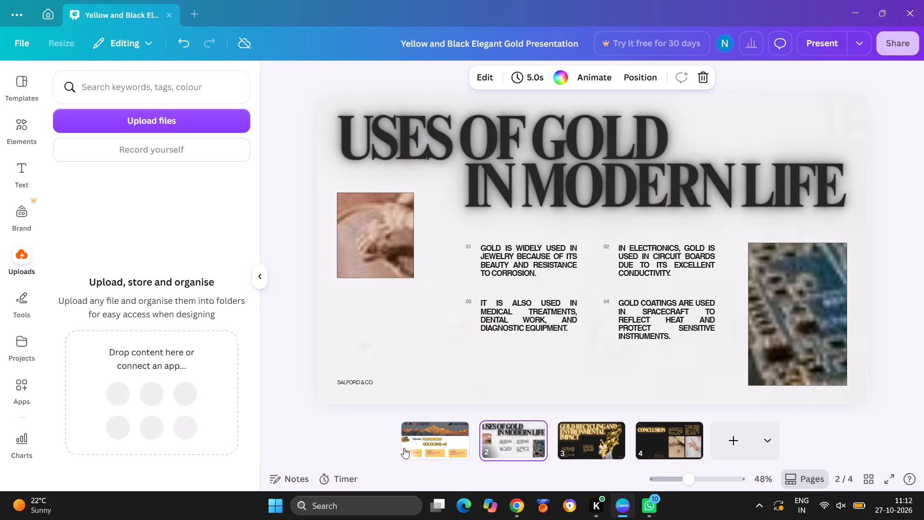
{"action": "left_click", "coordinate": [513, 436]}
{"action": "key", "text": "Delete"}
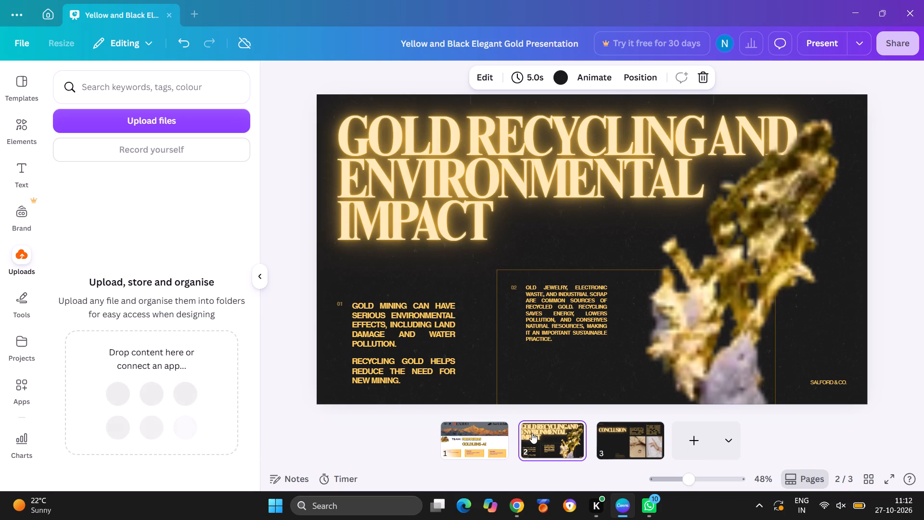
{"action": "key", "text": "Delete"}
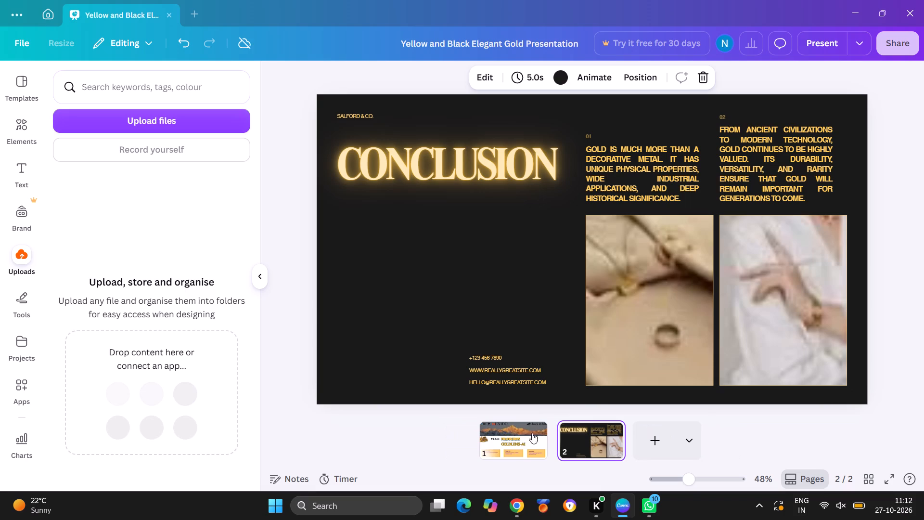
{"action": "left_click", "coordinate": [576, 427]}
{"action": "key", "text": "Delete"}
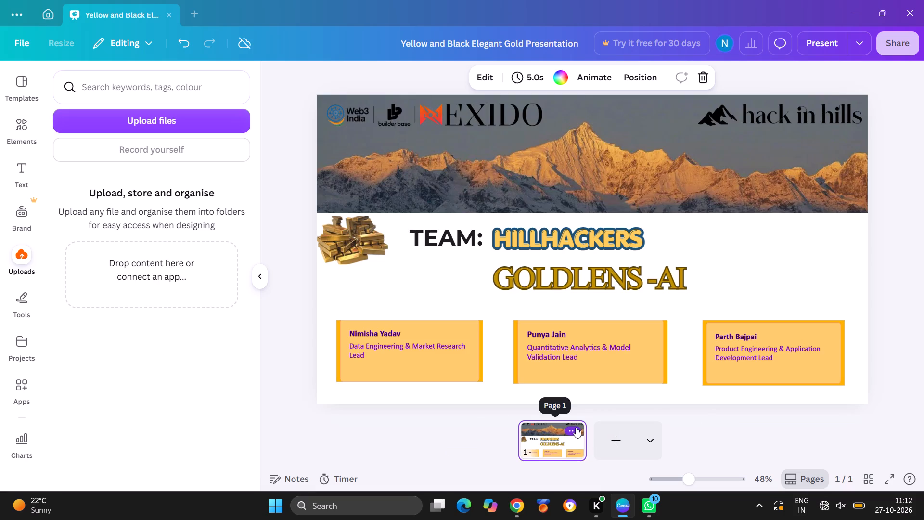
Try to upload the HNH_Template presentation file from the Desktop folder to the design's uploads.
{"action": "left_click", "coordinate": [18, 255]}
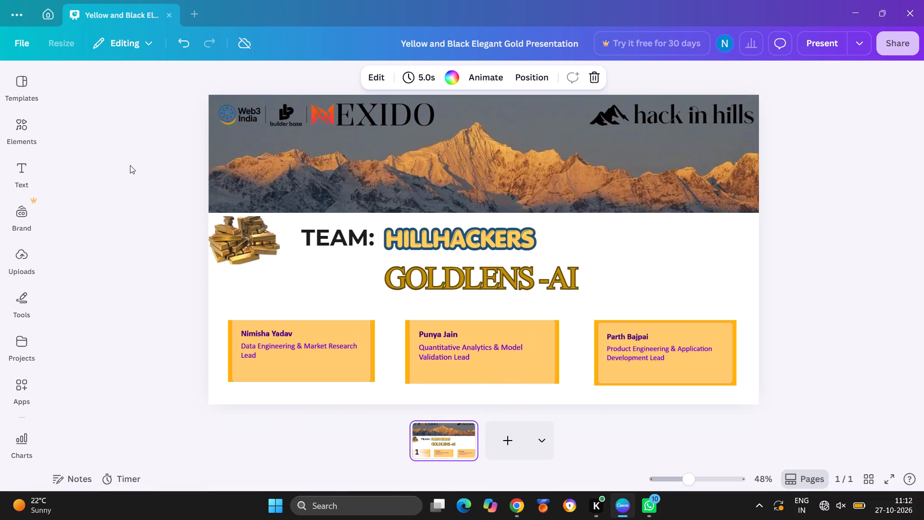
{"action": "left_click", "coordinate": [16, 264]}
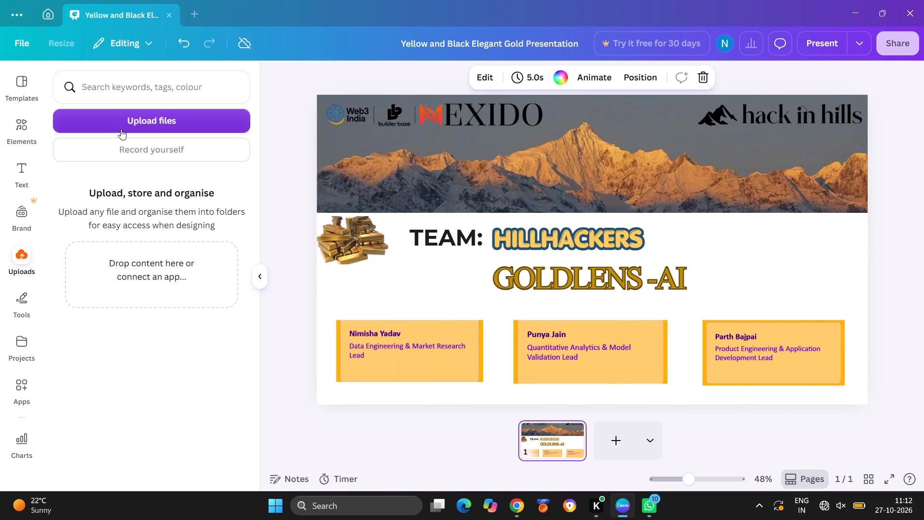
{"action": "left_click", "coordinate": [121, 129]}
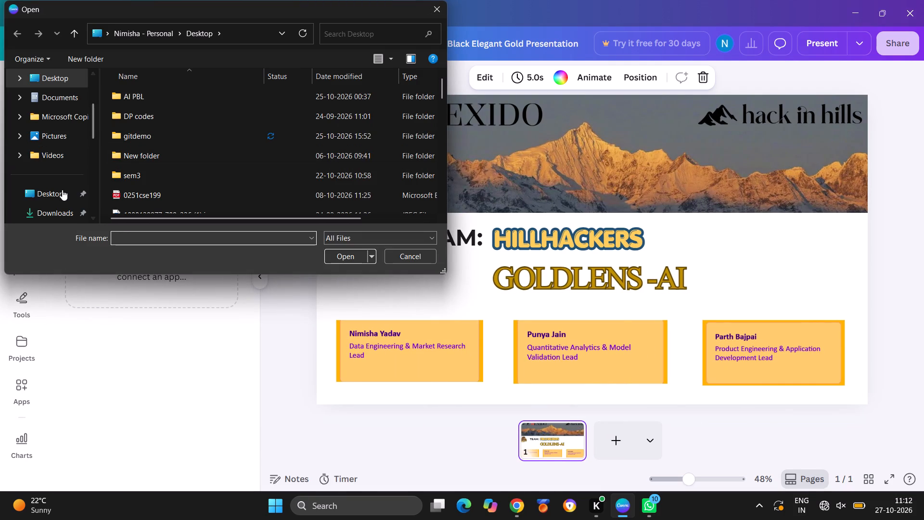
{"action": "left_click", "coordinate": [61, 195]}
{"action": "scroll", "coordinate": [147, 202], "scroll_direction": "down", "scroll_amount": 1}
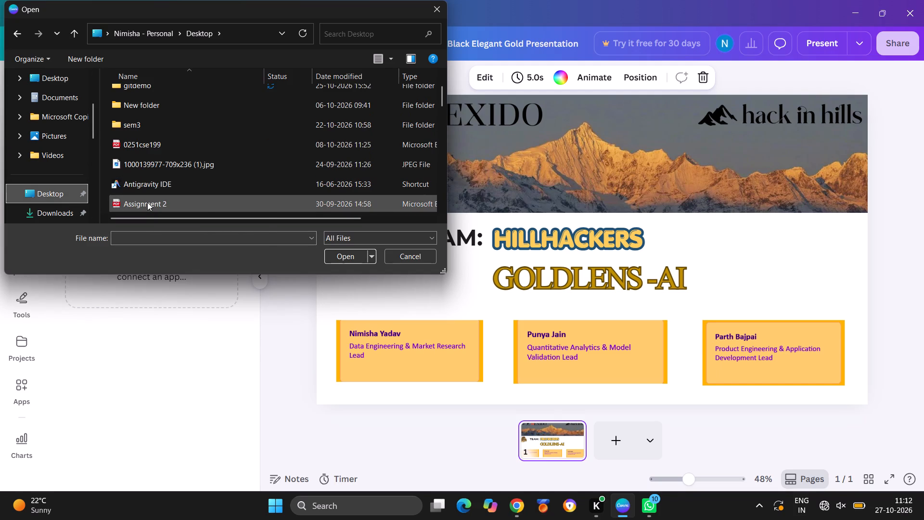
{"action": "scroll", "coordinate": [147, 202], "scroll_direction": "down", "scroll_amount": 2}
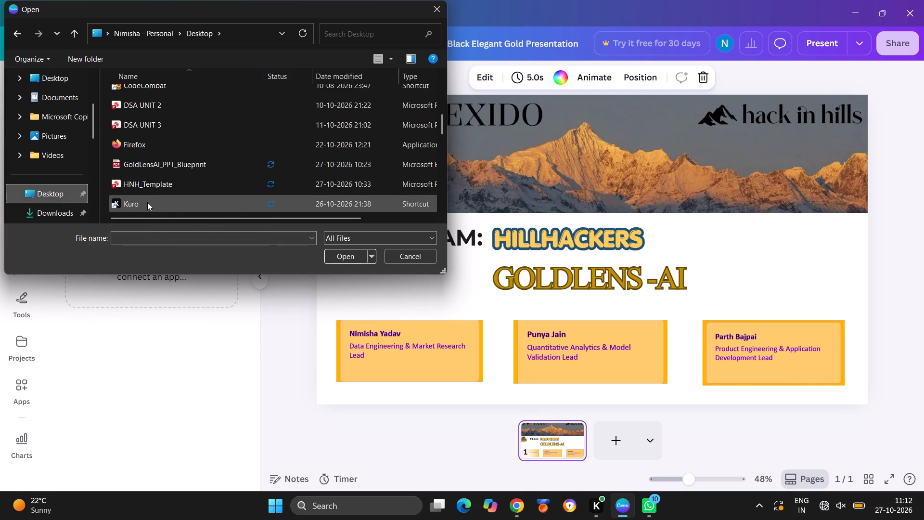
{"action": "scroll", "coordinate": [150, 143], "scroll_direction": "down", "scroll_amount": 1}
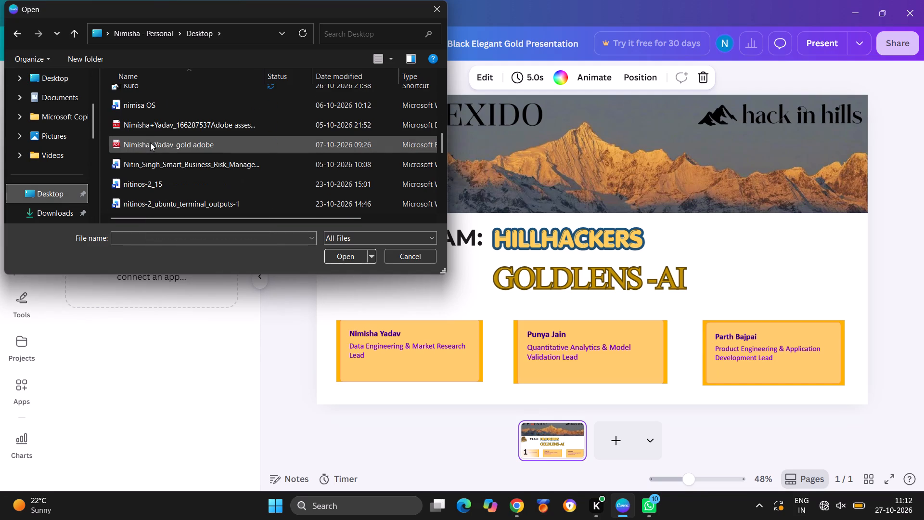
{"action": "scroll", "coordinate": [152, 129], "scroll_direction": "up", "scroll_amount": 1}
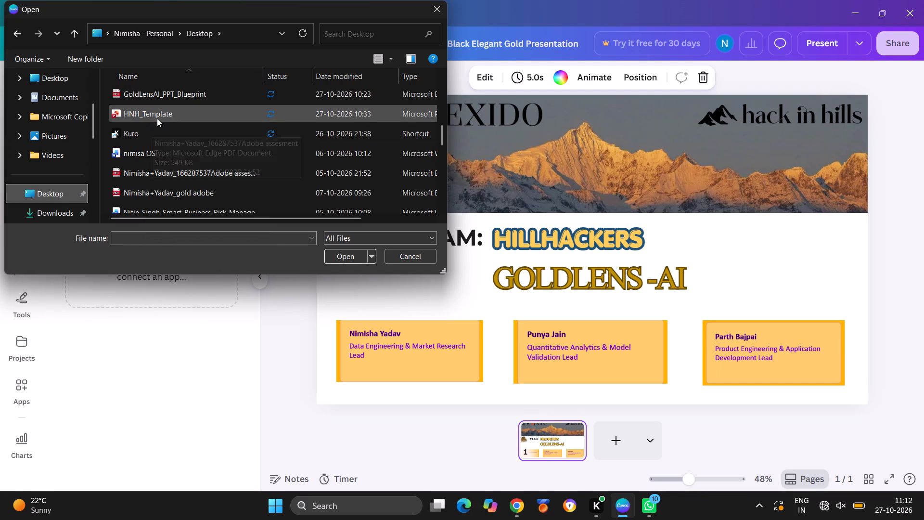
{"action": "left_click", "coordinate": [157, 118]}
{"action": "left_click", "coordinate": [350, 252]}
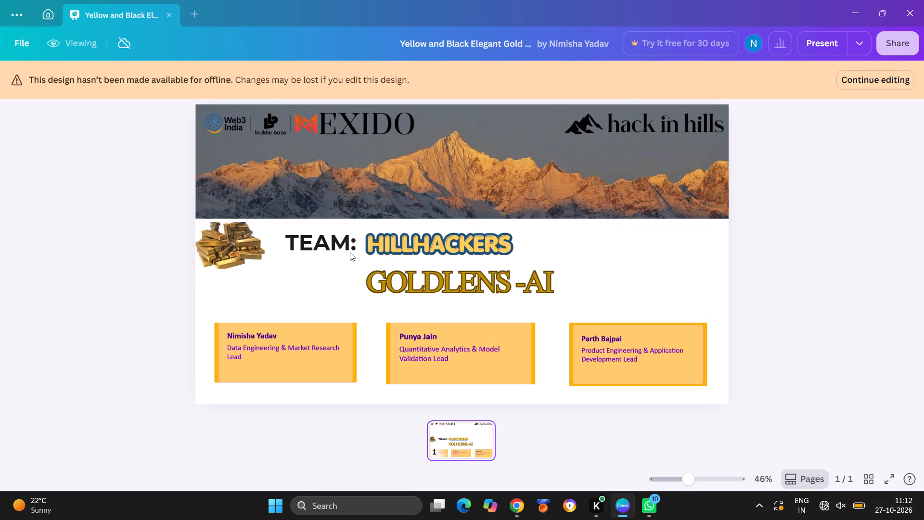
Connect the computer to the "vivo Y300 5G" Wi-Fi network, keeping automatic connection enabled.
{"action": "left_click", "coordinate": [829, 519]}
{"action": "left_click", "coordinate": [753, 278]}
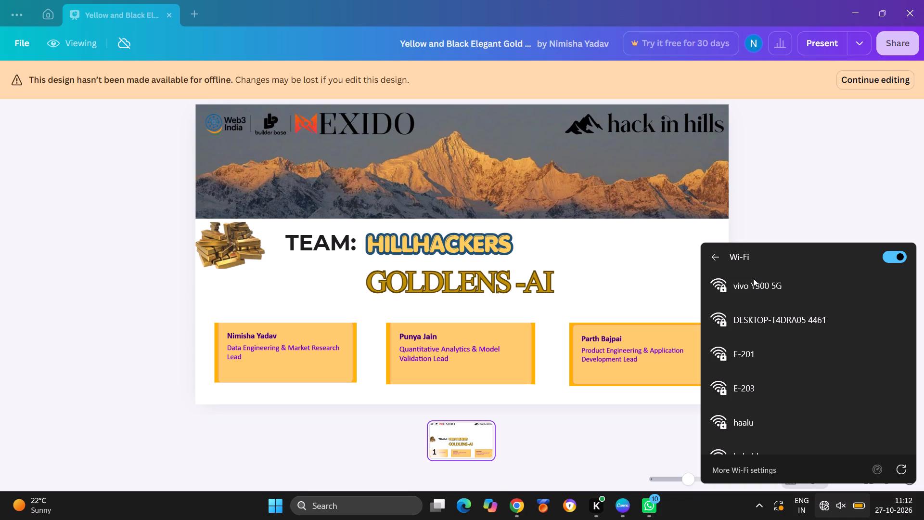
{"action": "left_click", "coordinate": [755, 283]}
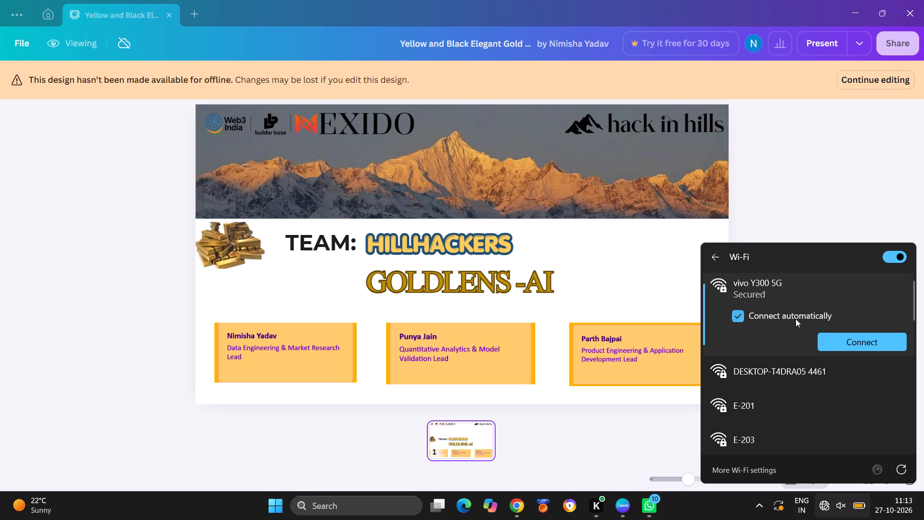
{"action": "left_click", "coordinate": [832, 333]}
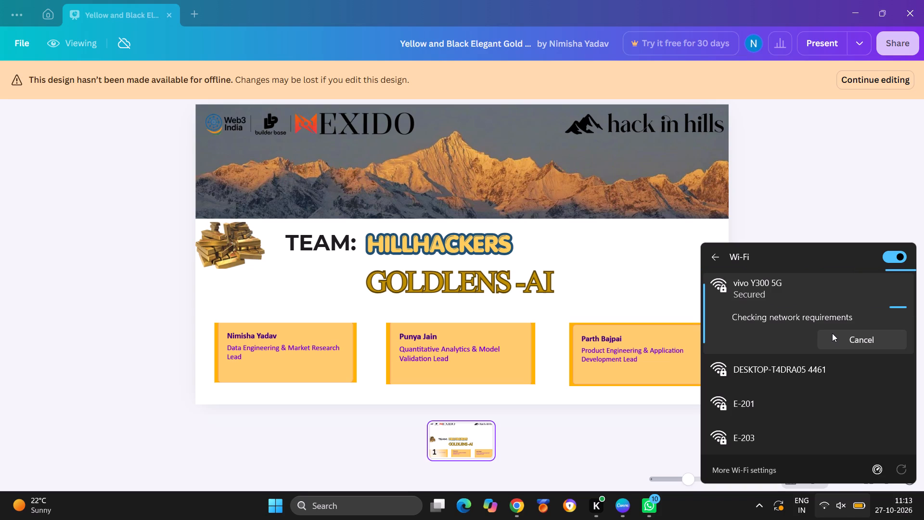
{"action": "left_click_drag", "start_coordinate": [827, 242], "coordinate": [827, 215]}
{"action": "left_click", "coordinate": [827, 215]}
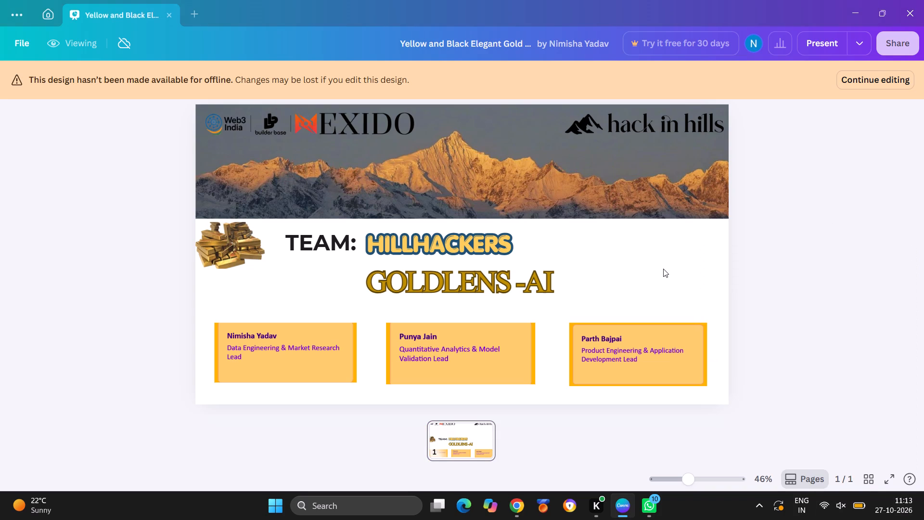
Leave the design for the home area, close the gold presentation template preview, and open the main Templates page.
{"action": "left_click", "coordinate": [16, 34]}
{"action": "left_click", "coordinate": [40, 11]}
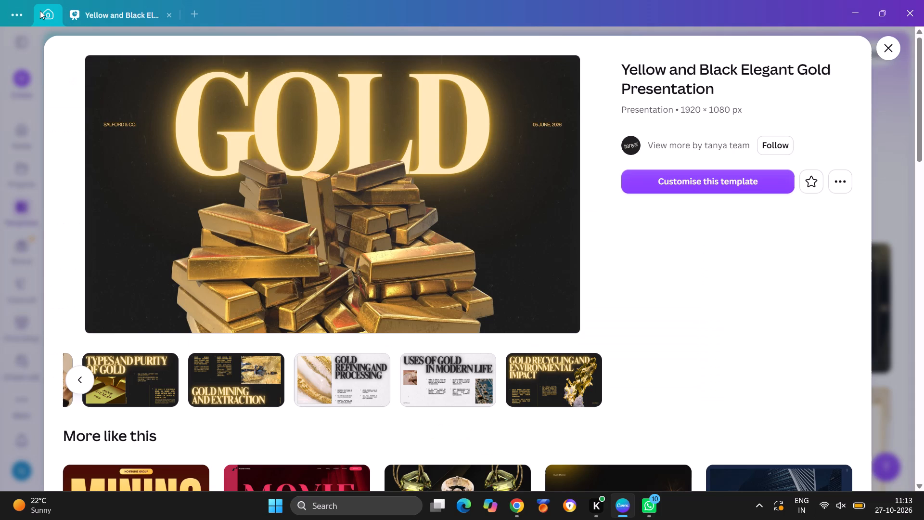
{"action": "left_click", "coordinate": [889, 50]}
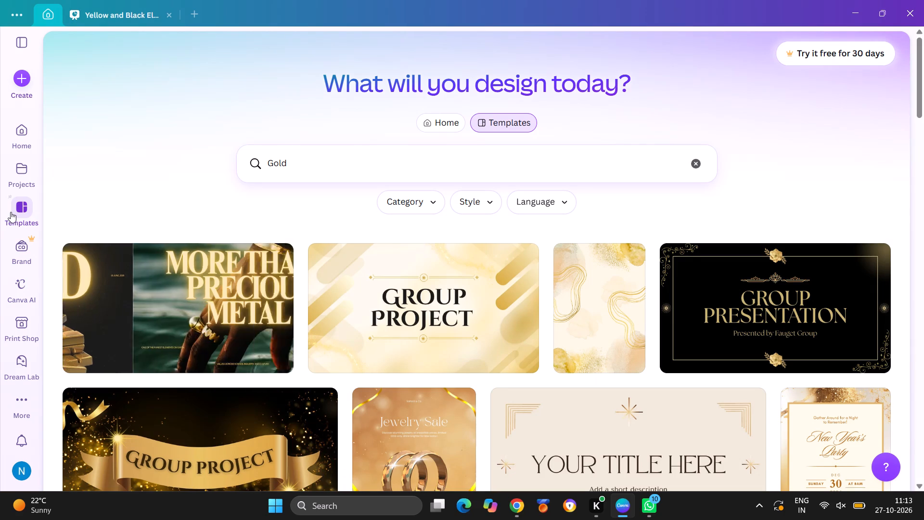
{"action": "left_click", "coordinate": [11, 212]}
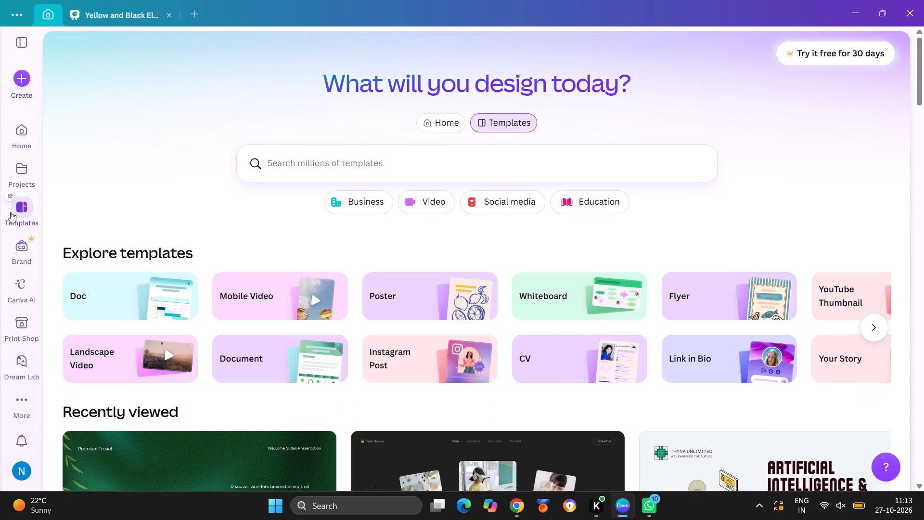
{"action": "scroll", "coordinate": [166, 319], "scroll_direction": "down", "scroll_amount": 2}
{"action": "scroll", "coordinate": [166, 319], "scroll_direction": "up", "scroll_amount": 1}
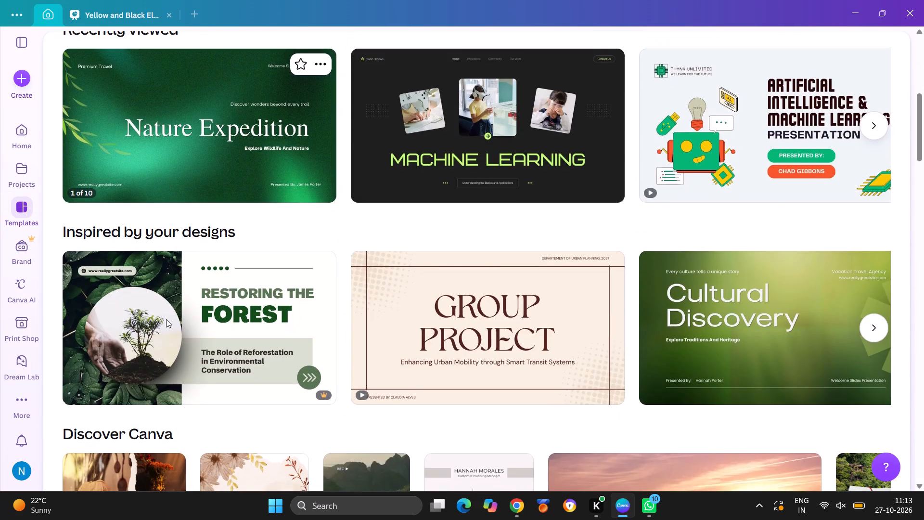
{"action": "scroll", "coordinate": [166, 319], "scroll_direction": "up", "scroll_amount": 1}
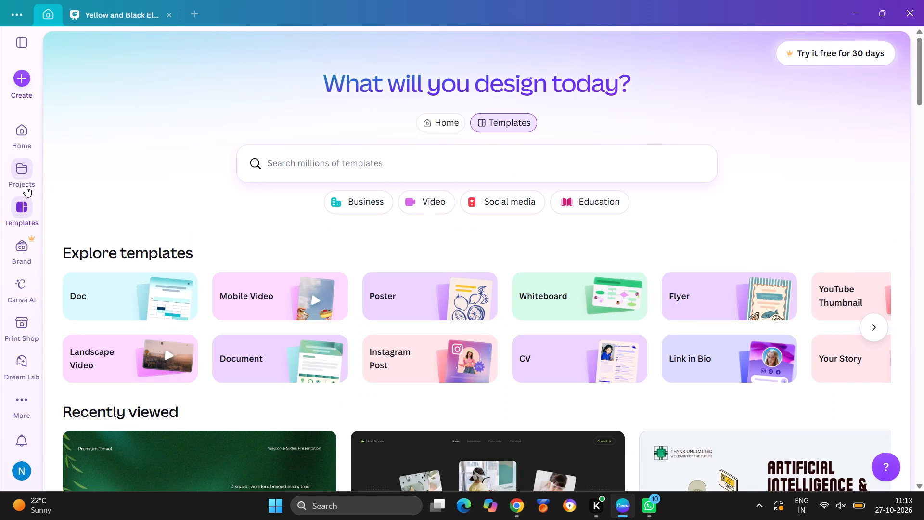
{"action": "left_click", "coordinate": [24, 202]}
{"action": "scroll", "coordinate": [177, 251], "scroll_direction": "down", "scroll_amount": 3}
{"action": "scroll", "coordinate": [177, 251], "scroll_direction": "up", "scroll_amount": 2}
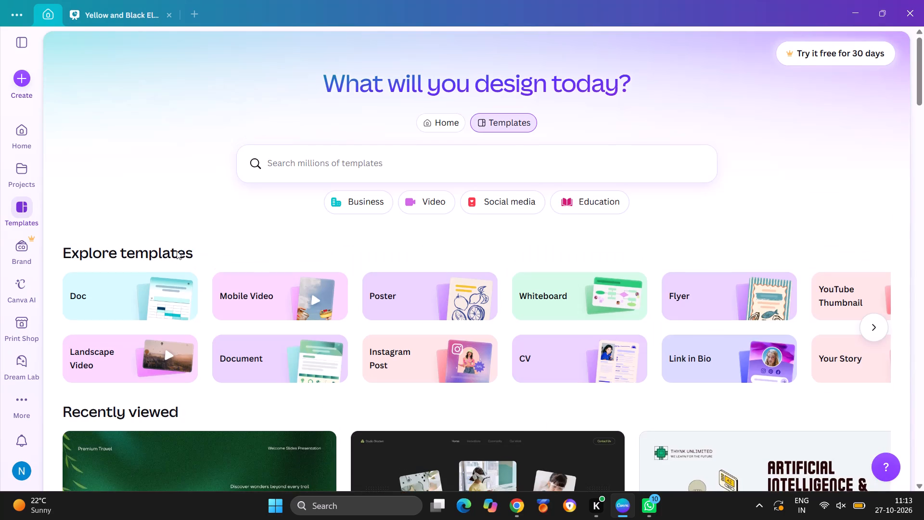
Return to the Yellow and Black Elegant Gold Presentation and continue editing it offline.
{"action": "left_click", "coordinate": [99, 18]}
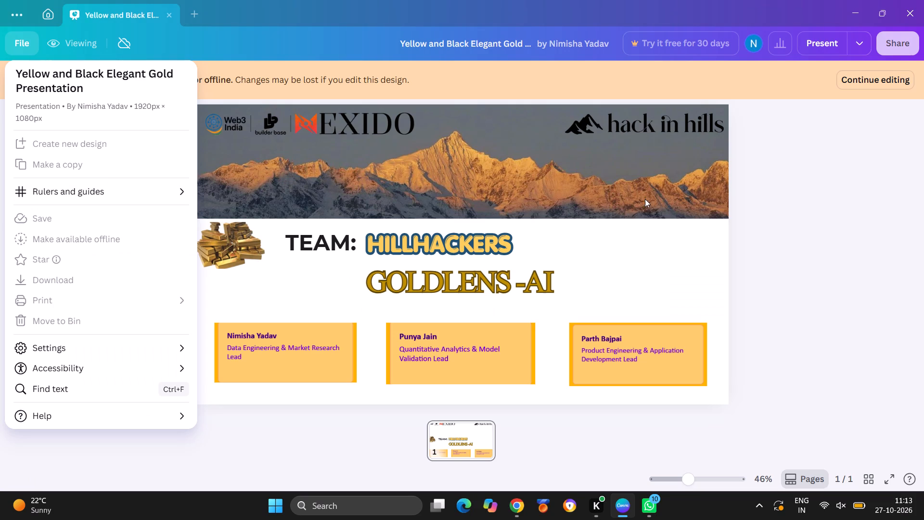
{"action": "left_click", "coordinate": [860, 69]}
{"action": "left_click", "coordinate": [858, 73]}
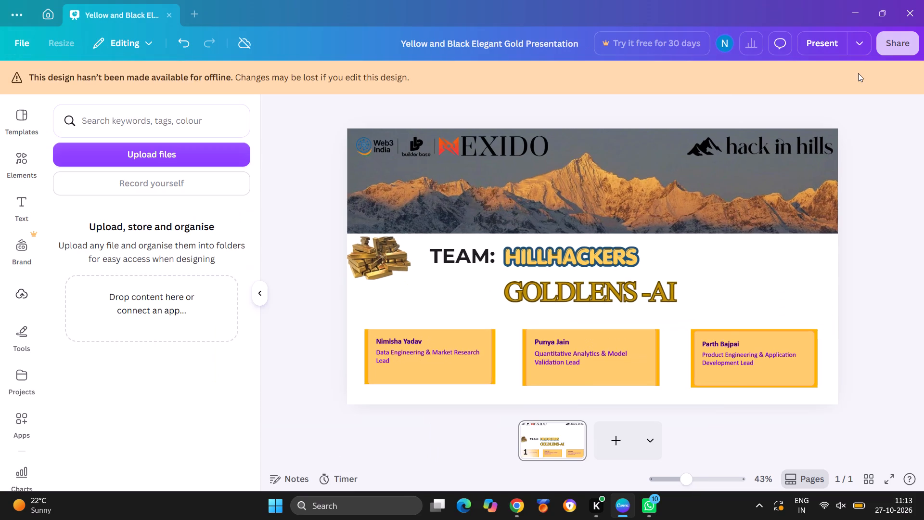
Upload the HNH_Template presentation file from the Desktop folder to the design's uploads.
{"action": "left_click", "coordinate": [166, 160]}
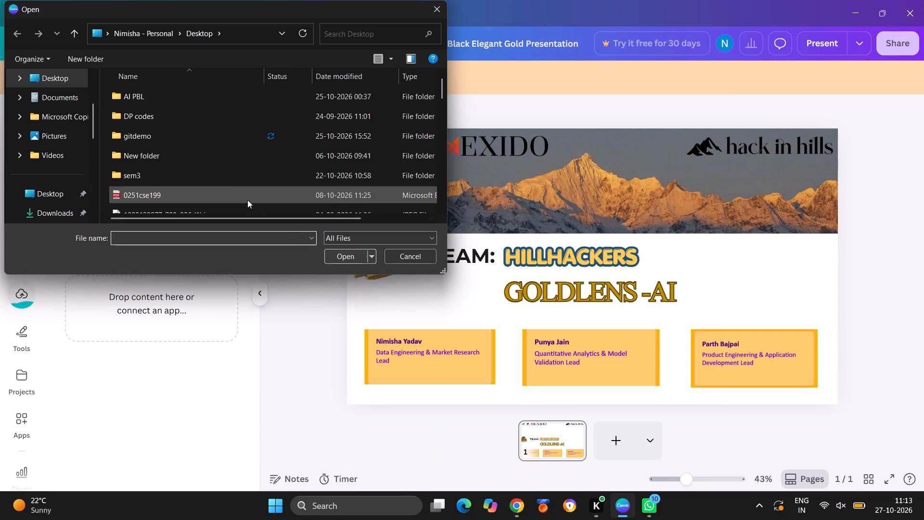
{"action": "scroll", "coordinate": [228, 170], "scroll_direction": "down", "scroll_amount": 2}
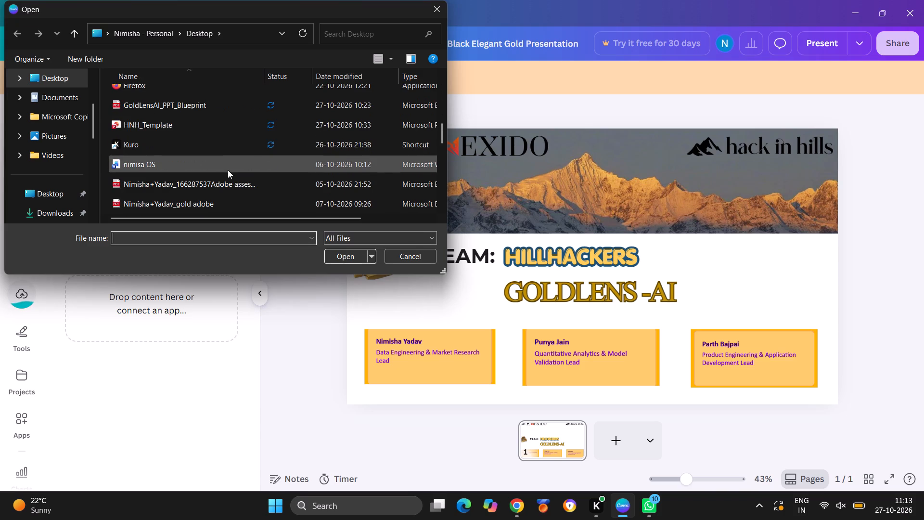
{"action": "scroll", "coordinate": [228, 170], "scroll_direction": "down", "scroll_amount": 2}
{"action": "scroll", "coordinate": [228, 170], "scroll_direction": "up", "scroll_amount": 1}
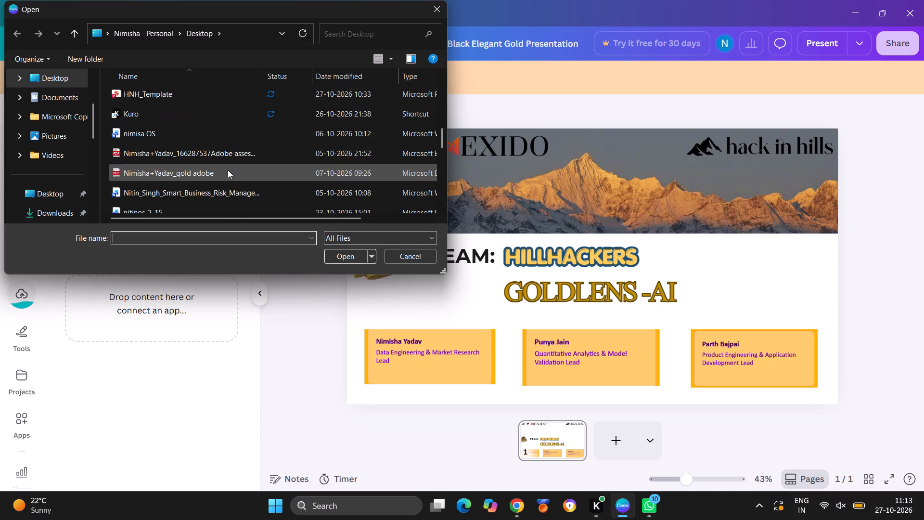
{"action": "scroll", "coordinate": [228, 170], "scroll_direction": "up", "scroll_amount": 1}
{"action": "left_click", "coordinate": [216, 206]}
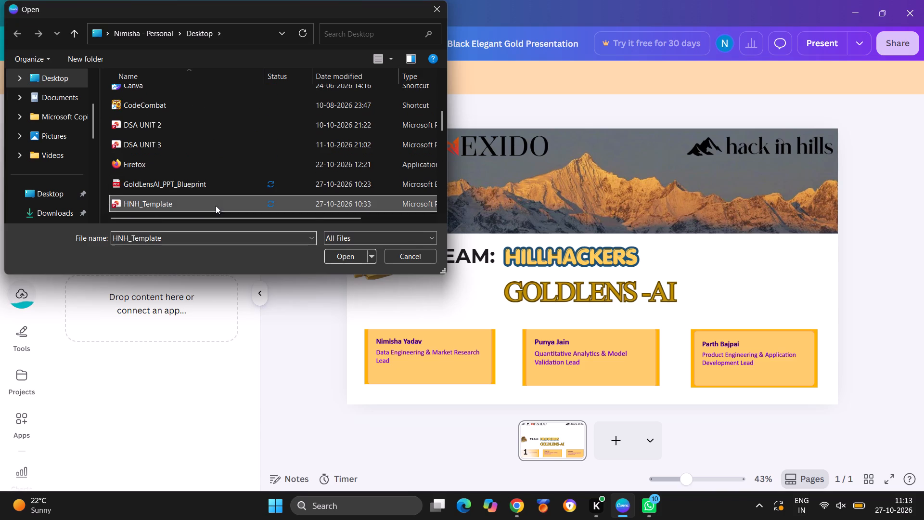
{"action": "left_click", "coordinate": [348, 254]}
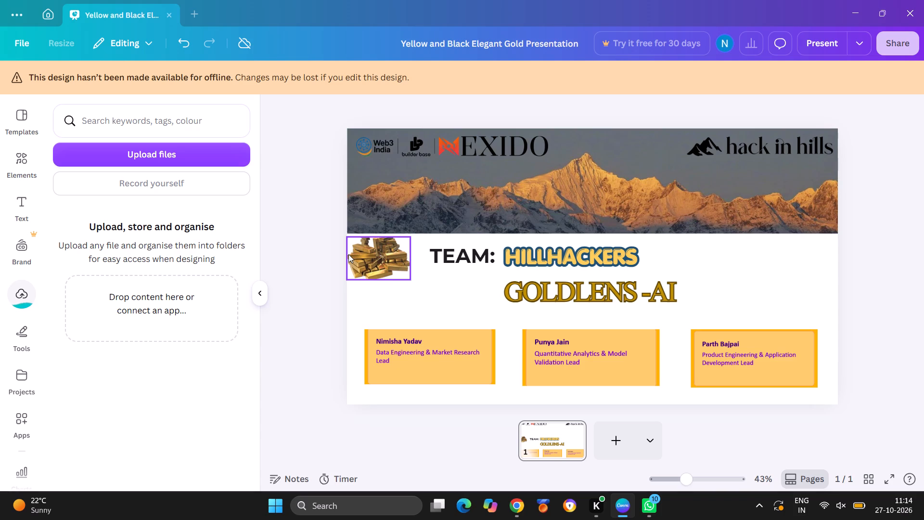
{"action": "left_click", "coordinate": [213, 302]}
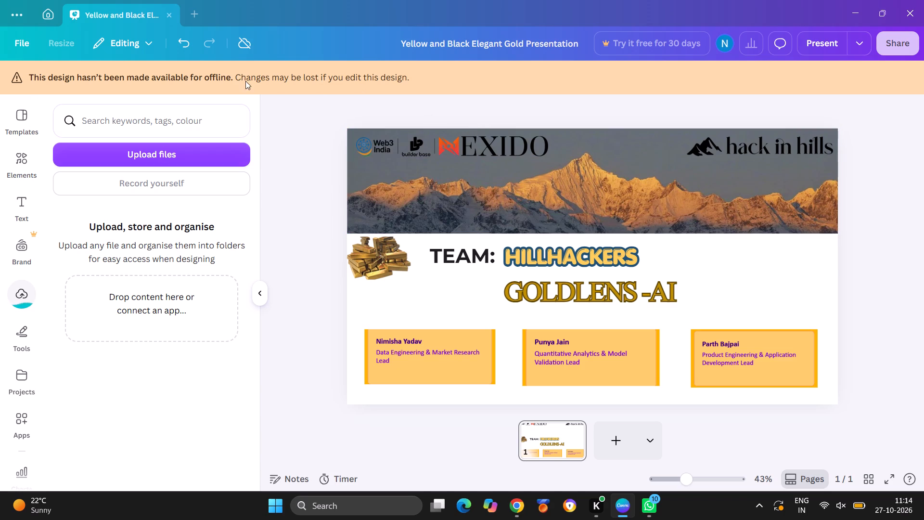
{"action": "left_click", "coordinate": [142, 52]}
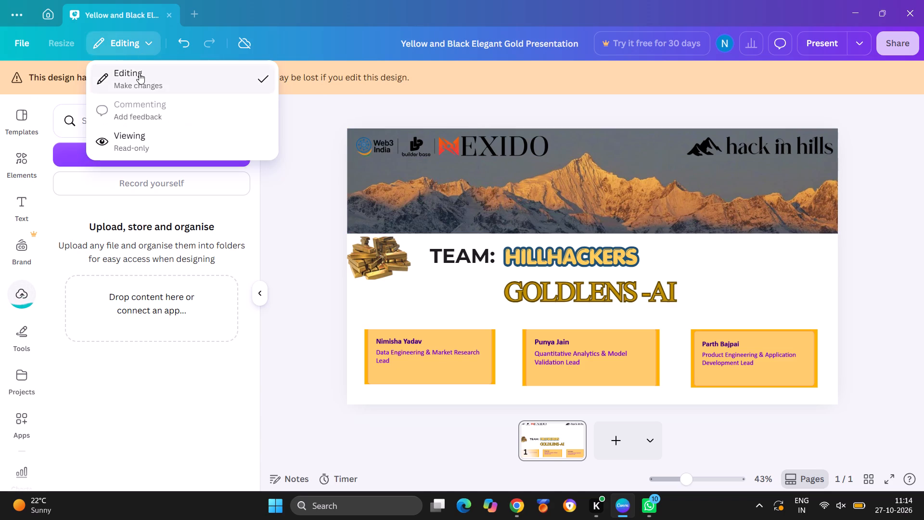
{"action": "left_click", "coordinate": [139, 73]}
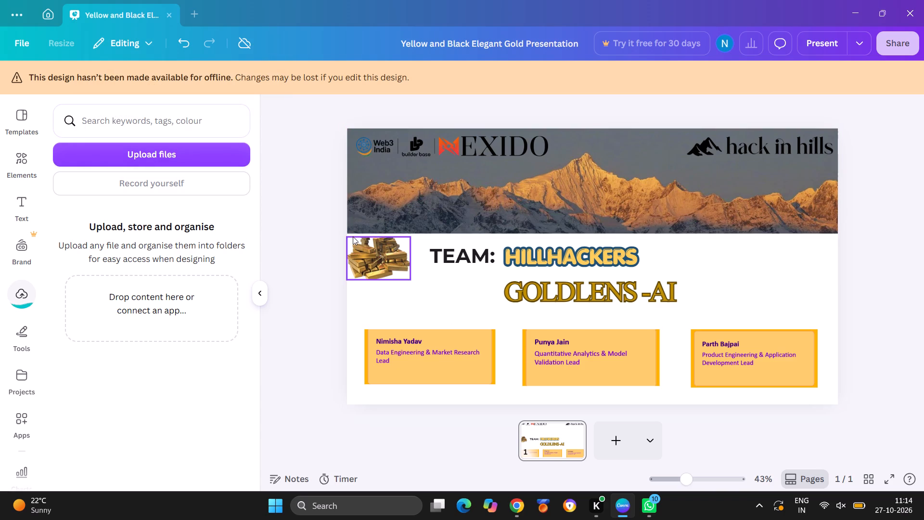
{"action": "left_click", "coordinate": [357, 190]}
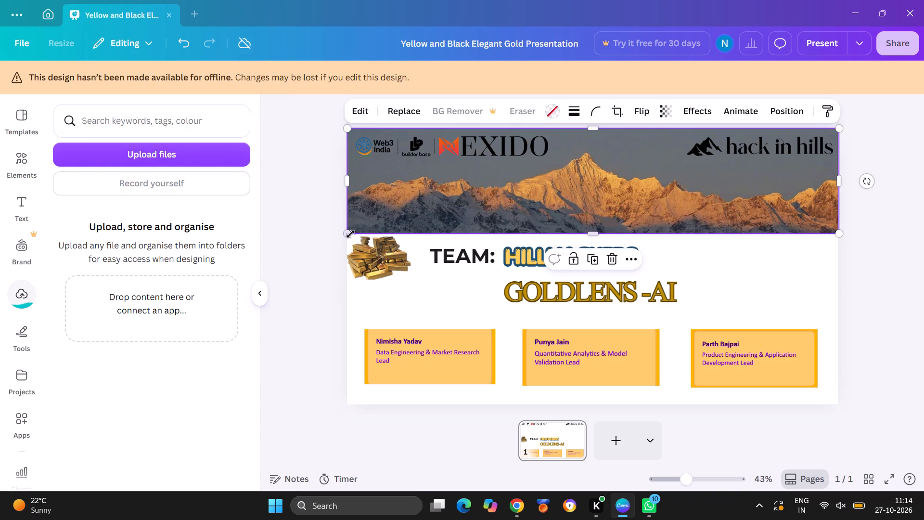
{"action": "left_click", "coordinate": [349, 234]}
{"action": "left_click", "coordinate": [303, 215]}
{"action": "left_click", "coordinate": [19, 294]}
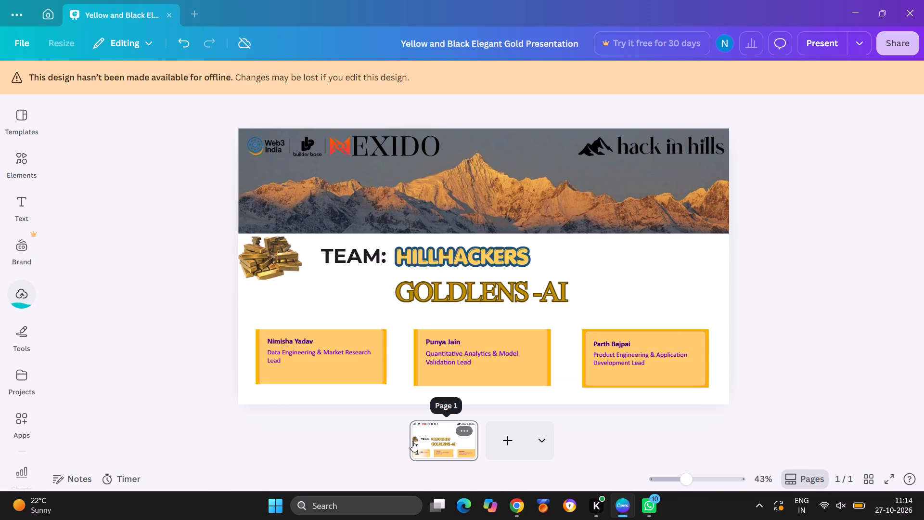
Copy the HillHackers GoldLens-AI team page.
{"action": "key", "text": "ctrl+c"}
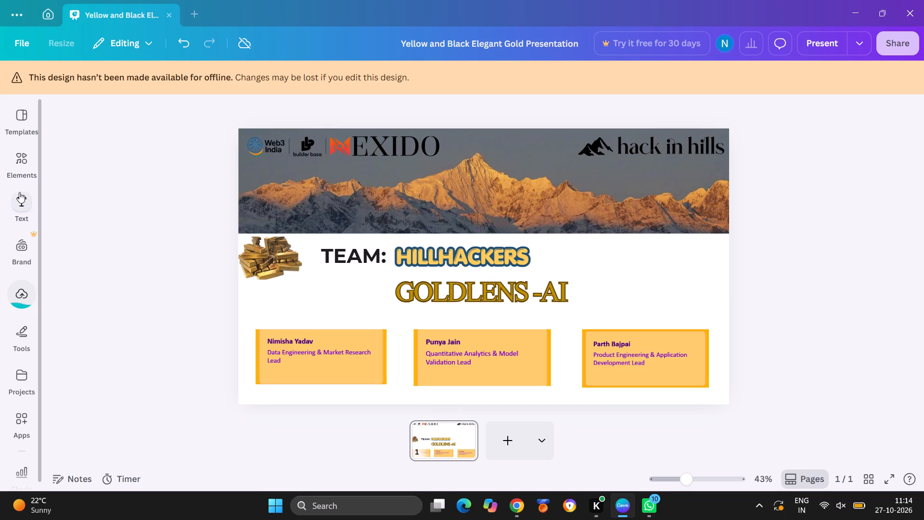
Close the Canva app and search the computer for Canva in order to relaunch it.
{"action": "left_click", "coordinate": [919, 5]}
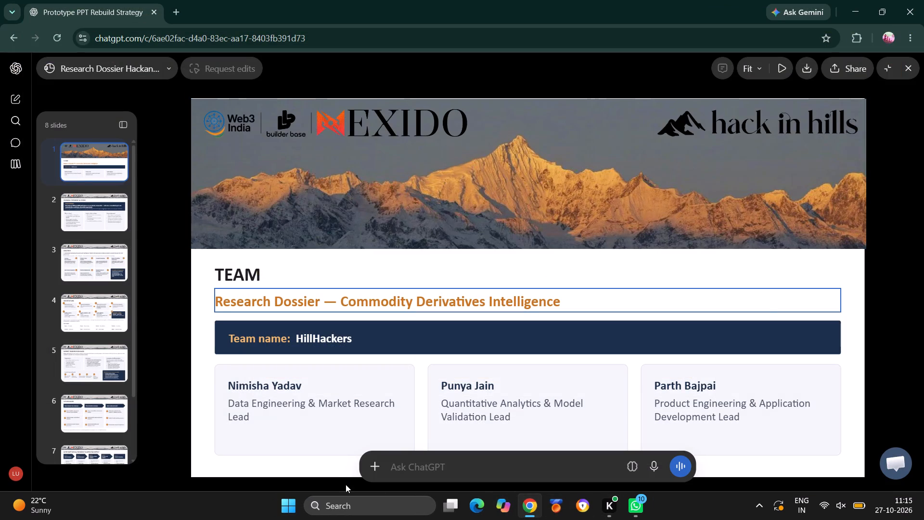
{"action": "left_click", "coordinate": [353, 508]}
{"action": "type", "text": "can"}
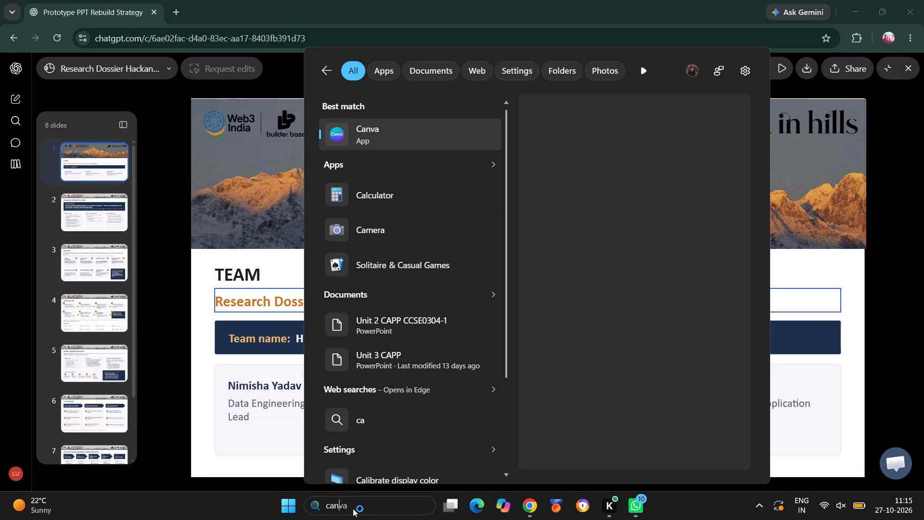
Launch the Canva app from the computer's search results.
{"action": "left_click", "coordinate": [393, 141]}
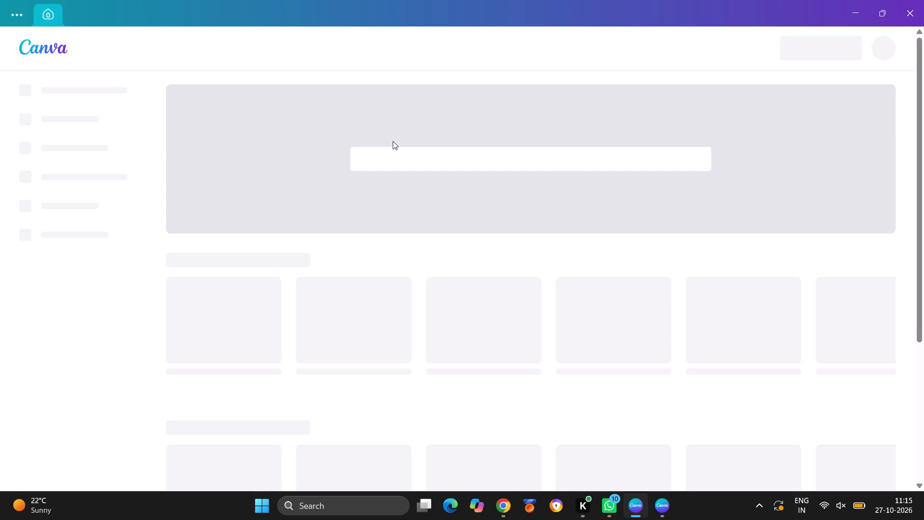
Switch the computer's Wi-Fi connection to the open NIET_Library Wi-Fi network, with automatic connection turned on.
{"action": "left_click", "coordinate": [821, 508]}
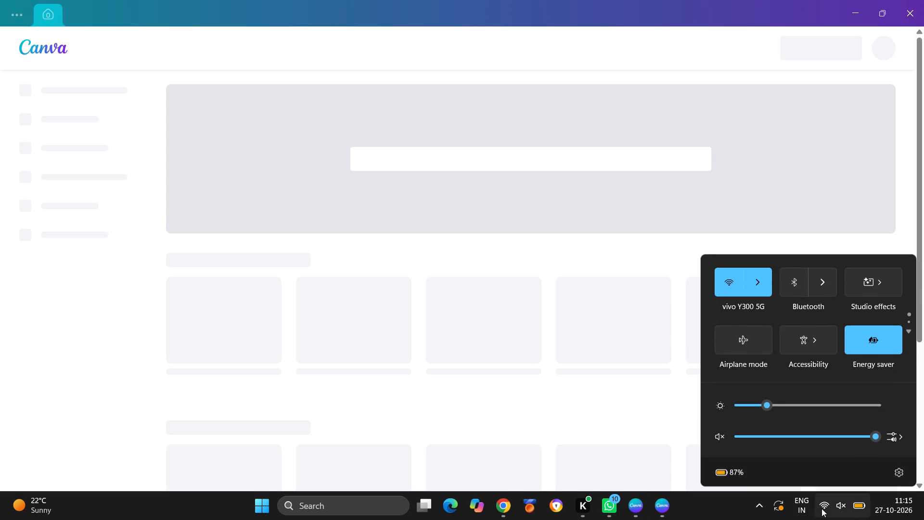
{"action": "left_click", "coordinate": [751, 276]}
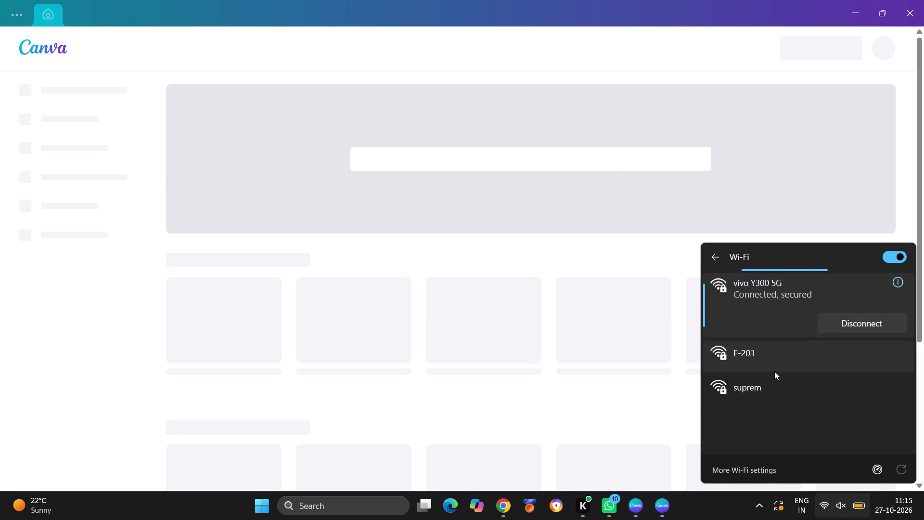
{"action": "scroll", "coordinate": [794, 395], "scroll_direction": "down", "scroll_amount": 1}
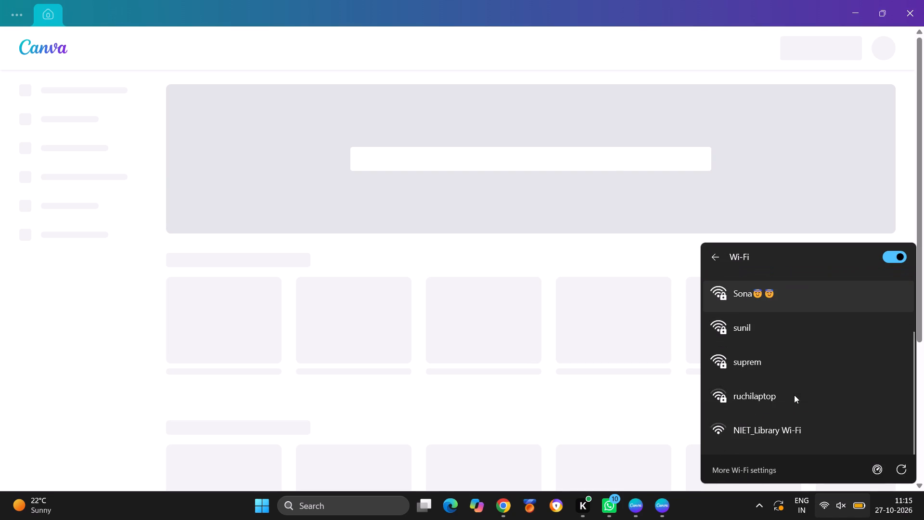
{"action": "scroll", "coordinate": [794, 395], "scroll_direction": "down", "scroll_amount": 1}
{"action": "left_click", "coordinate": [787, 429]}
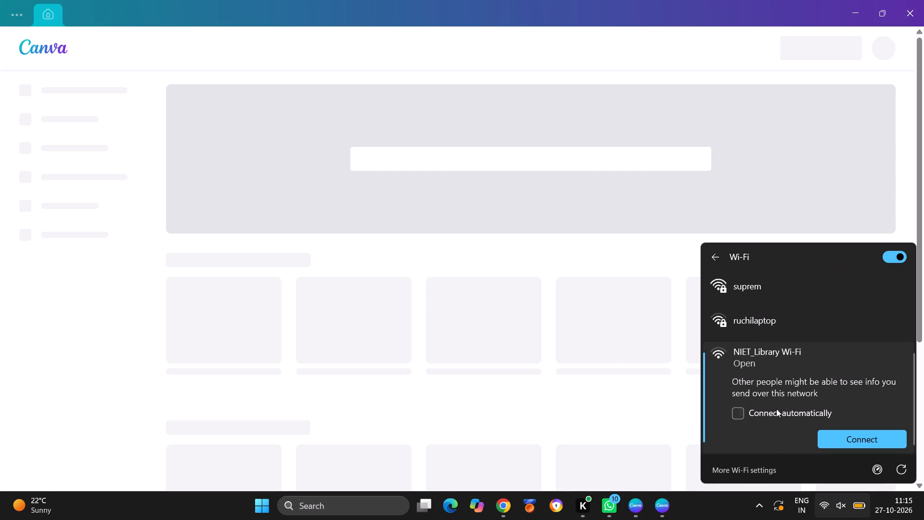
{"action": "left_click", "coordinate": [776, 409]}
{"action": "left_click", "coordinate": [863, 436]}
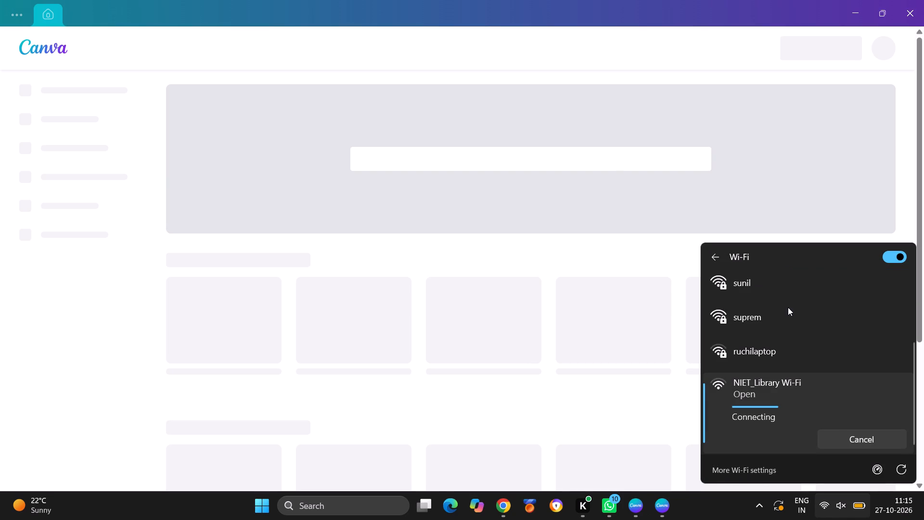
{"action": "scroll", "coordinate": [815, 323], "scroll_direction": "up", "scroll_amount": 4}
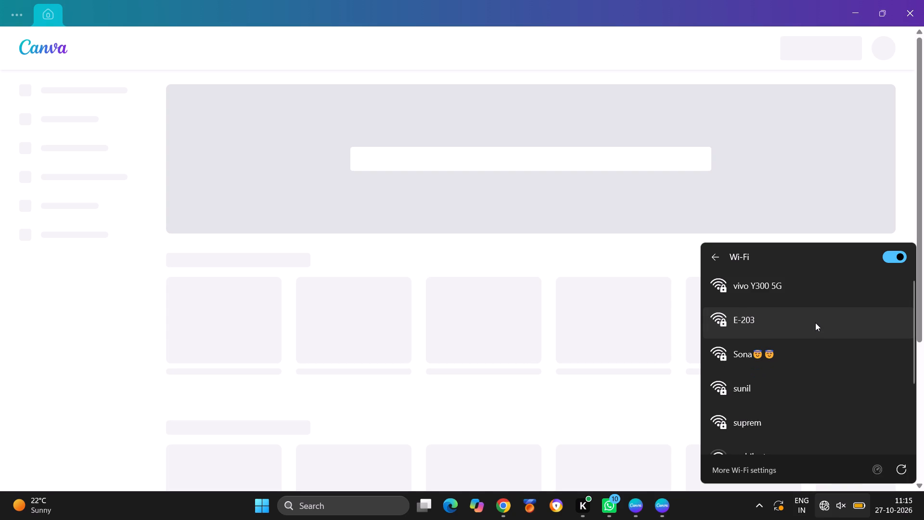
{"action": "scroll", "coordinate": [824, 351], "scroll_direction": "down", "scroll_amount": 5}
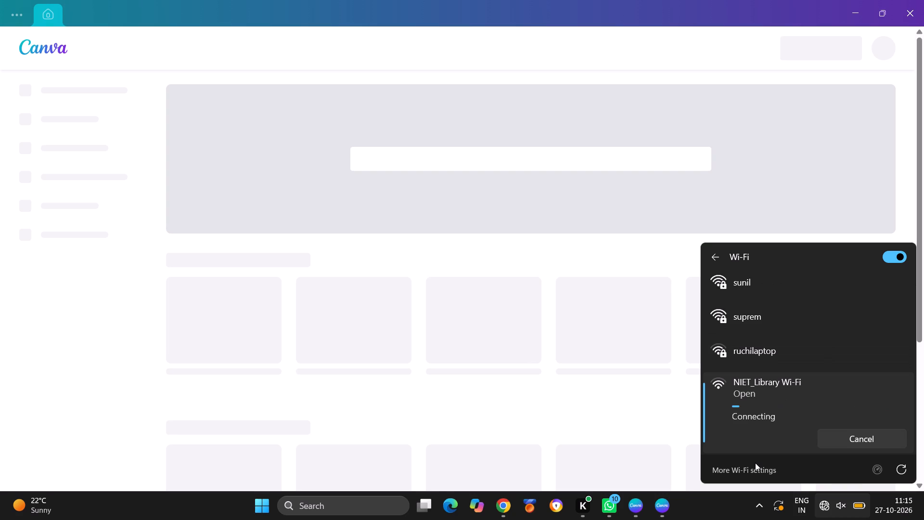
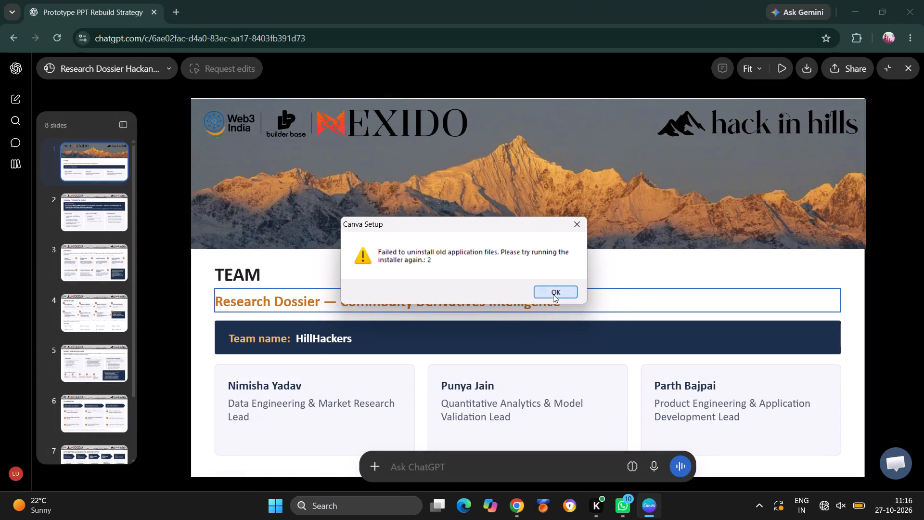
Minimise the browser window and open the computer's search to relaunch the Canva app.
{"action": "left_click_drag", "start_coordinate": [923, 0], "coordinate": [850, 8]}
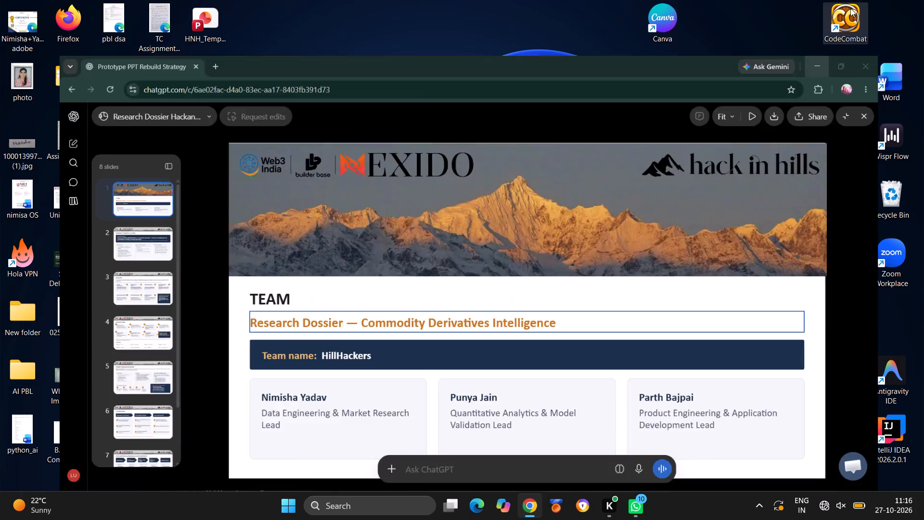
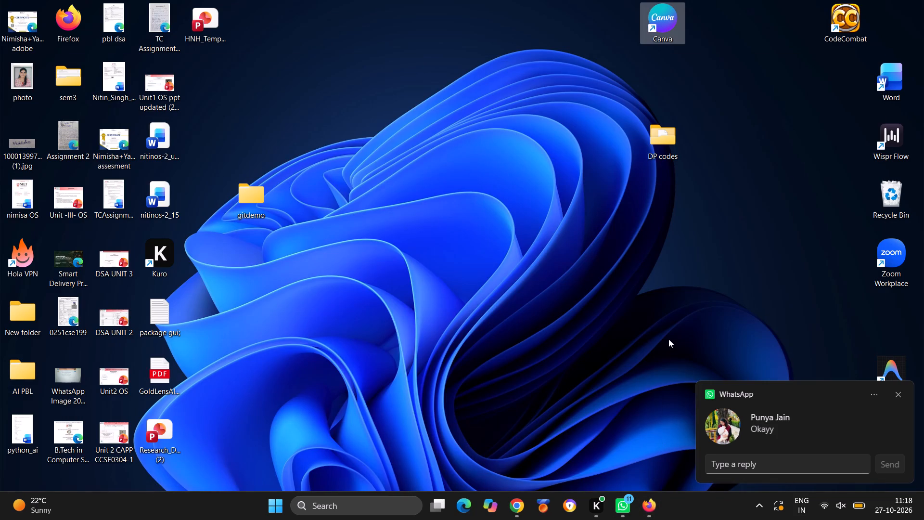
Launch Canva from the desktop and reopen the Yellow and Black Elegant Gold Presentation.
{"action": "double_click", "coordinate": [675, 43]}
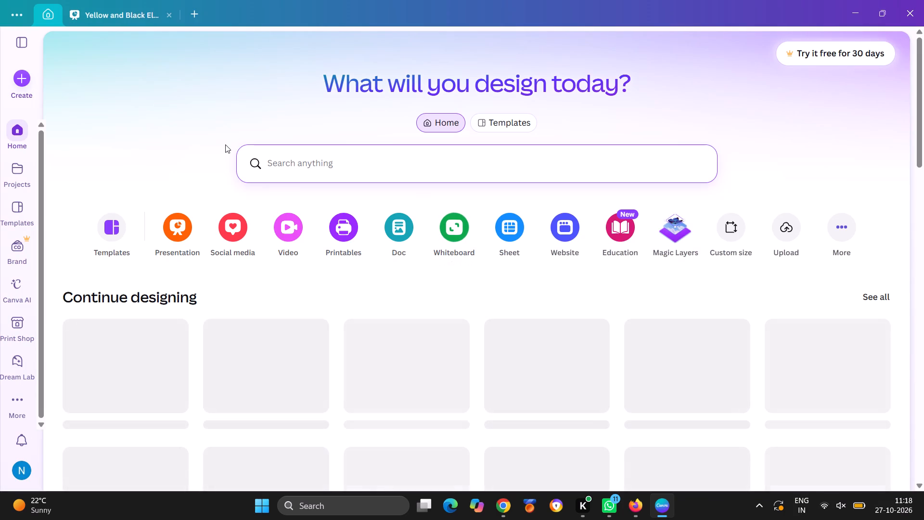
{"action": "left_click", "coordinate": [140, 17]}
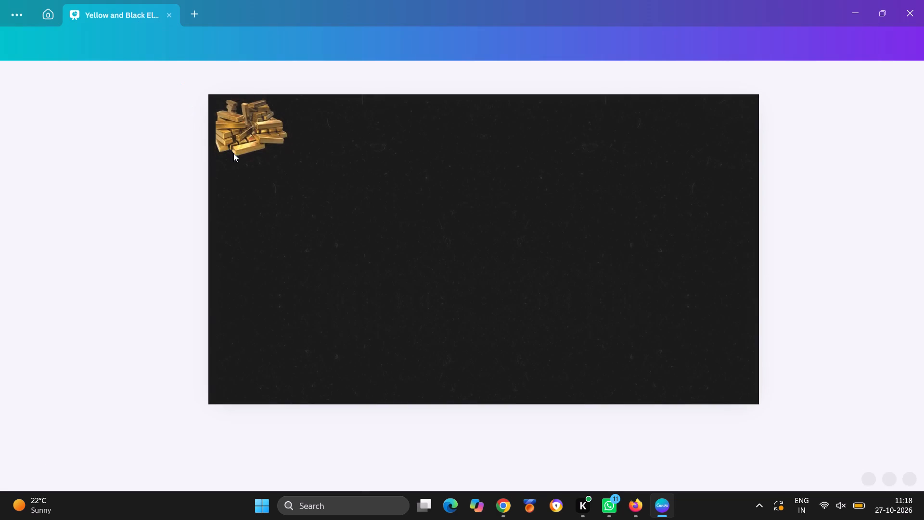
Close the open Yellow and Black Elegant Gold Presentation design.
{"action": "left_click", "coordinate": [166, 12]}
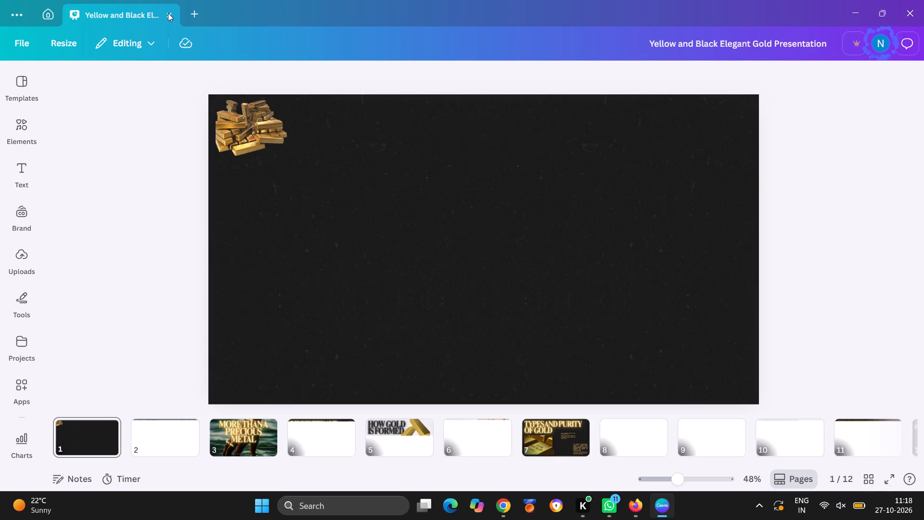
Close the Yellow and Black Elegant Gold Presentation and open the HNH_Template.pptx design.
{"action": "left_click", "coordinate": [168, 14]}
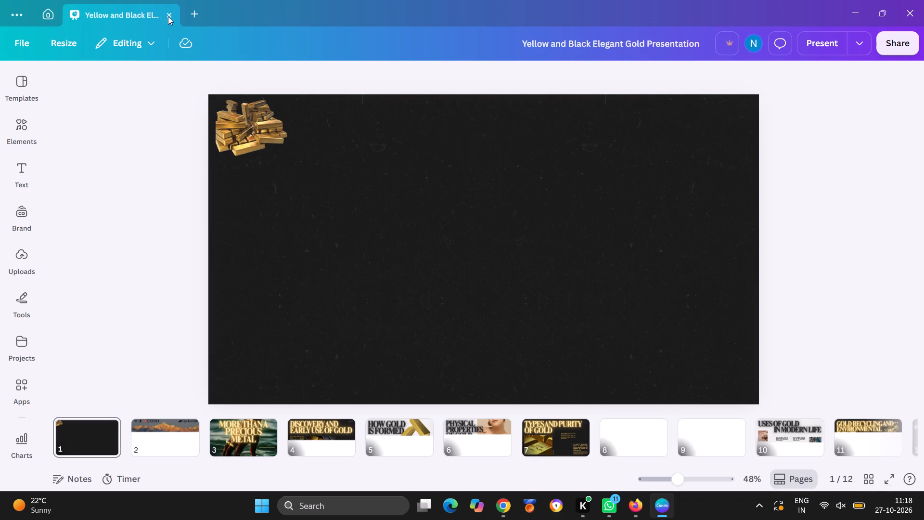
{"action": "left_click", "coordinate": [168, 18]}
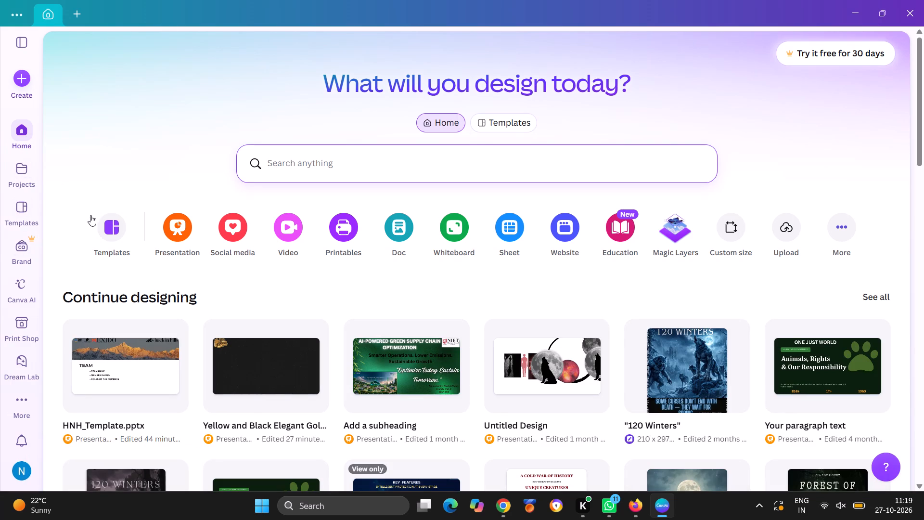
{"action": "left_click", "coordinate": [142, 363]}
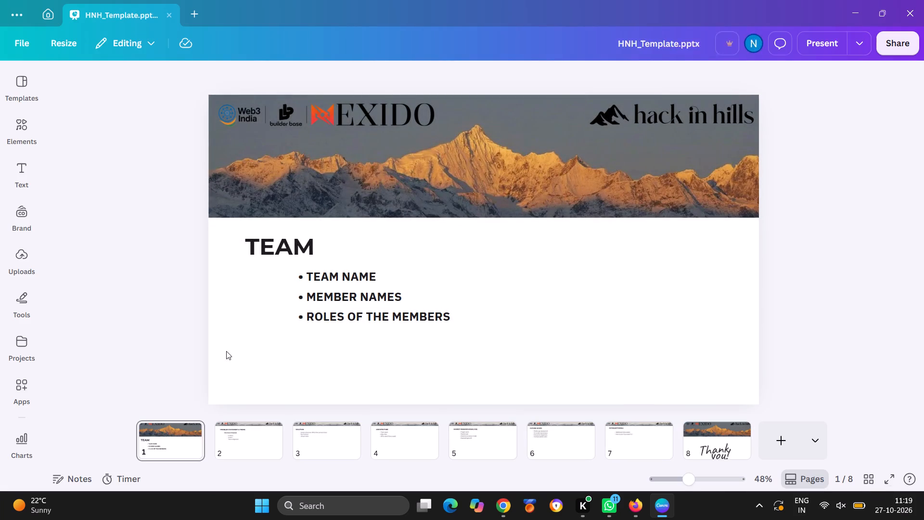
Delete the bulleted text listing team name, member names and roles from the TEAM page.
{"action": "left_click", "coordinate": [324, 299]}
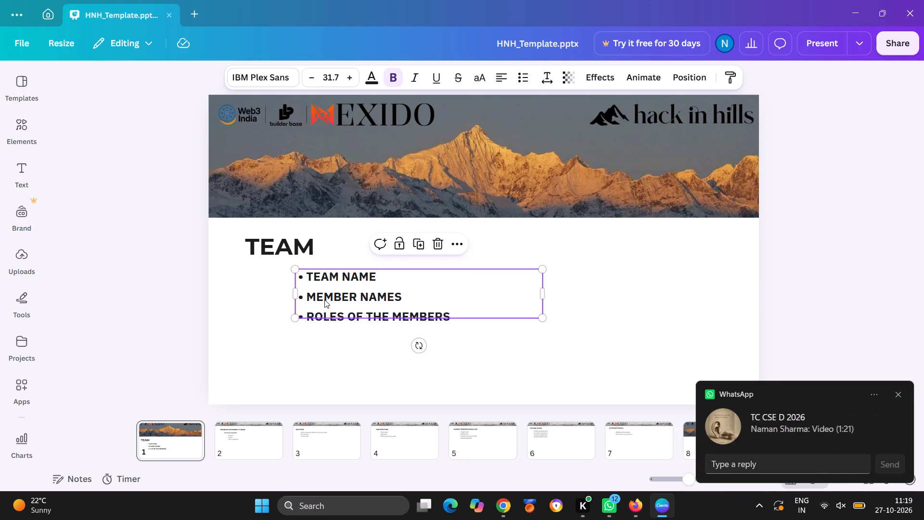
{"action": "key", "text": "Delete"}
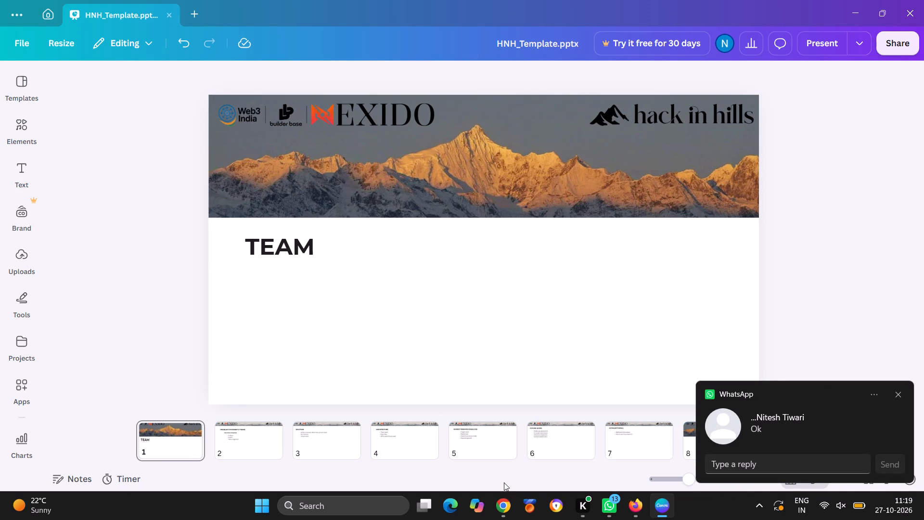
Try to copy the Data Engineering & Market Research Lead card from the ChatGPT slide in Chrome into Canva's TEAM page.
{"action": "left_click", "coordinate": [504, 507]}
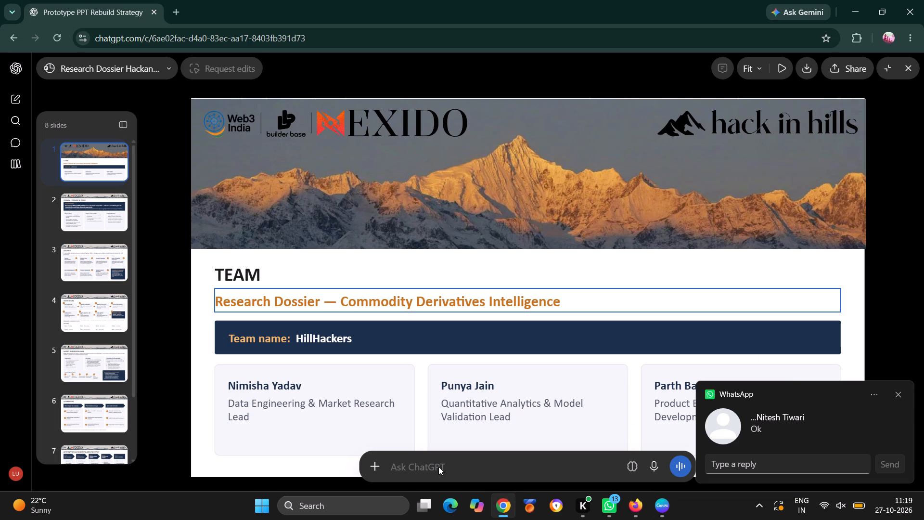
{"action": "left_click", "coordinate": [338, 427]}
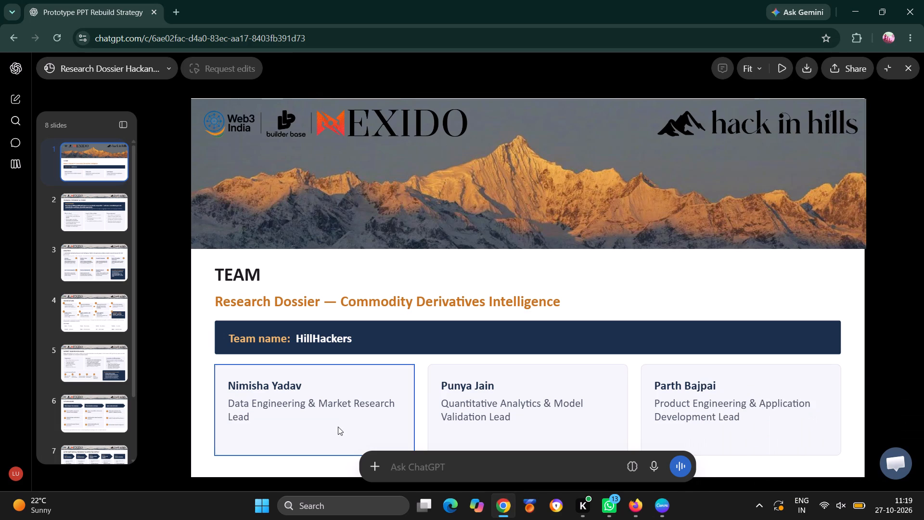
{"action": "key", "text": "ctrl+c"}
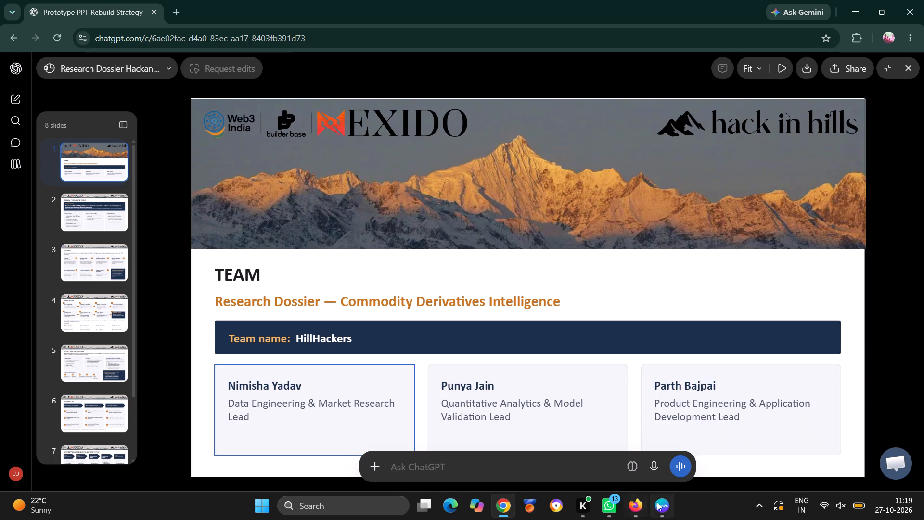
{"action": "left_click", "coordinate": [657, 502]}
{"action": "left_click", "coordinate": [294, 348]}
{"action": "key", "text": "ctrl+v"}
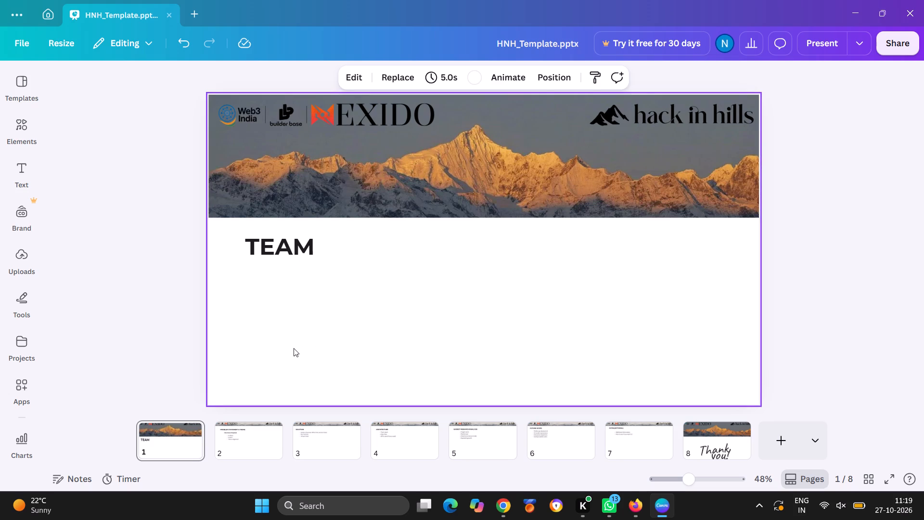
Shrink the Data Engineering & Market Research Lead card and place it below the TEAM heading, near the slide's lower-left corner.
{"action": "left_click_drag", "start_coordinate": [425, 267], "coordinate": [321, 345]}
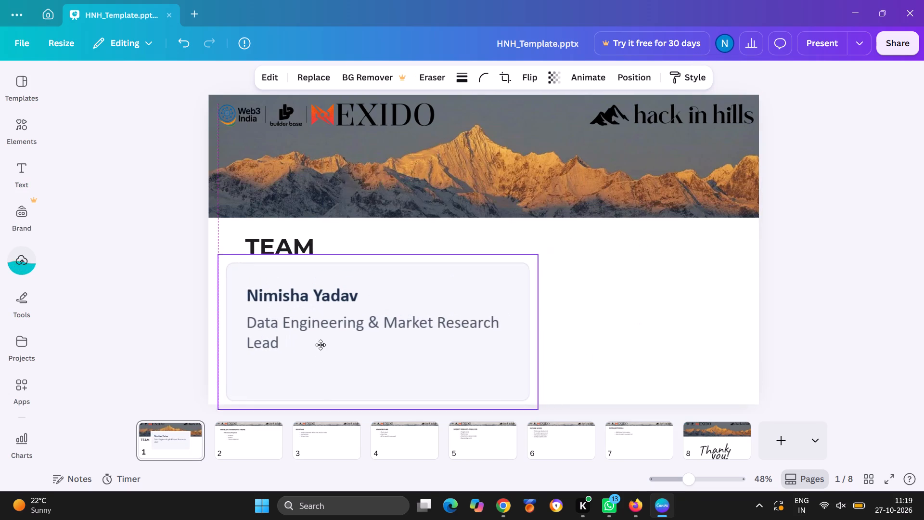
{"action": "left_click_drag", "start_coordinate": [321, 345], "coordinate": [321, 339]}
{"action": "left_click_drag", "start_coordinate": [222, 400], "coordinate": [323, 342]}
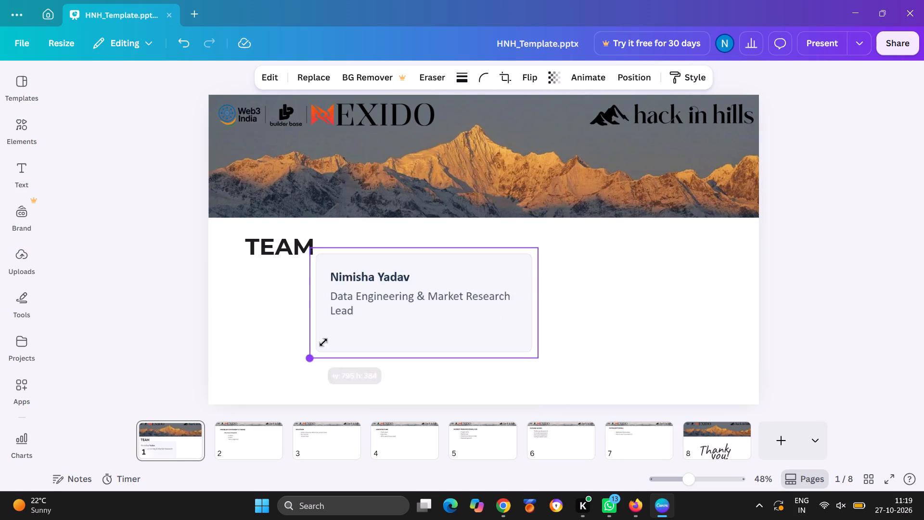
{"action": "left_click_drag", "start_coordinate": [323, 342], "coordinate": [425, 289]}
{"action": "left_click_drag", "start_coordinate": [485, 273], "coordinate": [278, 351]}
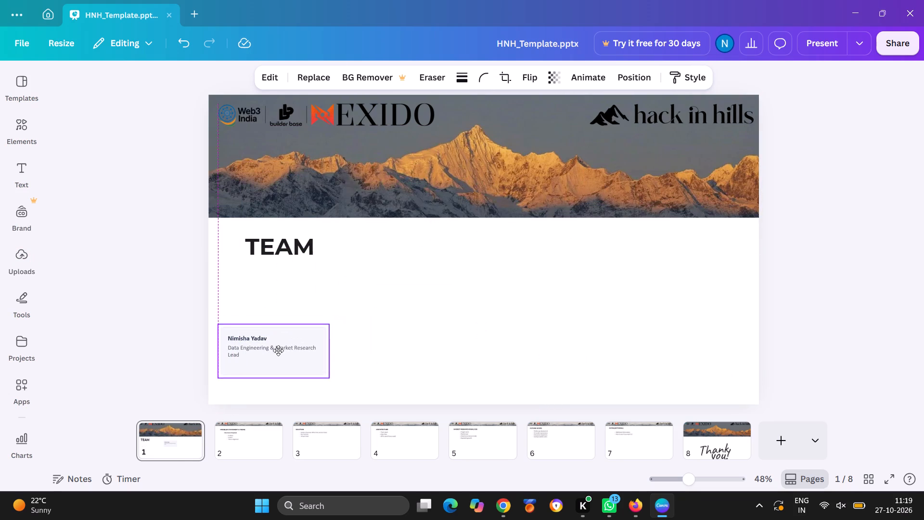
{"action": "left_click_drag", "start_coordinate": [278, 351], "coordinate": [283, 352]}
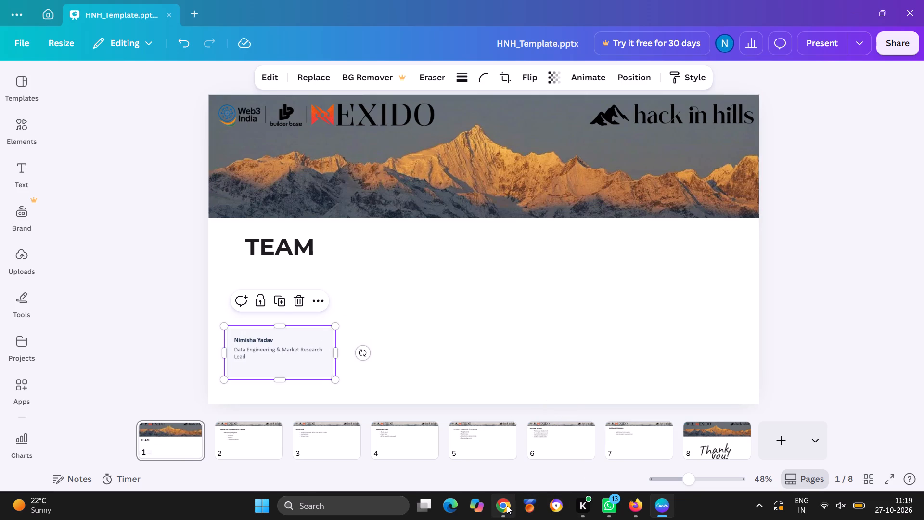
Copy the Quantitative Analytics & Model Validation Lead card from the ChatGPT deck in Chrome and paste it onto the Canva team slide.
{"action": "left_click", "coordinate": [507, 506]}
{"action": "left_click", "coordinate": [492, 426]}
{"action": "key", "text": "ctrl+c"}
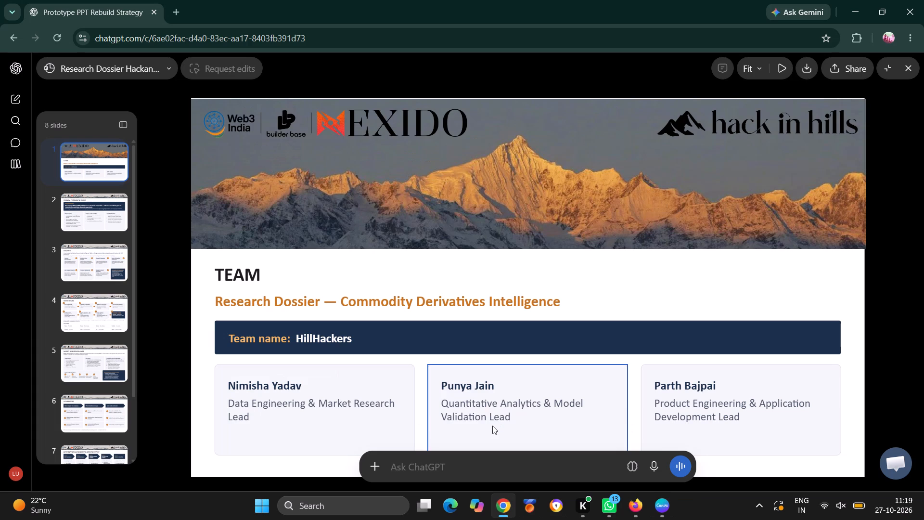
{"action": "left_click", "coordinate": [655, 501]}
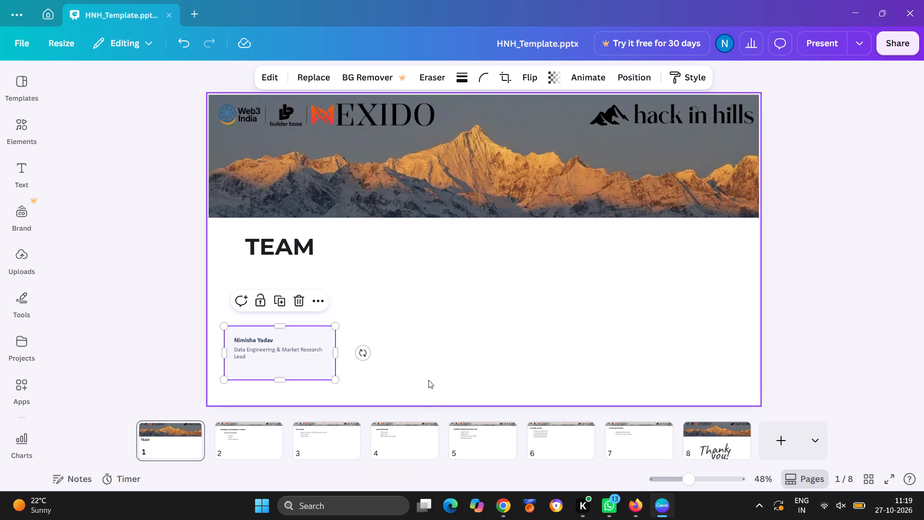
{"action": "left_click", "coordinate": [410, 374]}
{"action": "key", "text": "ctrl+v"}
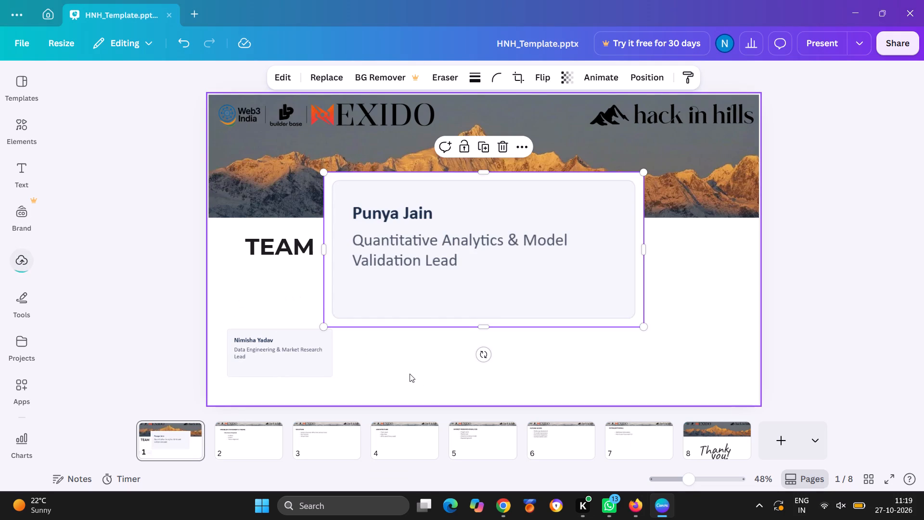
Shrink the Quantitative Analytics card to about 498 by 241 and move it beside the Data Engineering card.
{"action": "left_click_drag", "start_coordinate": [325, 328], "coordinate": [398, 283]}
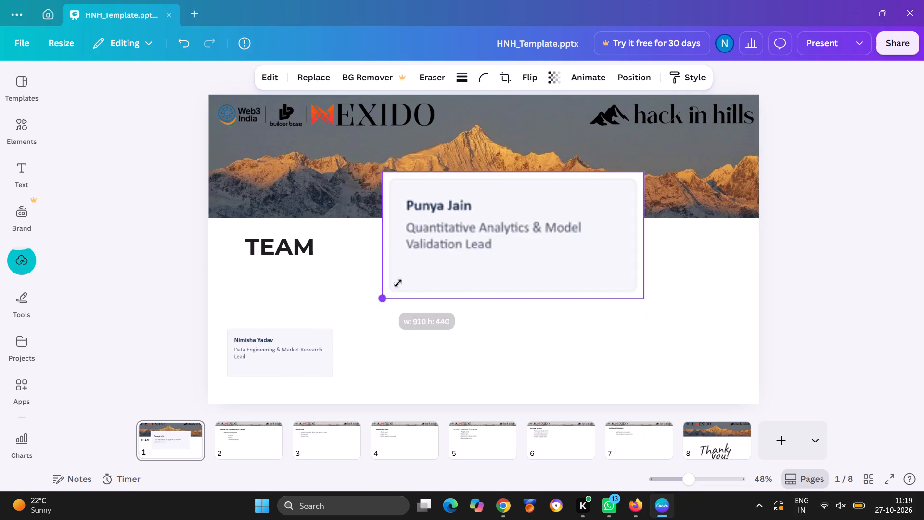
{"action": "left_click_drag", "start_coordinate": [398, 283], "coordinate": [433, 261]}
{"action": "left_click_drag", "start_coordinate": [511, 229], "coordinate": [433, 338]}
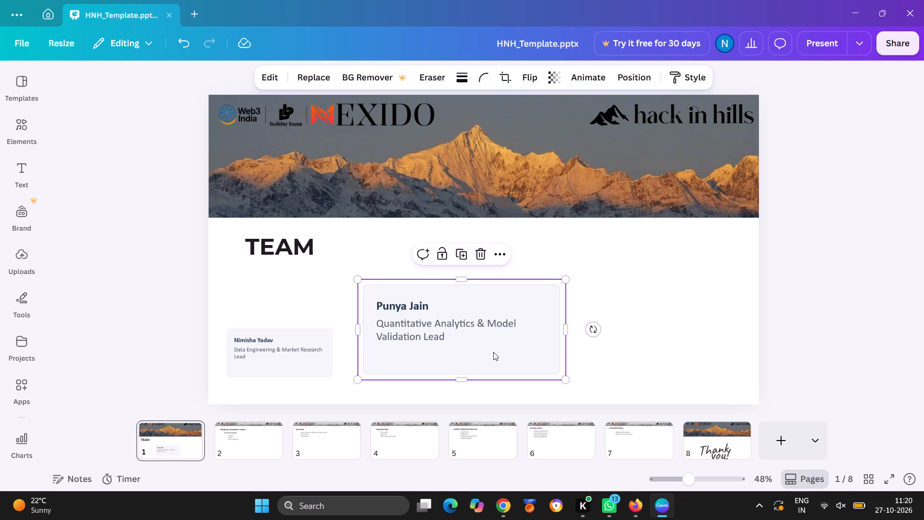
{"action": "left_click_drag", "start_coordinate": [359, 377], "coordinate": [422, 342]}
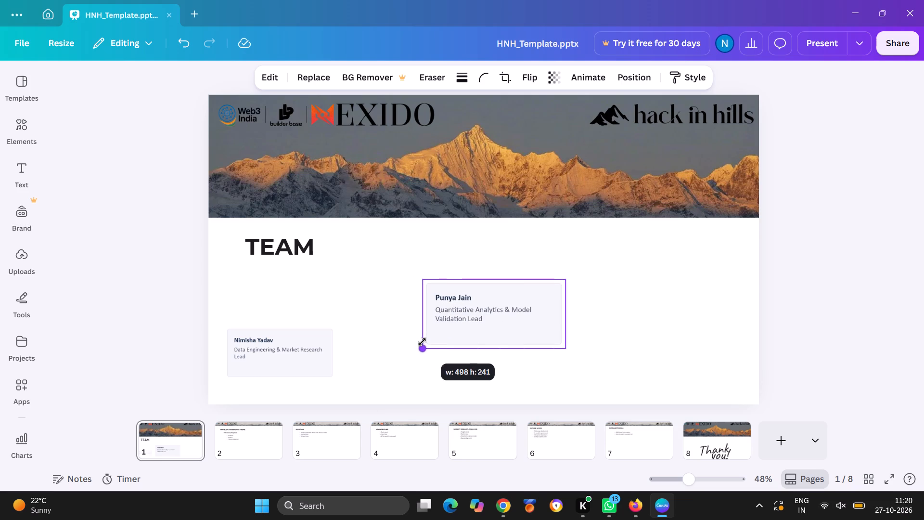
{"action": "left_click_drag", "start_coordinate": [422, 342], "coordinate": [423, 342]}
{"action": "left_click_drag", "start_coordinate": [475, 320], "coordinate": [412, 349]}
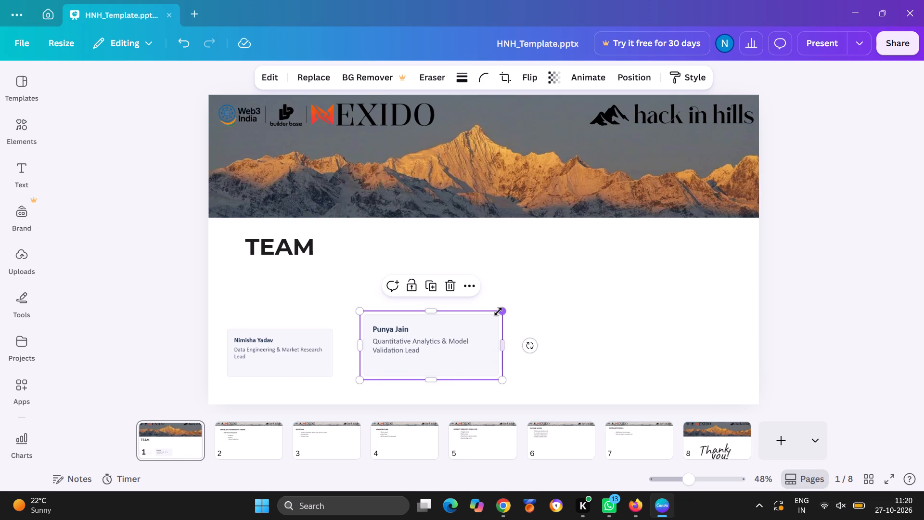
Resize the Quantitative Analytics card to match the size and top edge of the Data Engineering card.
{"action": "left_click_drag", "start_coordinate": [499, 311], "coordinate": [469, 329]}
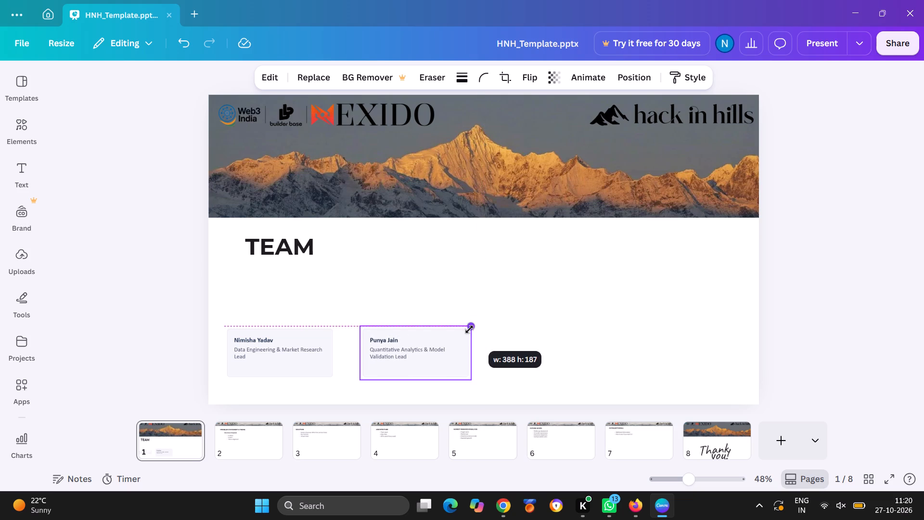
{"action": "left_click_drag", "start_coordinate": [469, 329], "coordinate": [462, 334]}
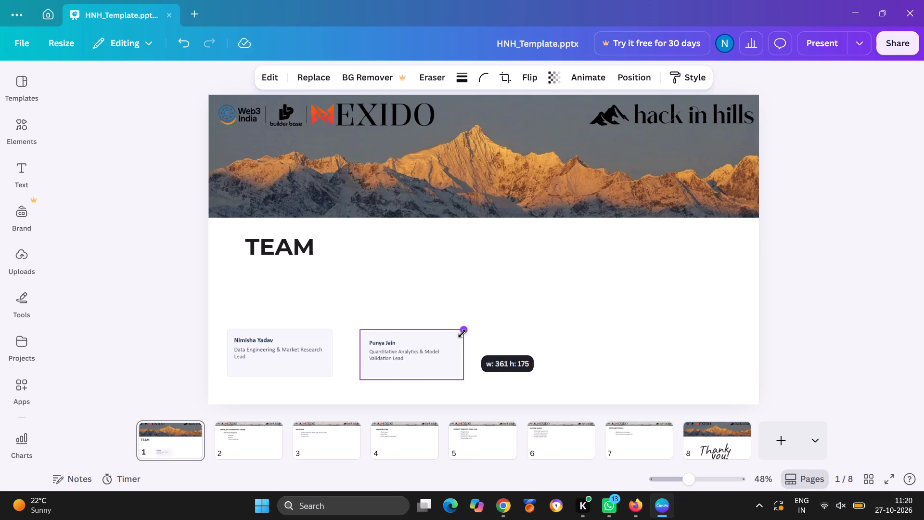
{"action": "left_click_drag", "start_coordinate": [462, 334], "coordinate": [461, 334]}
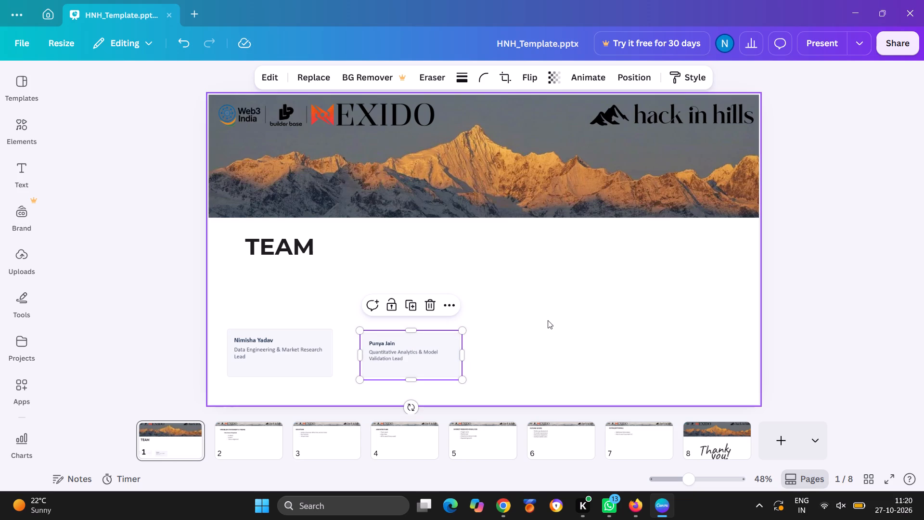
{"action": "left_click", "coordinate": [548, 320]}
{"action": "left_click", "coordinate": [396, 357]}
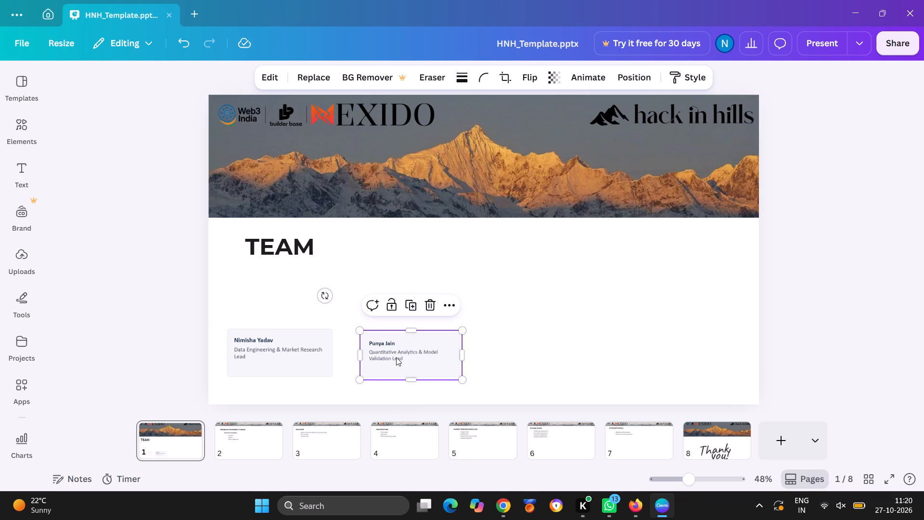
{"action": "left_click", "coordinate": [462, 332]}
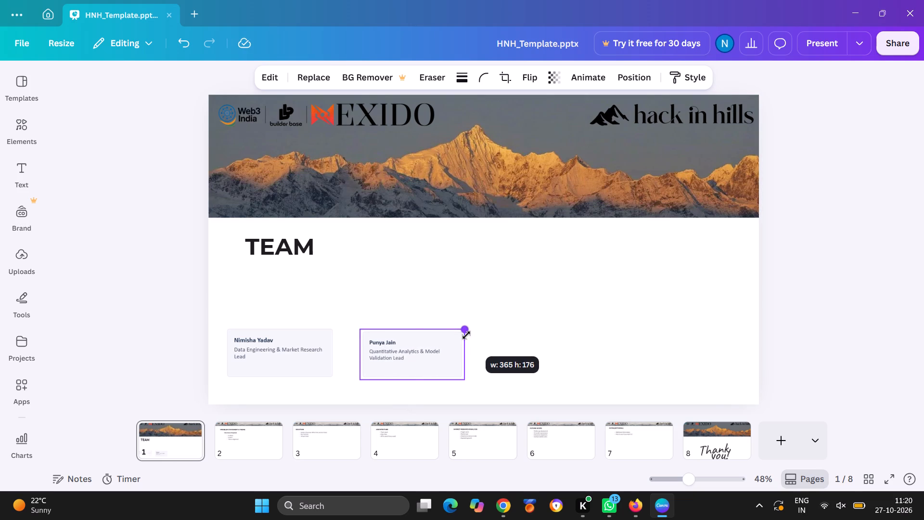
{"action": "left_click", "coordinate": [528, 316]}
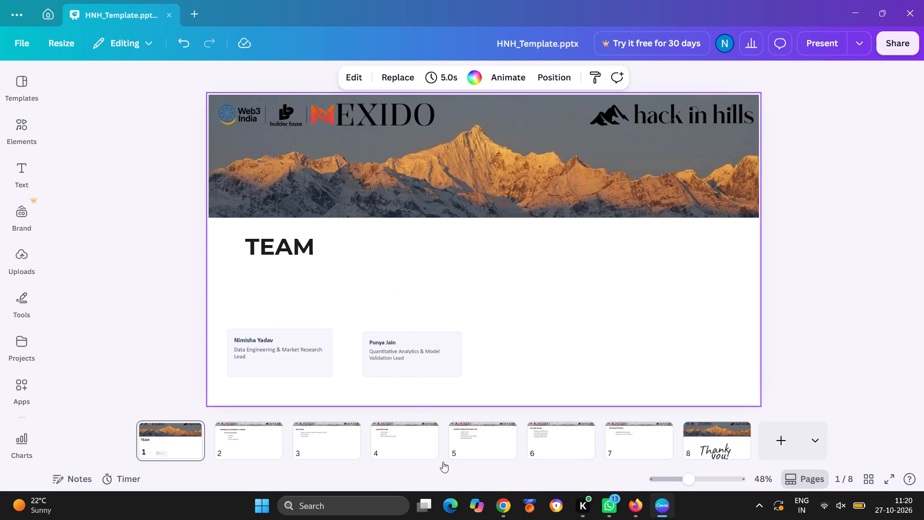
{"action": "left_click", "coordinate": [426, 357]}
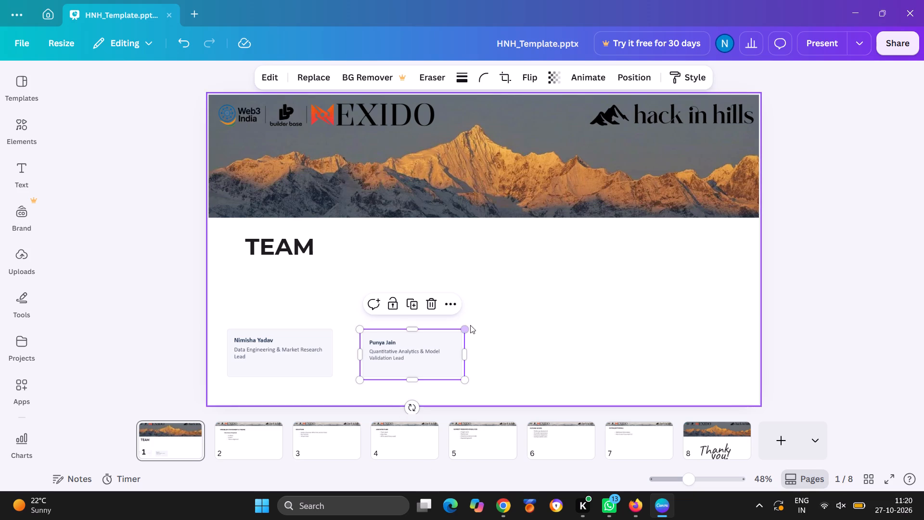
{"action": "left_click_drag", "start_coordinate": [466, 332], "coordinate": [475, 329]}
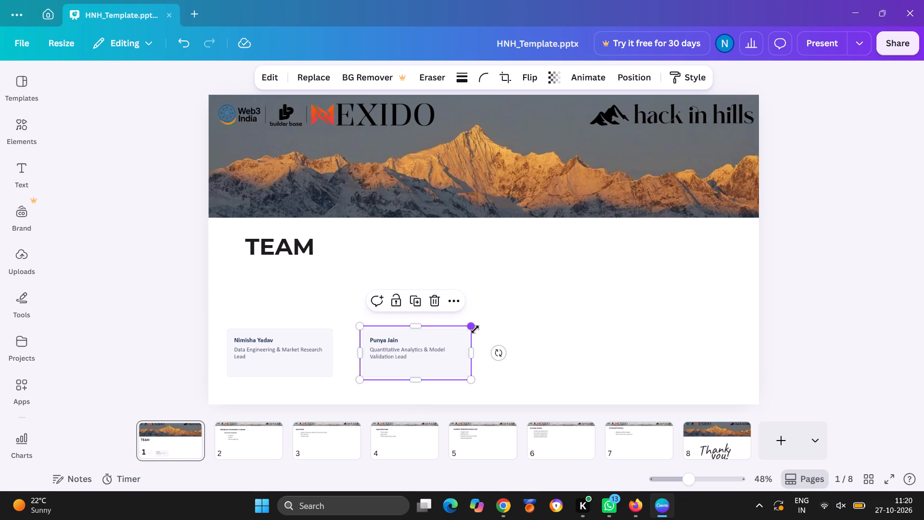
Copy the Product Engineering & Application Development Lead card from the ChatGPT deck in Chrome and paste it onto the Canva team slide.
{"action": "left_click", "coordinate": [502, 500]}
{"action": "left_click", "coordinate": [650, 416]}
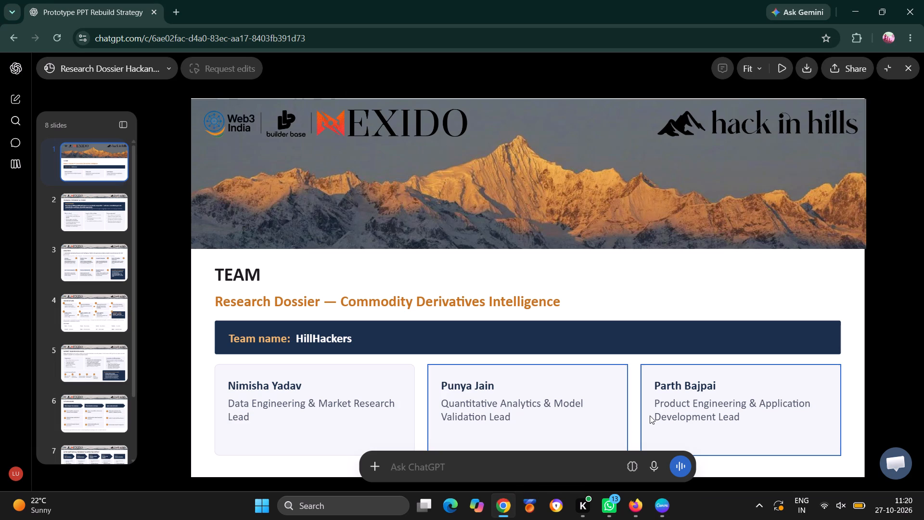
{"action": "key", "text": "ctrl+c"}
{"action": "left_click", "coordinate": [666, 510]}
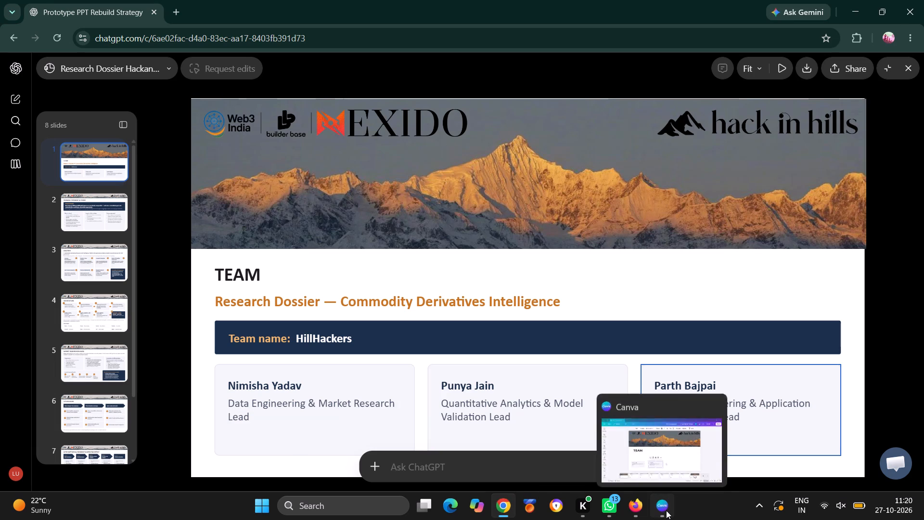
{"action": "left_click", "coordinate": [558, 379]}
{"action": "left_click", "coordinate": [525, 356]}
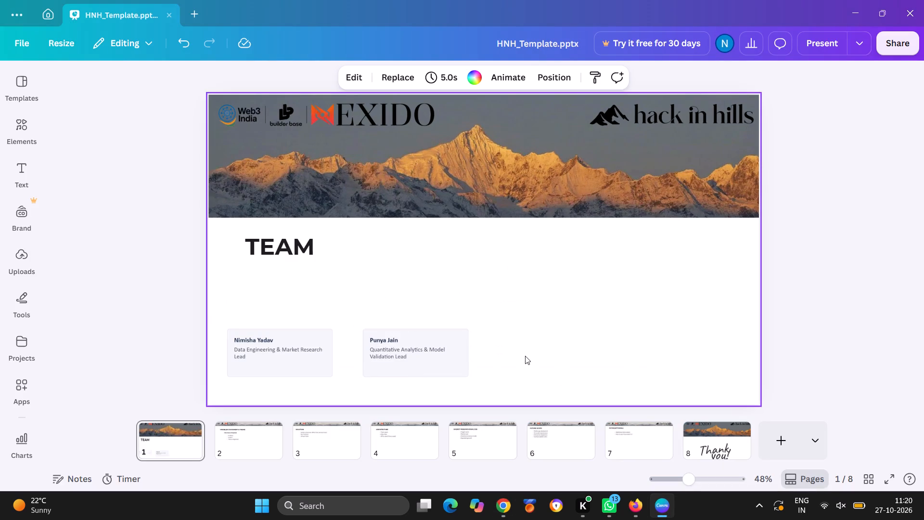
{"action": "key", "text": "ctrl+v"}
Shrink the Product Engineering card, place it in line beside the other two cards, and widen it slightly.
{"action": "left_click_drag", "start_coordinate": [480, 258], "coordinate": [495, 267]}
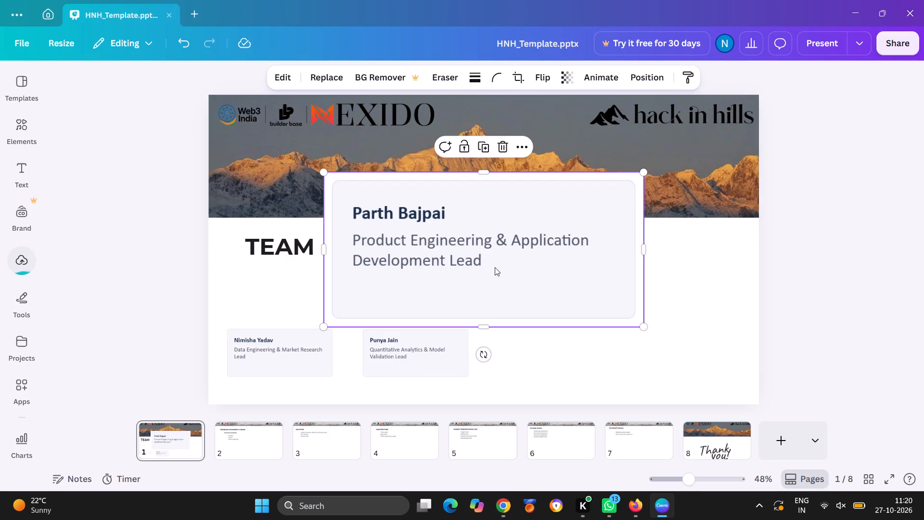
{"action": "left_click_drag", "start_coordinate": [495, 267], "coordinate": [533, 303]}
{"action": "left_click_drag", "start_coordinate": [380, 370], "coordinate": [451, 340]}
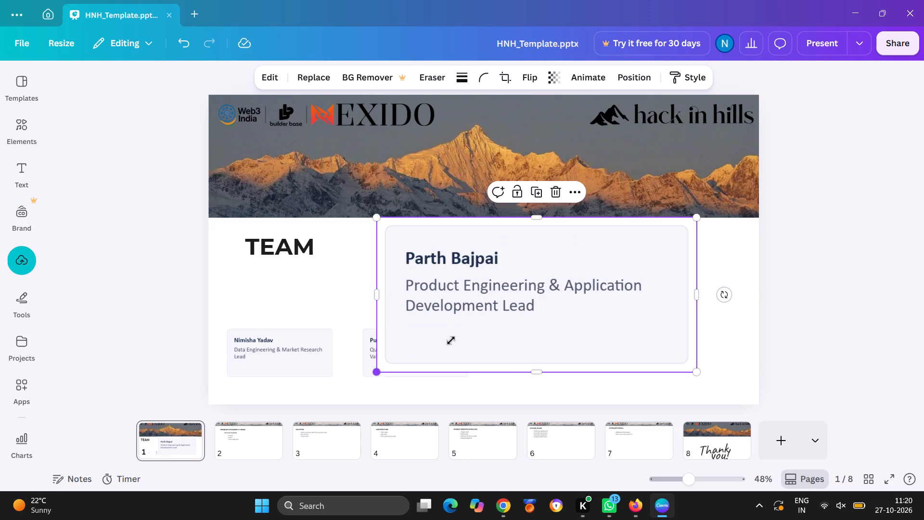
{"action": "left_click_drag", "start_coordinate": [451, 340], "coordinate": [536, 306]}
{"action": "left_click_drag", "start_coordinate": [589, 264], "coordinate": [568, 353]}
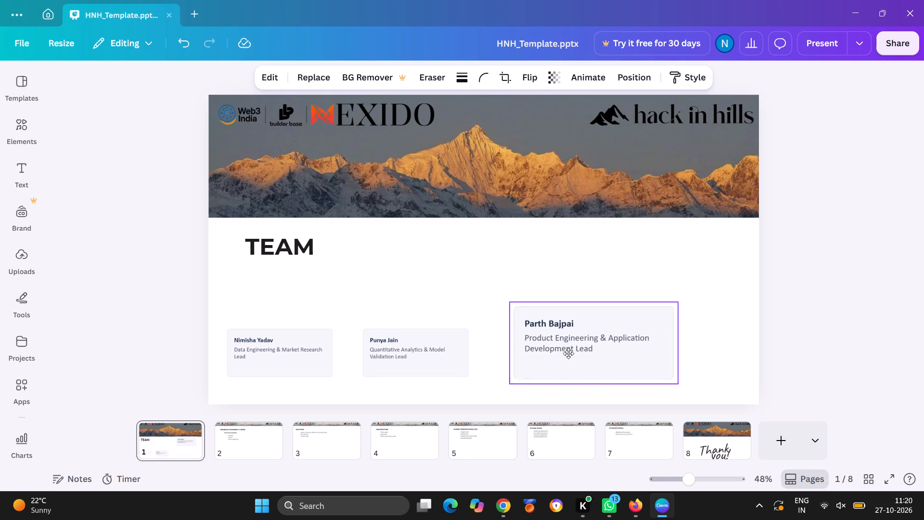
{"action": "left_click_drag", "start_coordinate": [568, 353], "coordinate": [568, 354]}
{"action": "left_click_drag", "start_coordinate": [508, 388], "coordinate": [517, 381]}
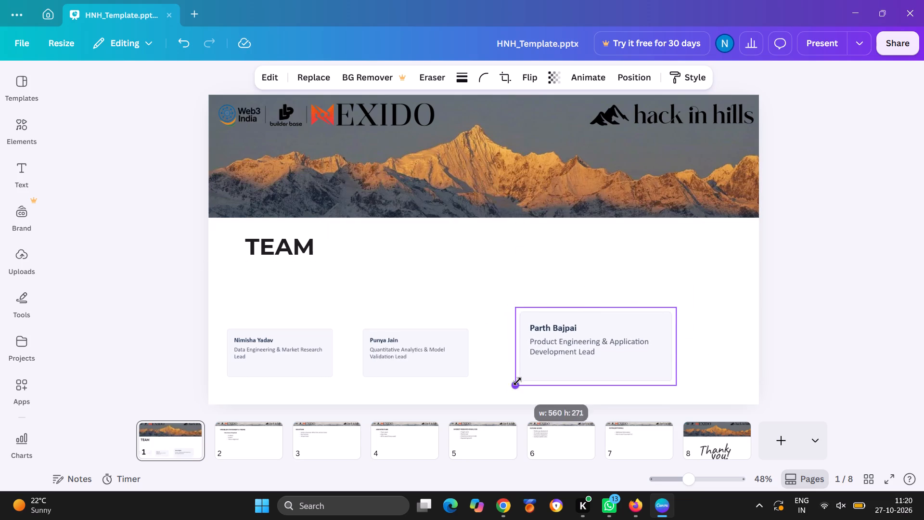
{"action": "left_click_drag", "start_coordinate": [517, 381], "coordinate": [527, 373]}
{"action": "left_click_drag", "start_coordinate": [557, 331], "coordinate": [540, 338]}
{"action": "left_click_drag", "start_coordinate": [513, 389], "coordinate": [554, 370]}
{"action": "left_click_drag", "start_coordinate": [584, 351], "coordinate": [541, 363]}
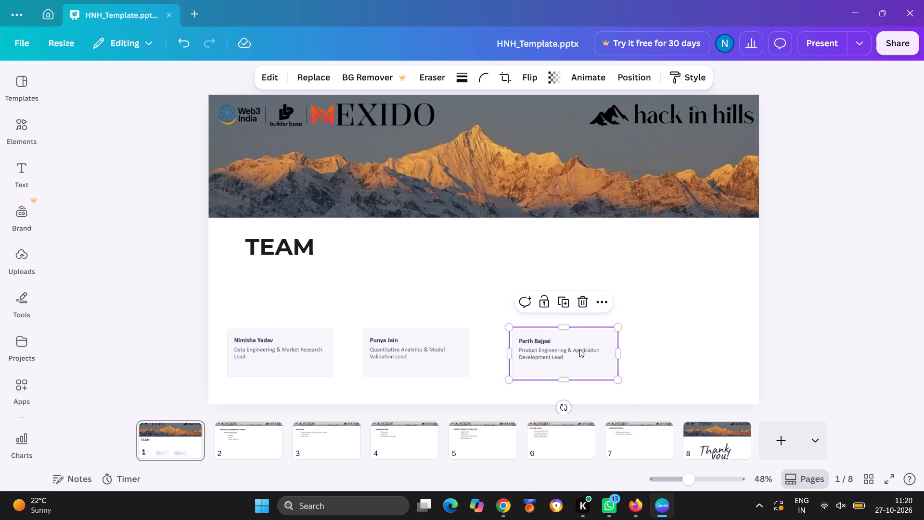
{"action": "left_click_drag", "start_coordinate": [621, 351], "coordinate": [635, 347]}
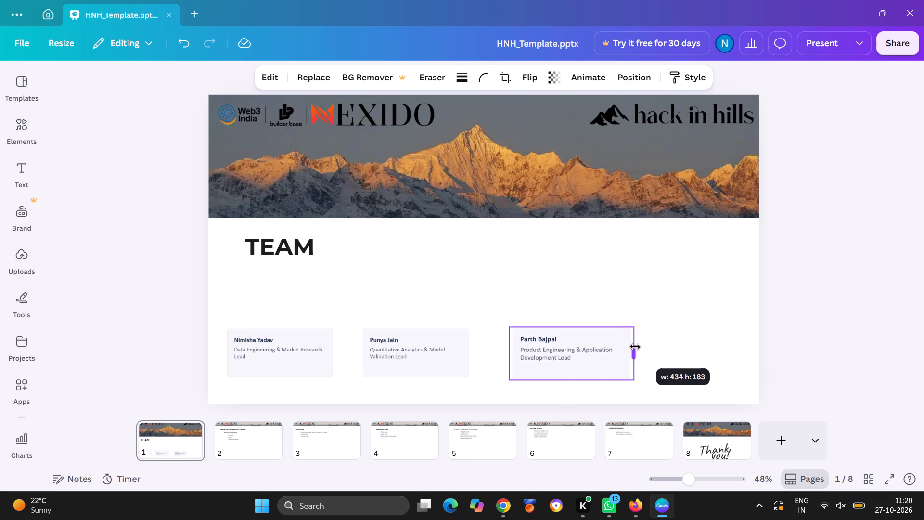
{"action": "left_click_drag", "start_coordinate": [635, 347], "coordinate": [631, 346]}
Spread the three member cards across the slide in one row with roughly even gaps, starting under the TEAM heading.
{"action": "left_click_drag", "start_coordinate": [576, 350], "coordinate": [654, 351]}
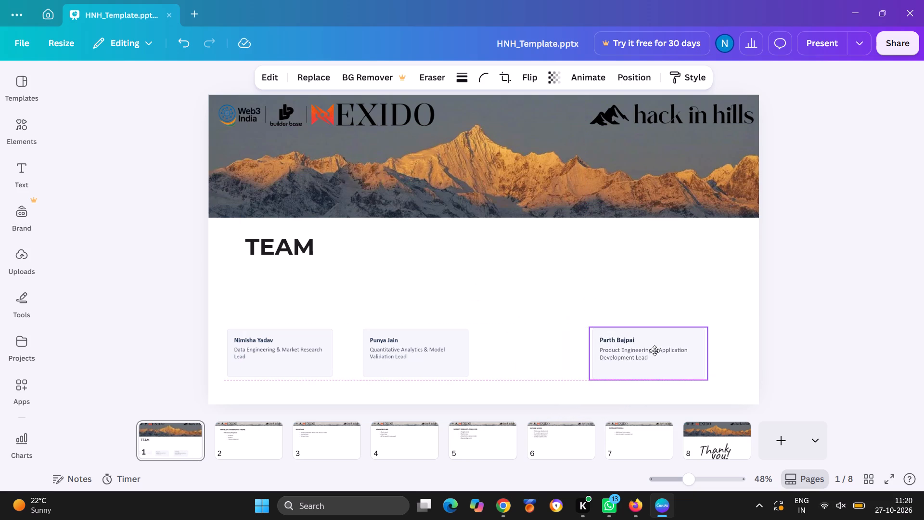
{"action": "left_click_drag", "start_coordinate": [654, 351], "coordinate": [654, 351]}
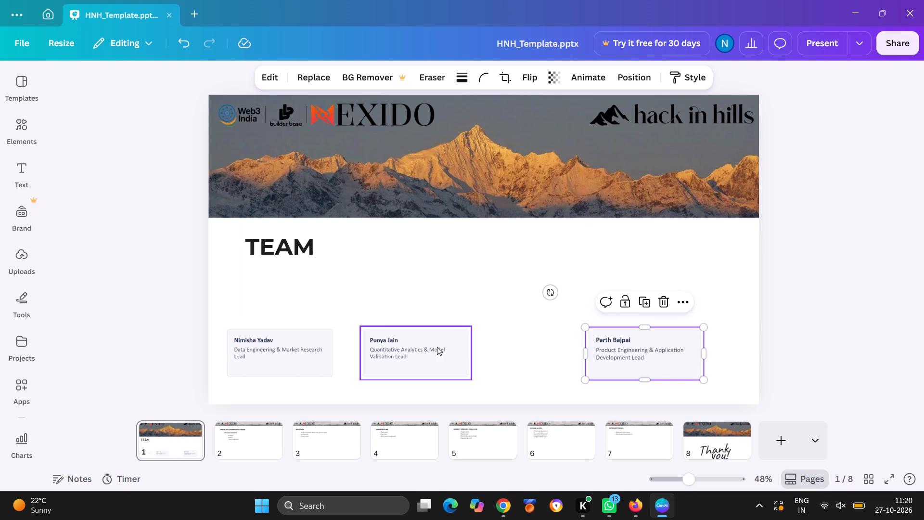
{"action": "left_click_drag", "start_coordinate": [437, 347], "coordinate": [501, 345]}
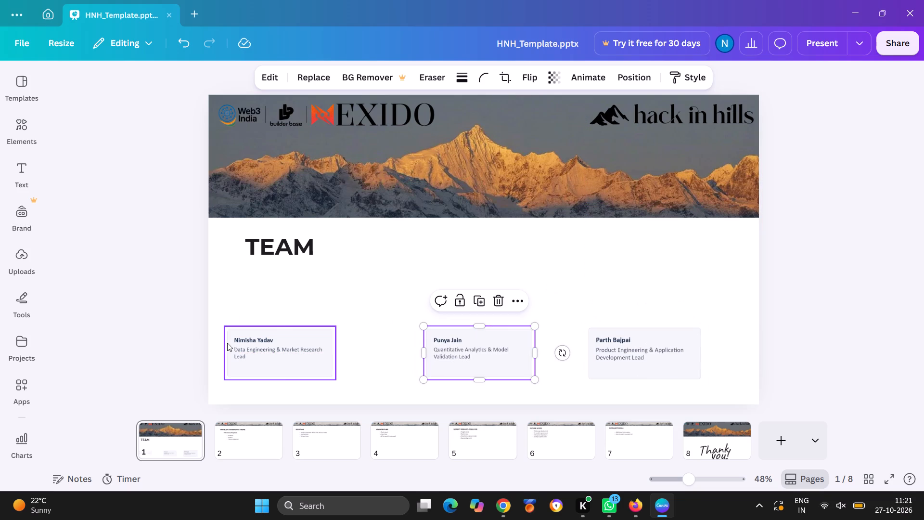
{"action": "left_click_drag", "start_coordinate": [227, 343], "coordinate": [250, 343]}
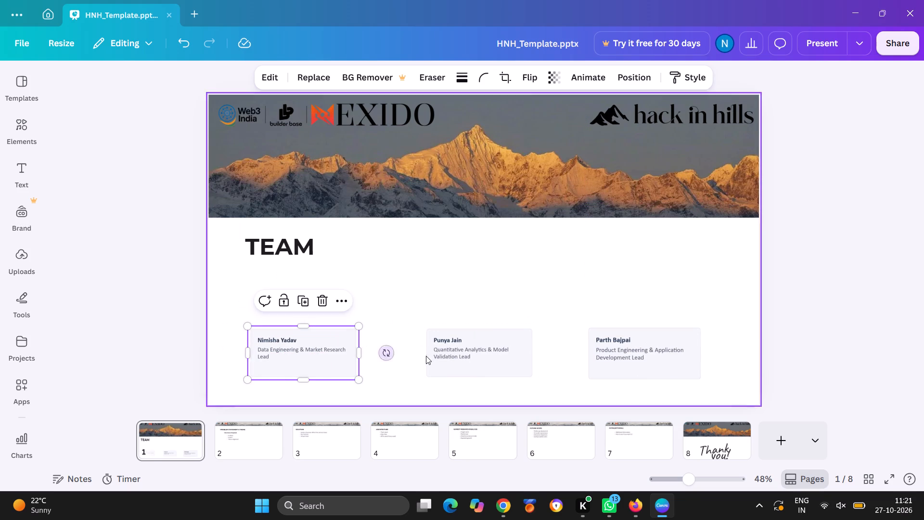
Enlarge the Product Engineering & Application Development Lead card slightly on the team slide.
{"action": "left_click", "coordinate": [432, 358]}
{"action": "double_click", "coordinate": [536, 328]}
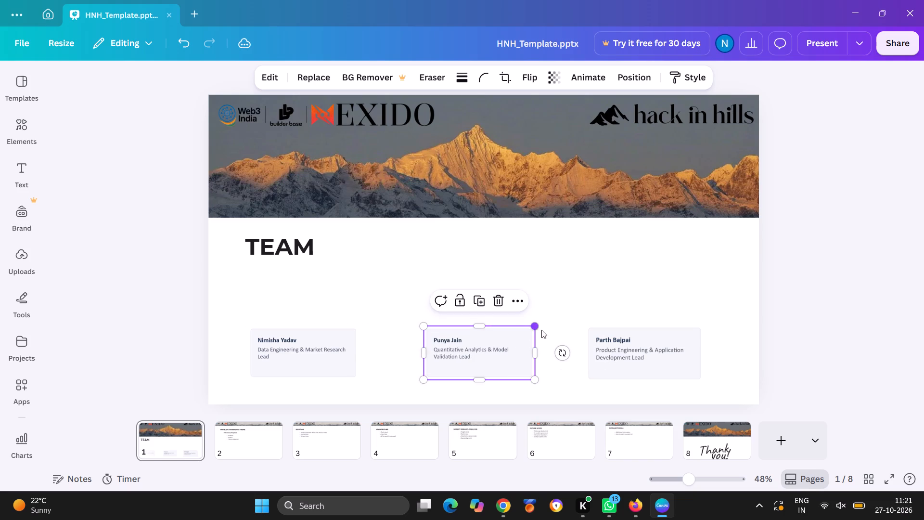
{"action": "left_click", "coordinate": [627, 361]}
{"action": "left_click_drag", "start_coordinate": [704, 328], "coordinate": [709, 326]}
{"action": "left_click", "coordinate": [523, 265]}
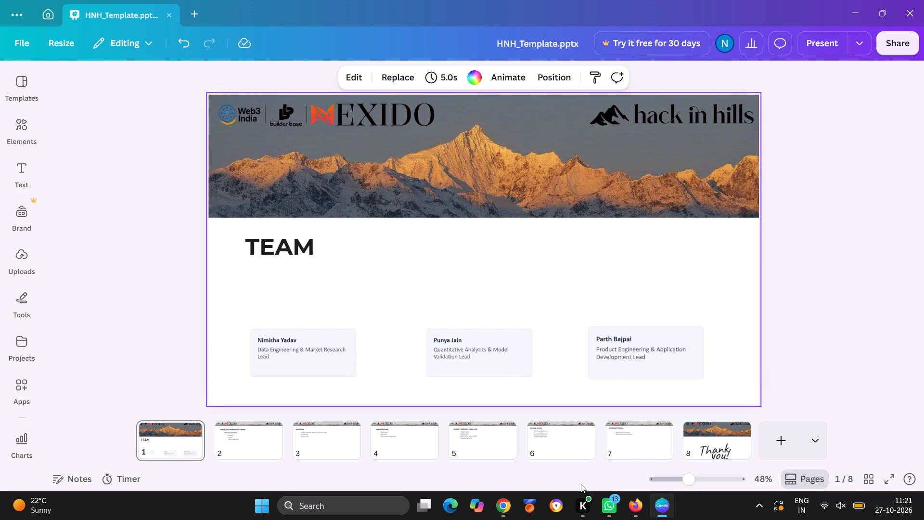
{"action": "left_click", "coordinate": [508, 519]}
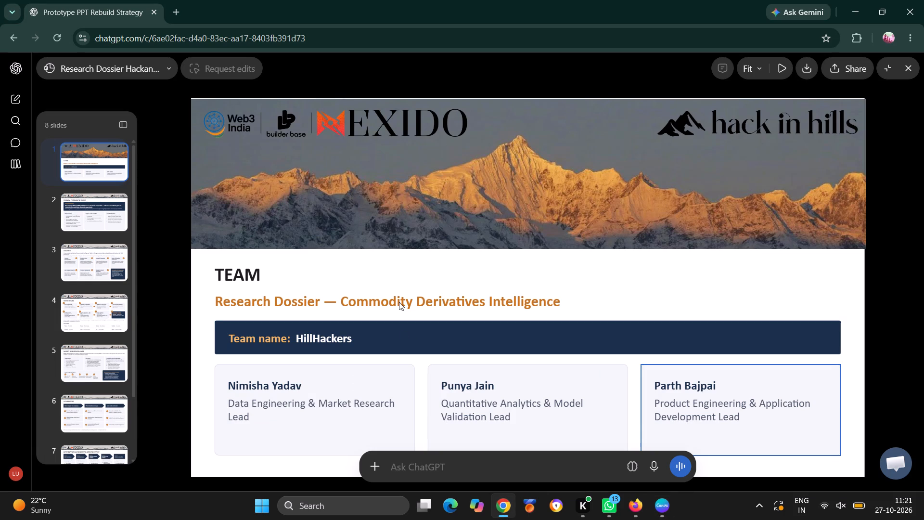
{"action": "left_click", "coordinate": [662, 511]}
Apply the Outrun filter from the Colour Pop group to the Data Engineering & Market Research Lead card.
{"action": "left_click", "coordinate": [312, 341]}
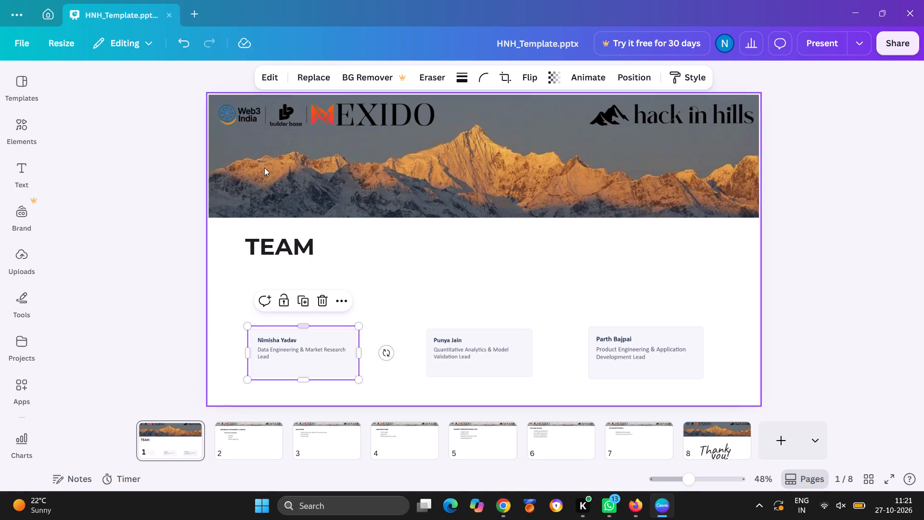
{"action": "left_click", "coordinate": [262, 83]}
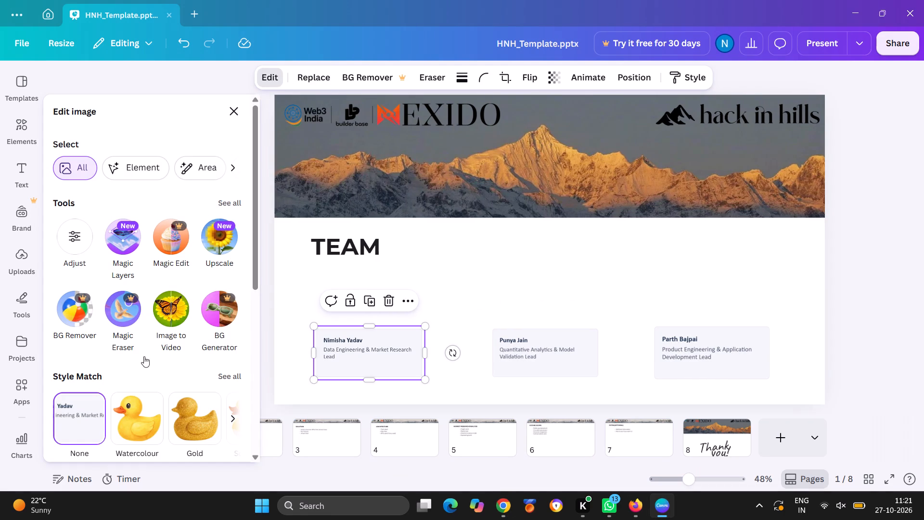
{"action": "scroll", "coordinate": [115, 415], "scroll_direction": "down", "scroll_amount": 2}
{"action": "left_click", "coordinate": [178, 401]}
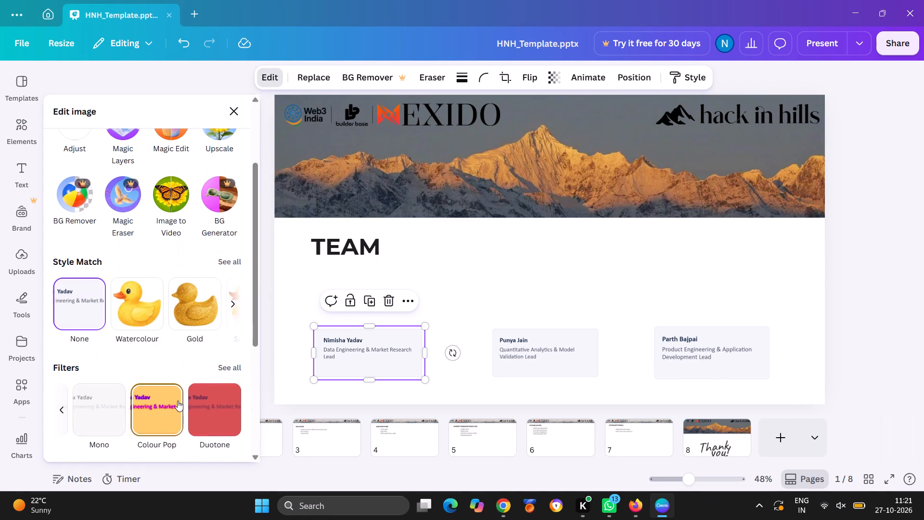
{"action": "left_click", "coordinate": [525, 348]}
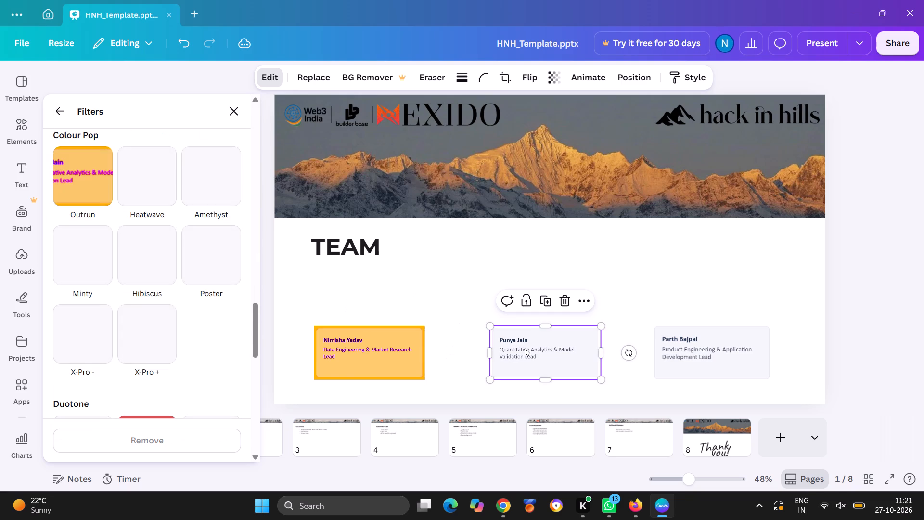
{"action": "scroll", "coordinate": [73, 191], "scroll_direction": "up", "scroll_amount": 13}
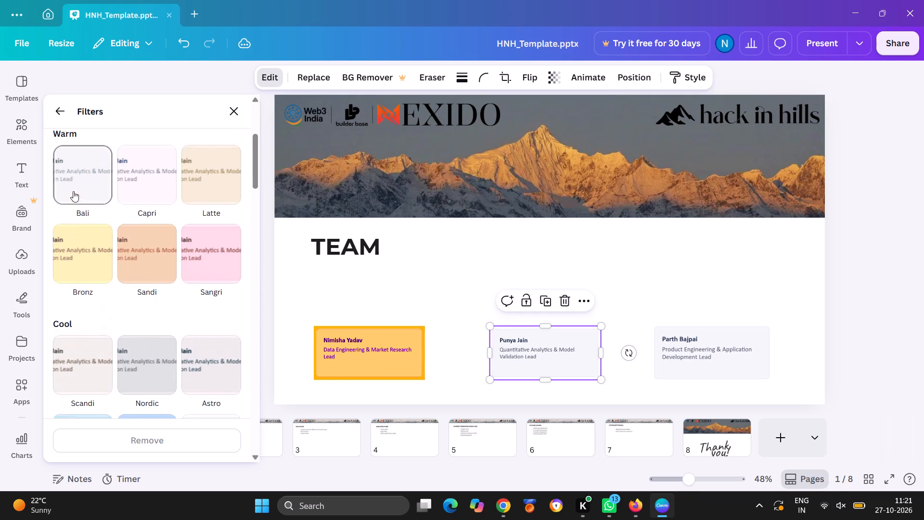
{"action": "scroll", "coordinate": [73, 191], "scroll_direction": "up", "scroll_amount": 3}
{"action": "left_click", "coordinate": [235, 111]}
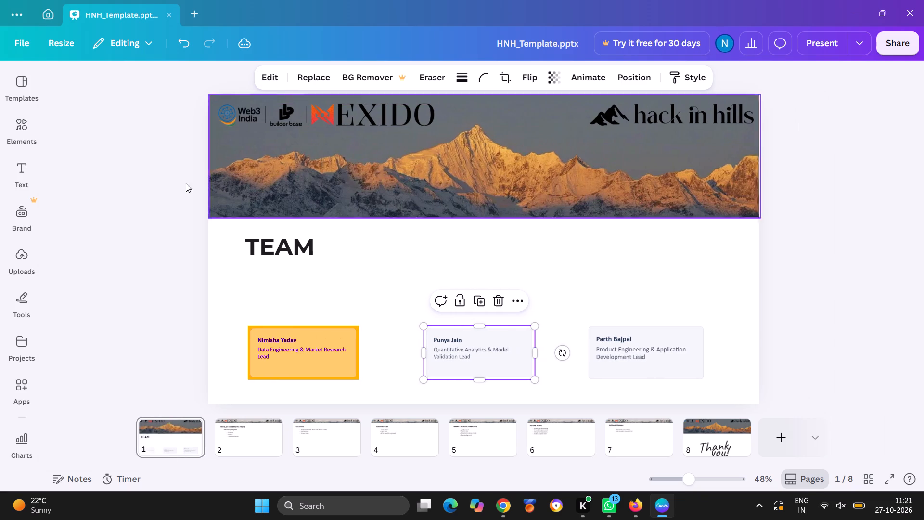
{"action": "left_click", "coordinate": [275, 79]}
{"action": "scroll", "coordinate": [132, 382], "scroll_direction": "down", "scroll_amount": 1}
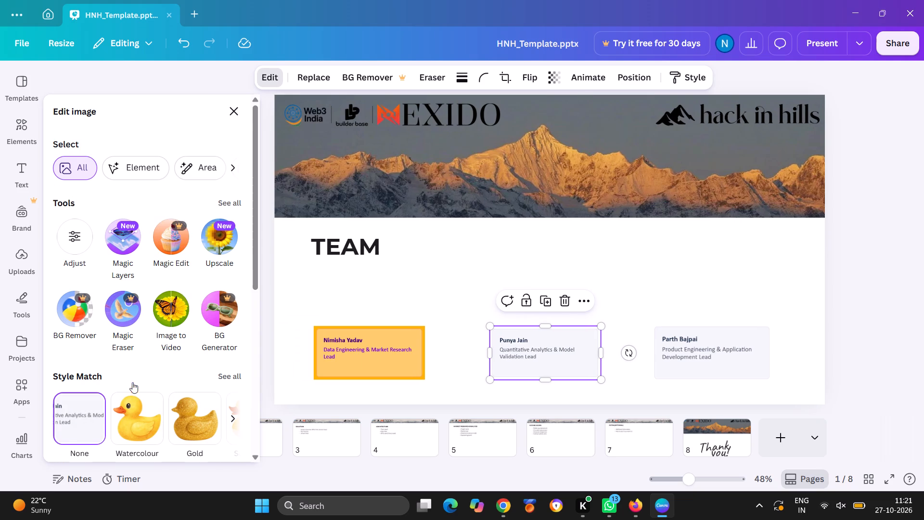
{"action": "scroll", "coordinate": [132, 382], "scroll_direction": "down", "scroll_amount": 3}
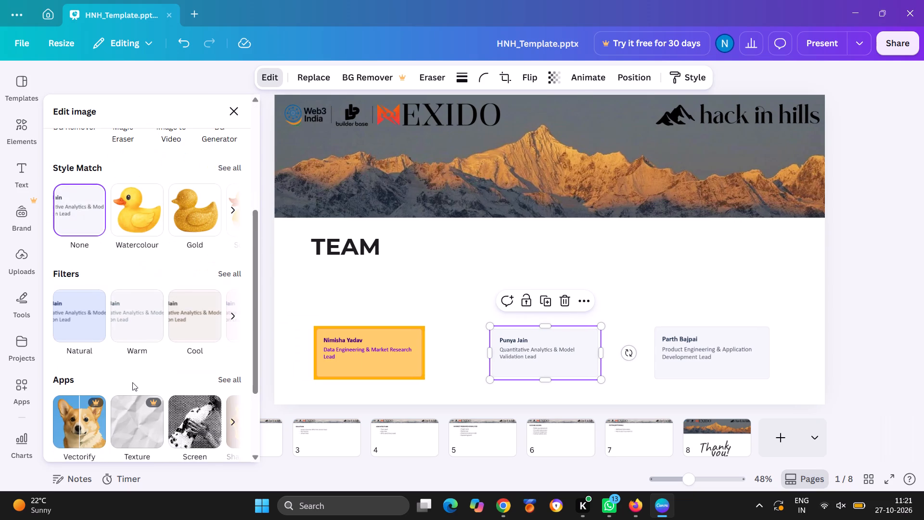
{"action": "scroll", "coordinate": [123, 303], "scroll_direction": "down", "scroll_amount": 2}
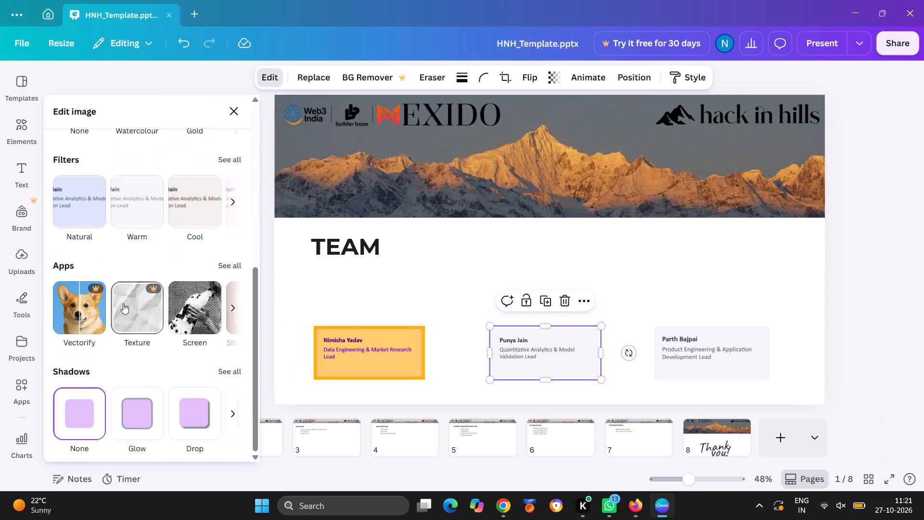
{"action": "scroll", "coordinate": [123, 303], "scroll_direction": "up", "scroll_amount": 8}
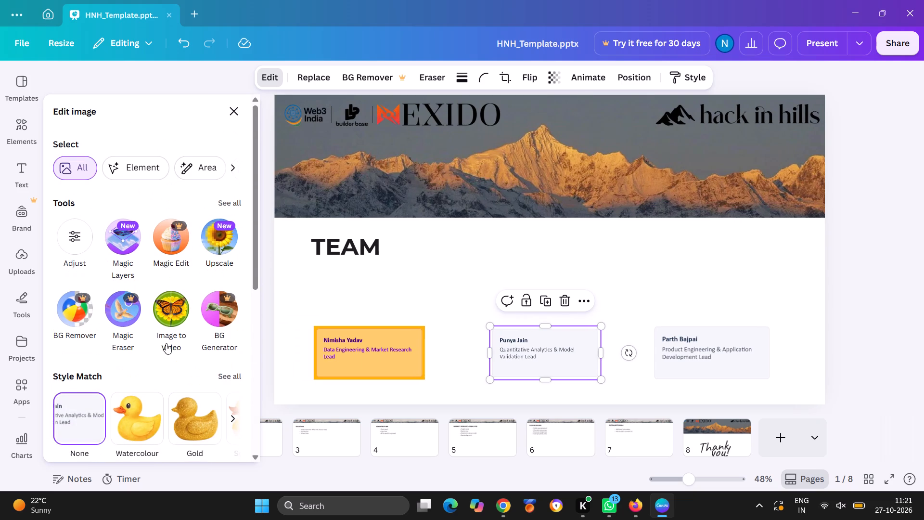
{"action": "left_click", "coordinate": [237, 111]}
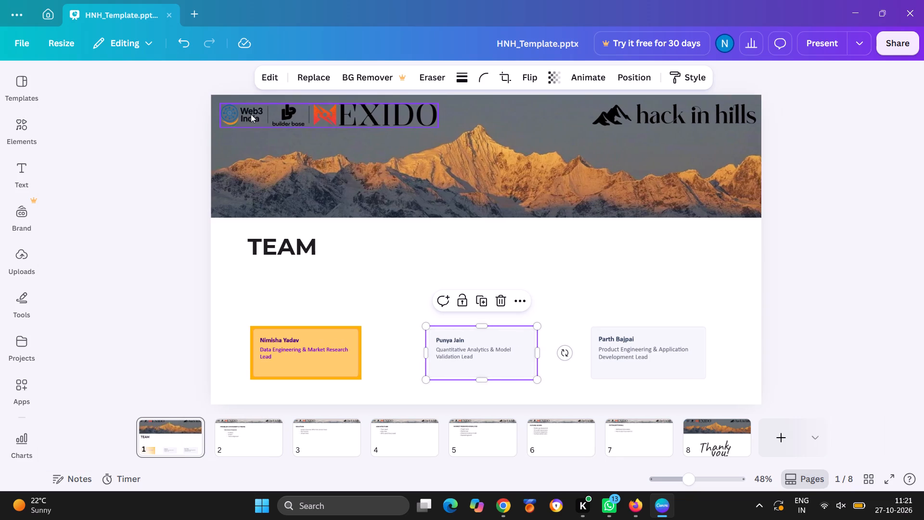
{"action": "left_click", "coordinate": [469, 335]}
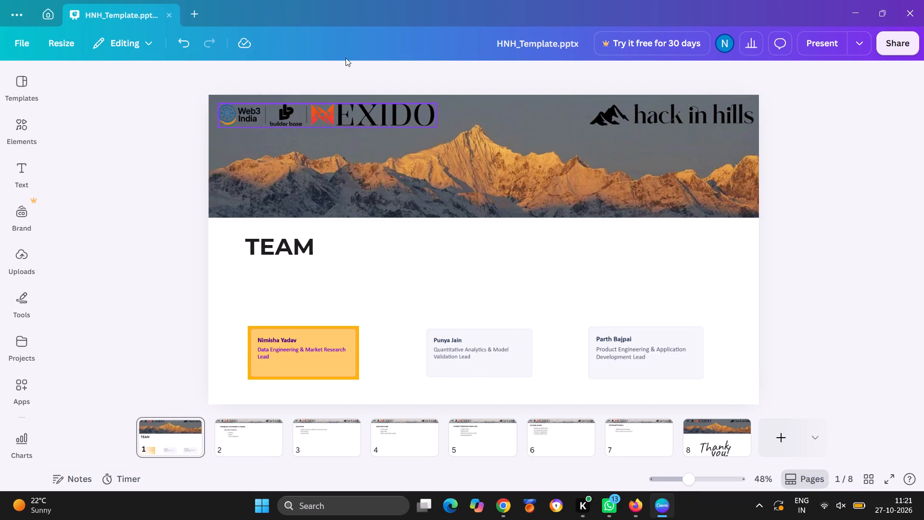
Apply the Colour Pop Outrun filter to the Quantitative Analytics & Model Validation Lead card.
{"action": "left_click", "coordinate": [506, 374]}
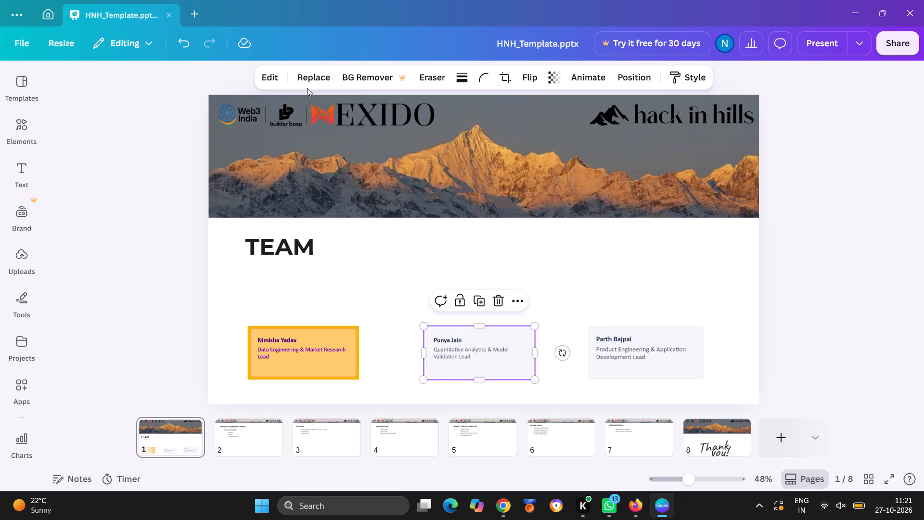
{"action": "left_click", "coordinate": [280, 83]}
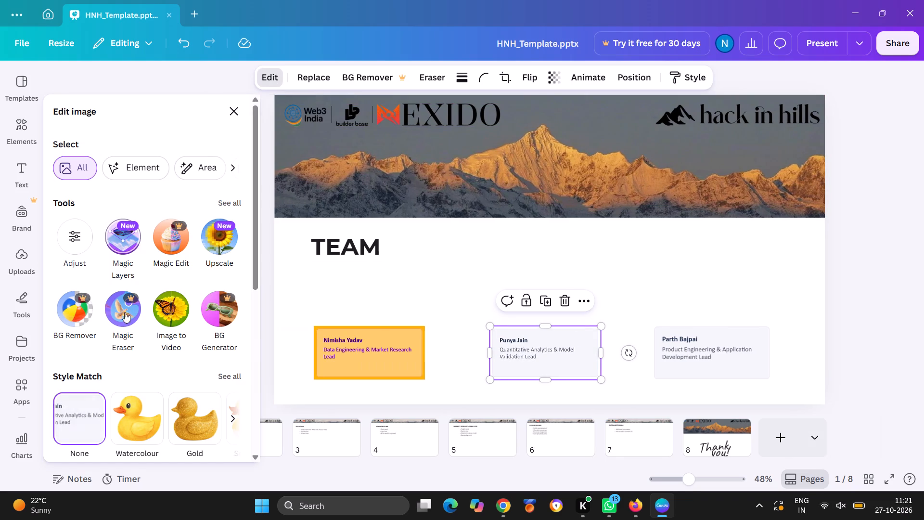
{"action": "scroll", "coordinate": [125, 319], "scroll_direction": "down", "scroll_amount": 7}
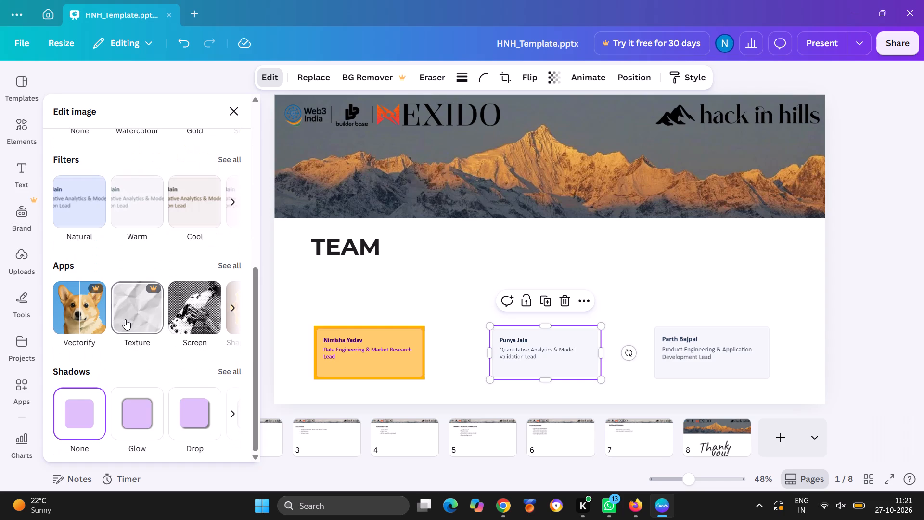
{"action": "scroll", "coordinate": [125, 319], "scroll_direction": "up", "scroll_amount": 2}
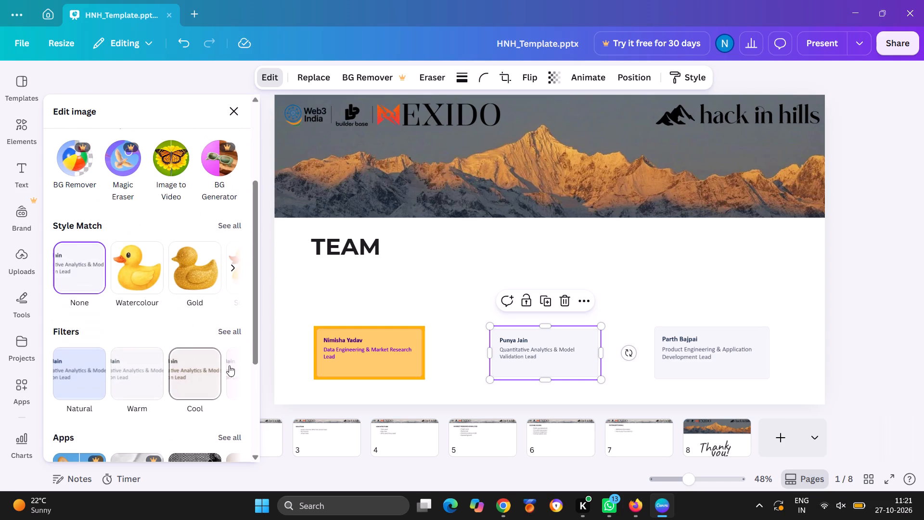
{"action": "left_click", "coordinate": [226, 329]}
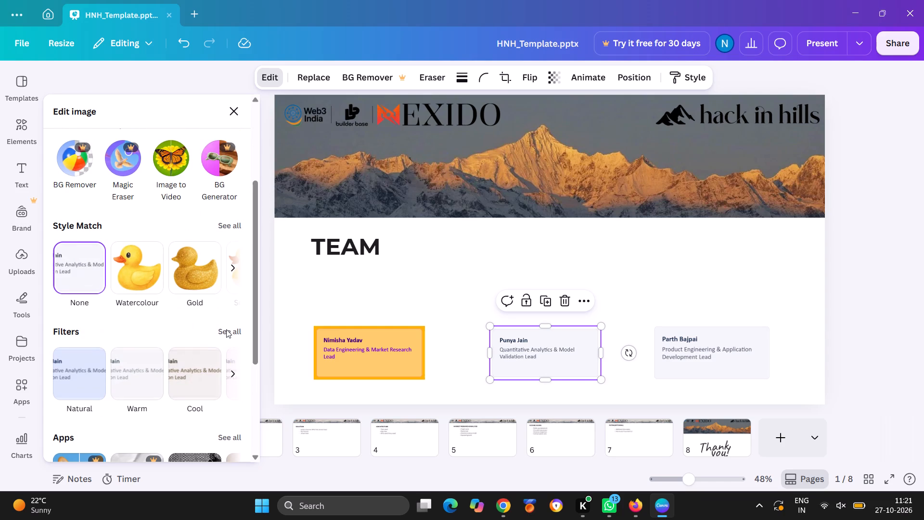
{"action": "scroll", "coordinate": [127, 364], "scroll_direction": "down", "scroll_amount": 3}
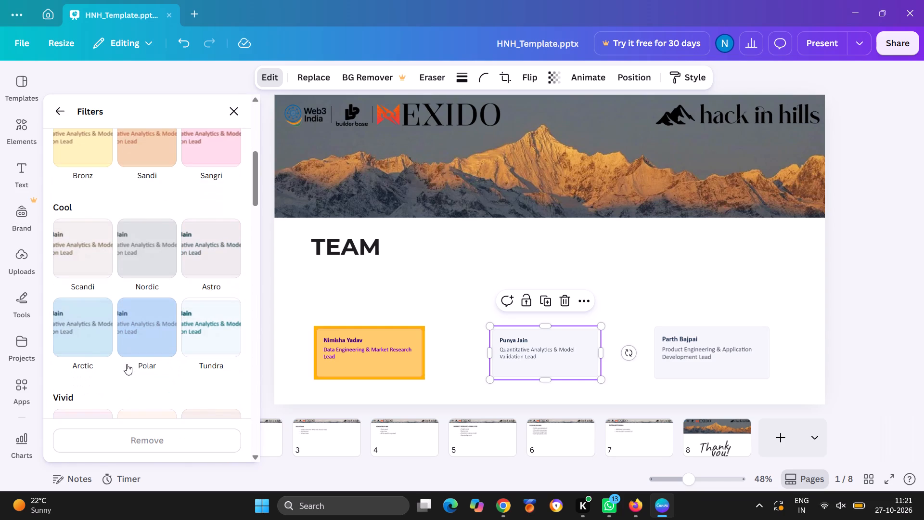
{"action": "scroll", "coordinate": [127, 364], "scroll_direction": "down", "scroll_amount": 9}
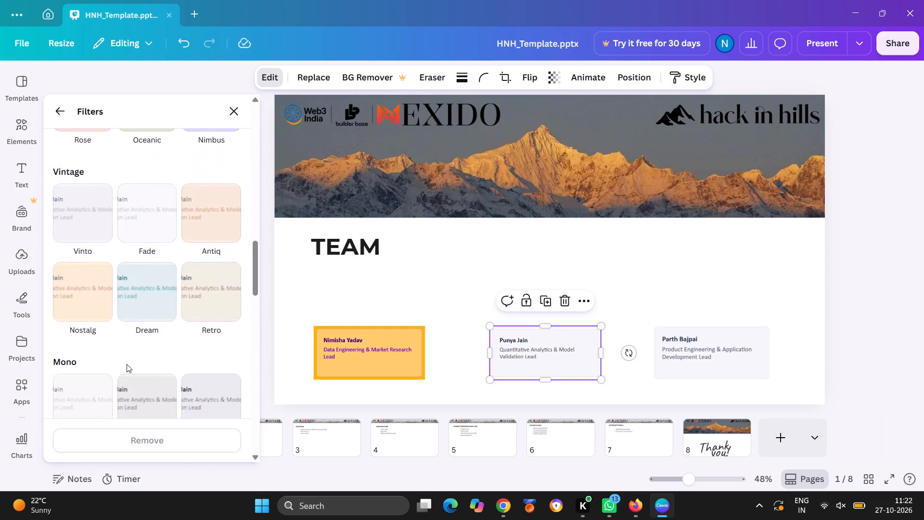
{"action": "scroll", "coordinate": [127, 364], "scroll_direction": "down", "scroll_amount": 3}
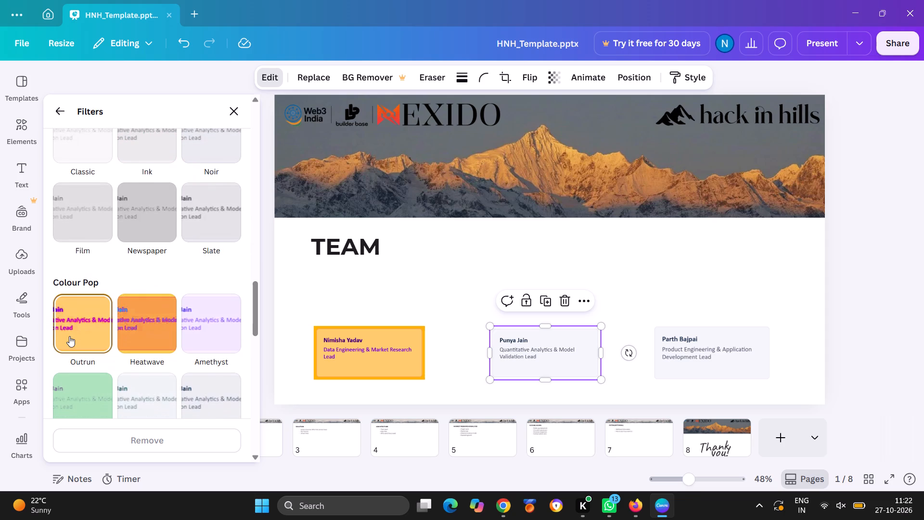
{"action": "left_click", "coordinate": [69, 336]}
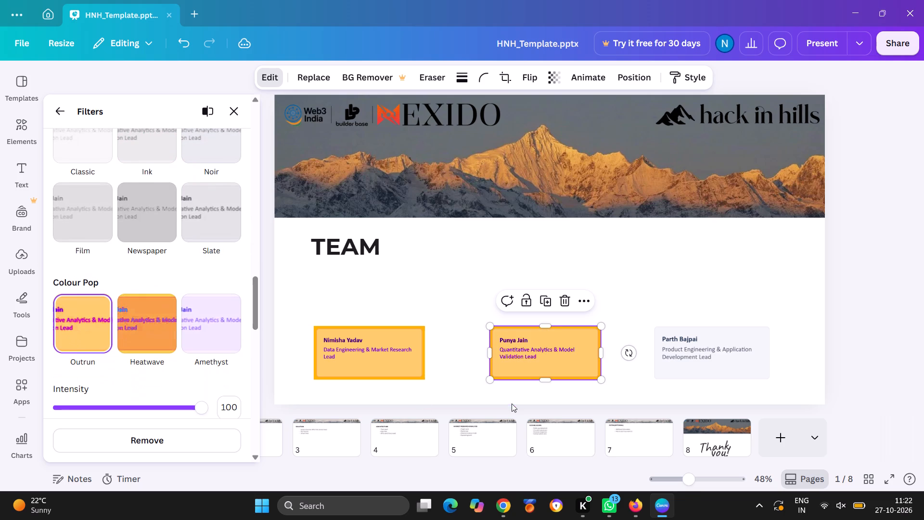
Apply the Colour Pop Outrun filter to the Product Engineering & Application Development Lead card.
{"action": "left_click", "coordinate": [674, 331]}
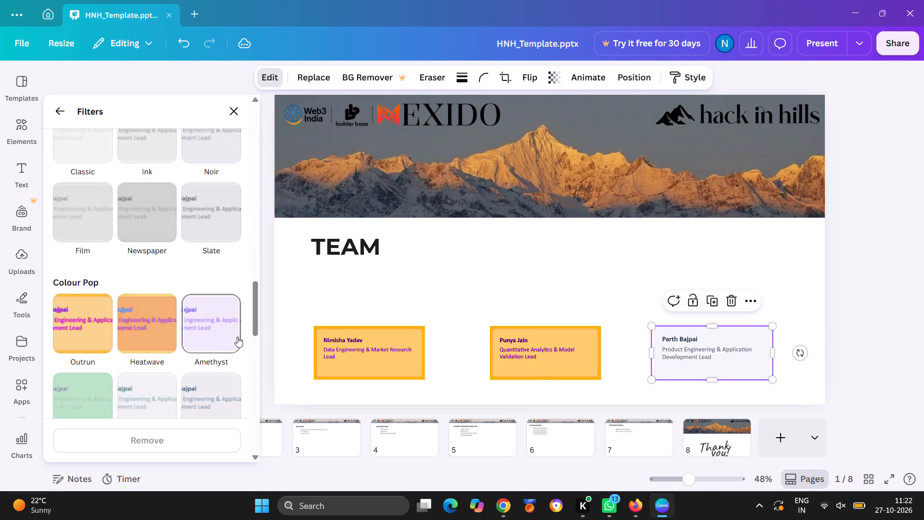
{"action": "left_click", "coordinate": [92, 333]}
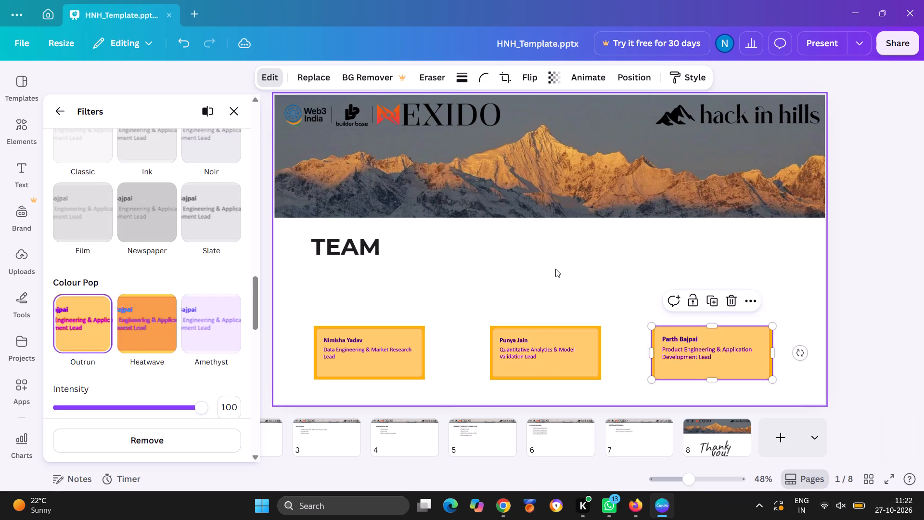
{"action": "left_click", "coordinate": [555, 269]}
Add a colon to the end of the TEAM heading so it reads "TEAM:".
{"action": "left_click", "coordinate": [369, 255]}
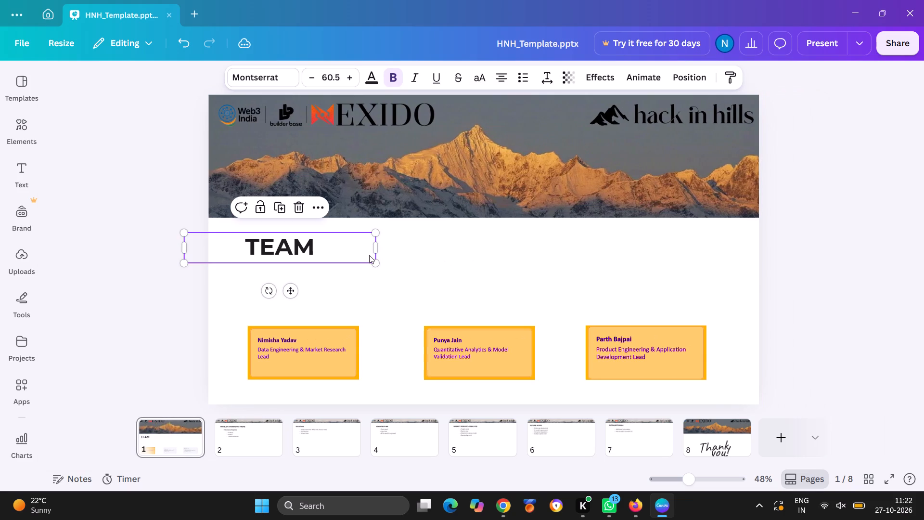
{"action": "key", "text": "shift+colon"}
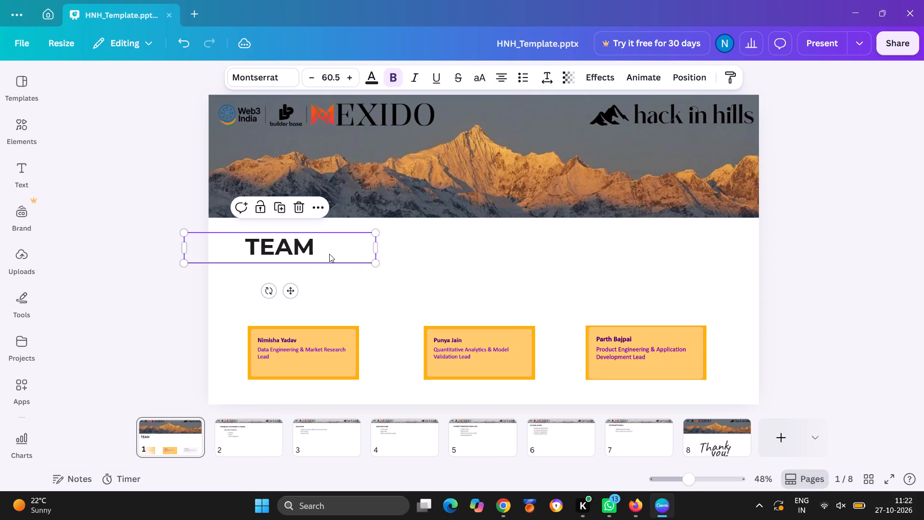
{"action": "double_click", "coordinate": [329, 254]}
{"action": "left_click", "coordinate": [329, 254]}
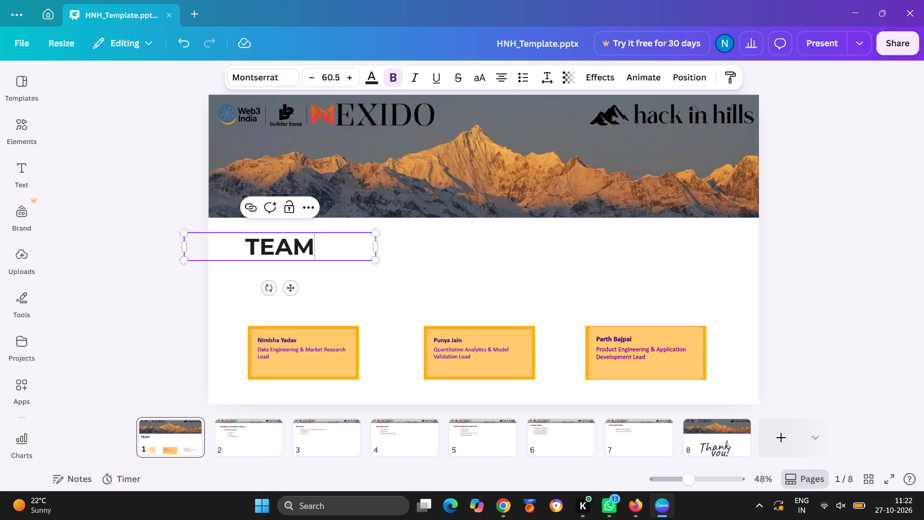
{"action": "key", "text": "shift+colon"}
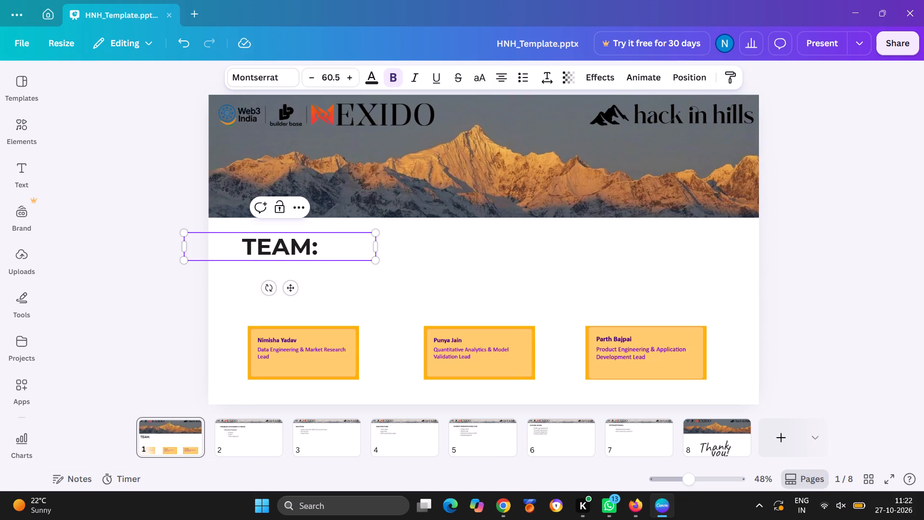
{"action": "left_click", "coordinate": [389, 248]}
Narrow the TEAM: heading's text box close to its text and move it roughly in line above the Data Engineering card.
{"action": "left_click", "coordinate": [364, 249]}
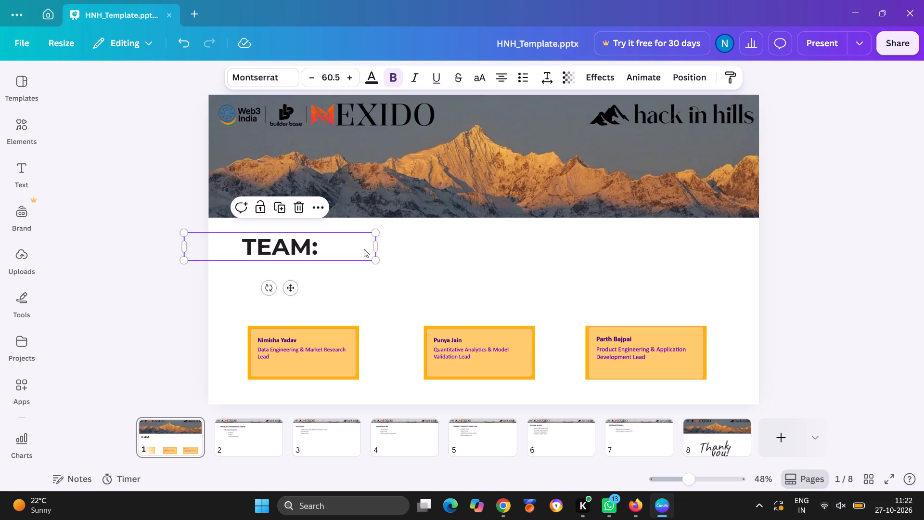
{"action": "left_click_drag", "start_coordinate": [182, 251], "coordinate": [198, 250]}
{"action": "left_click_drag", "start_coordinate": [198, 250], "coordinate": [261, 247]}
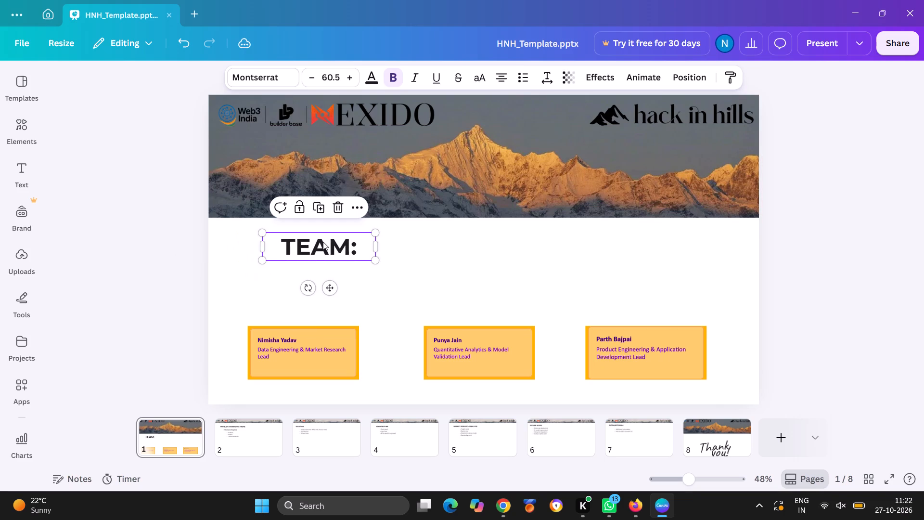
{"action": "left_click_drag", "start_coordinate": [323, 242], "coordinate": [303, 242]}
{"action": "left_click", "coordinate": [356, 241]}
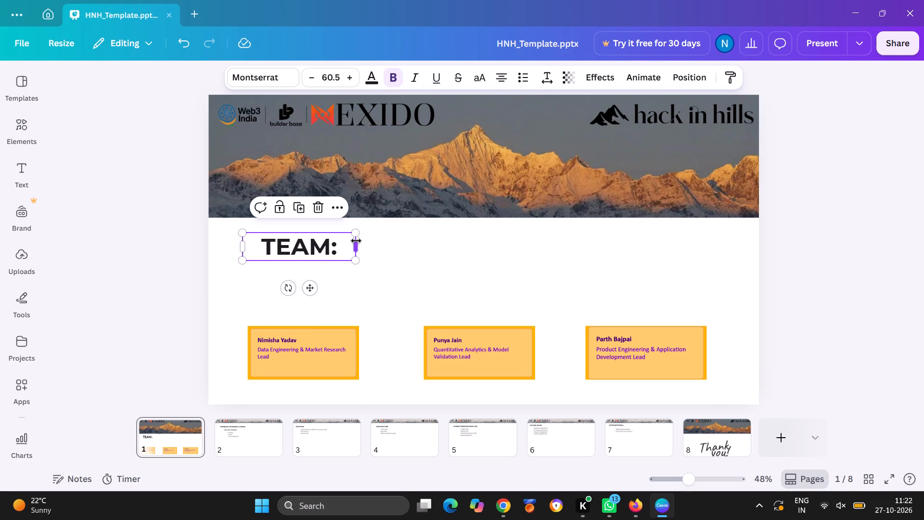
{"action": "left_click", "coordinate": [380, 241]}
Add a subheading text box beside the TEAM: heading on the team slide and clear its placeholder text.
{"action": "left_click", "coordinate": [21, 195]}
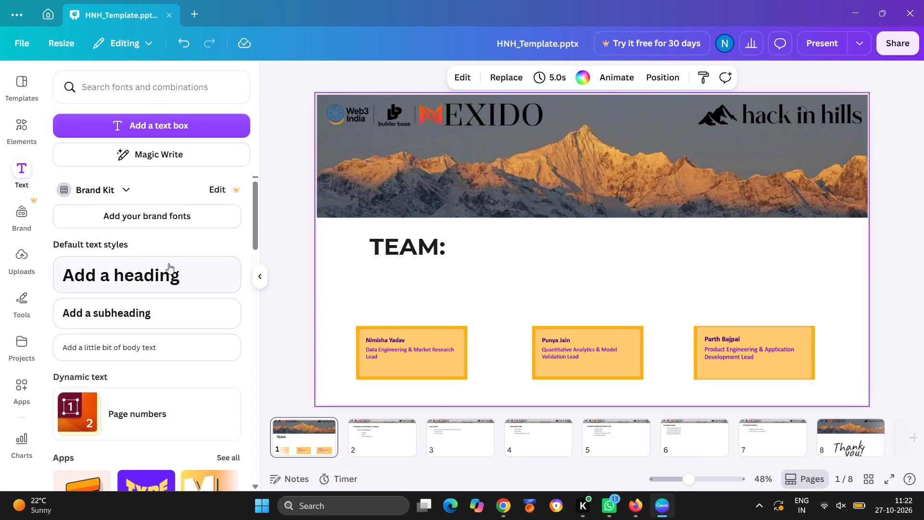
{"action": "left_click", "coordinate": [163, 306]}
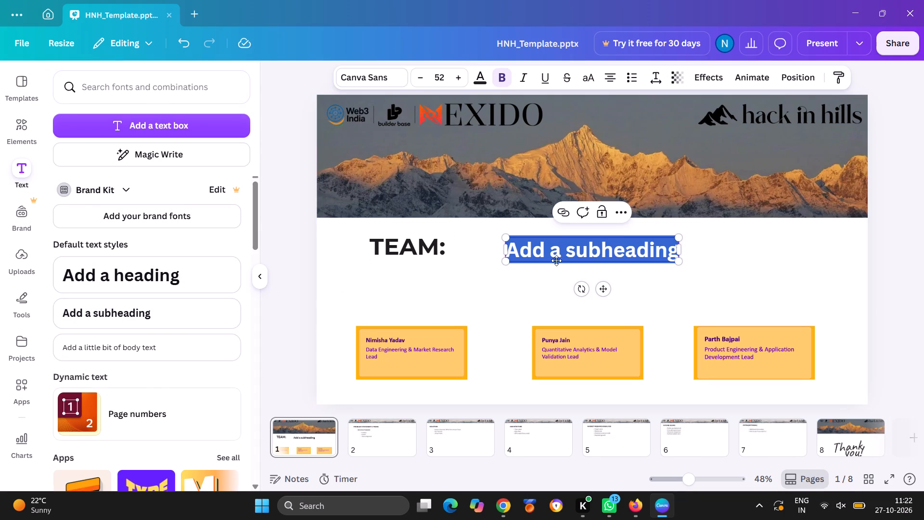
{"action": "left_click", "coordinate": [627, 253]}
{"action": "key", "text": "BackSpace"}
{"action": "key", "text": "BackSpace"}
{"action": "key", "text": "BackSpace"}
{"action": "key", "text": "BackSpace"}
{"action": "key", "text": "BackSpace"}
{"action": "key", "text": "BackSpace"}
{"action": "key", "text": "BackSpace"}
{"action": "key", "text": "BackSpace"}
{"action": "key", "text": "BackSpace"}
{"action": "key", "text": "BackSpace"}
{"action": "key", "text": "BackSpace"}
{"action": "key", "text": "BackSpace"}
{"action": "key", "text": "BackSpace"}
{"action": "key", "text": "BackSpace"}
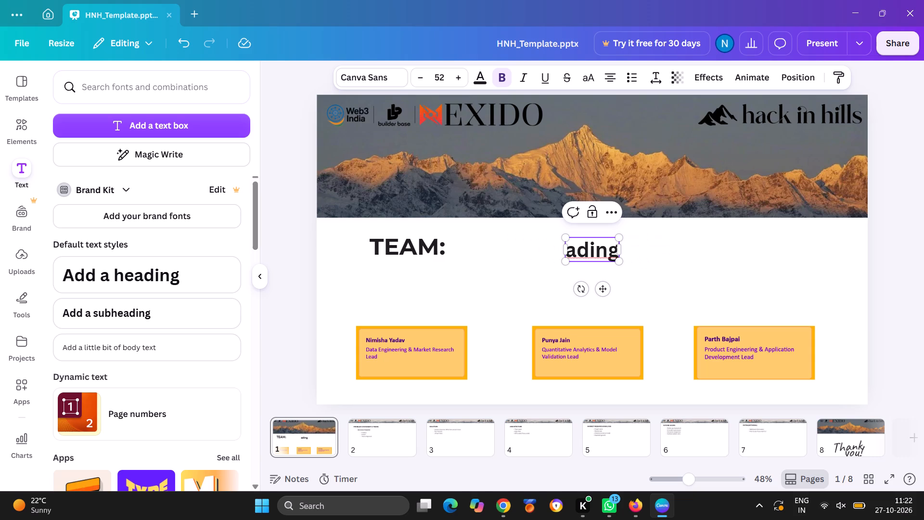
{"action": "left_click", "coordinate": [614, 255]}
{"action": "key", "text": "BackSpace"}
{"action": "key", "text": "BackSpace"}
{"action": "key", "text": "BackSpace"}
{"action": "key", "text": "BackSpace"}
{"action": "key", "text": "BackSpace"}
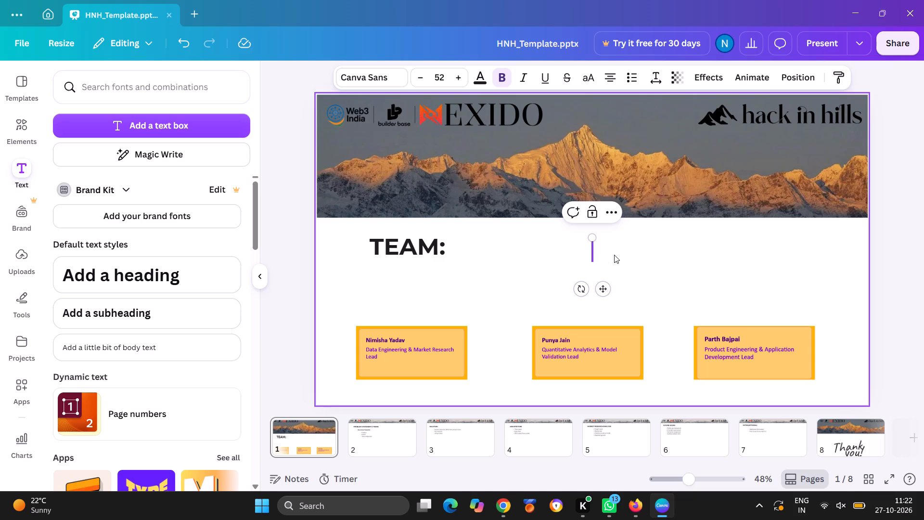
Enter the team name HILLHACKER in the new subheading, checking the name against the ChatGPT deck in Chrome.
{"action": "type", "text": "HACK"}
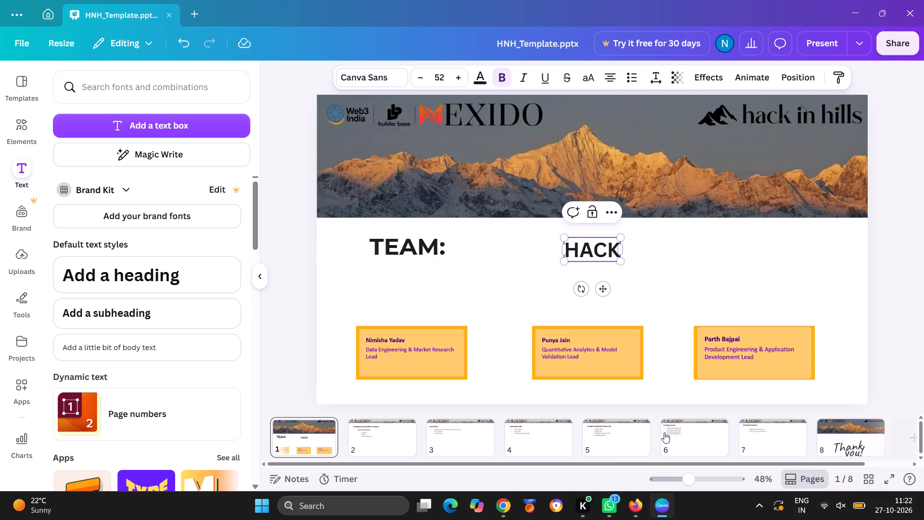
{"action": "left_click", "coordinate": [509, 502]}
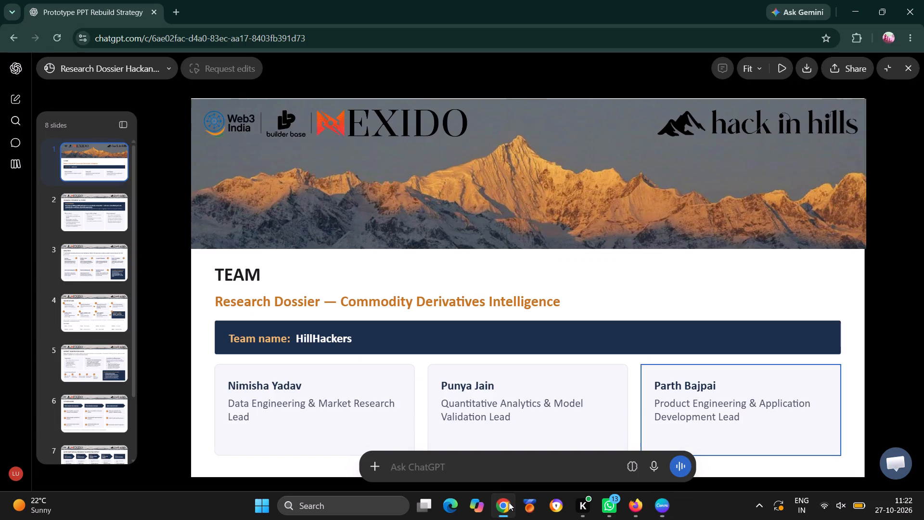
{"action": "left_click", "coordinate": [661, 501]}
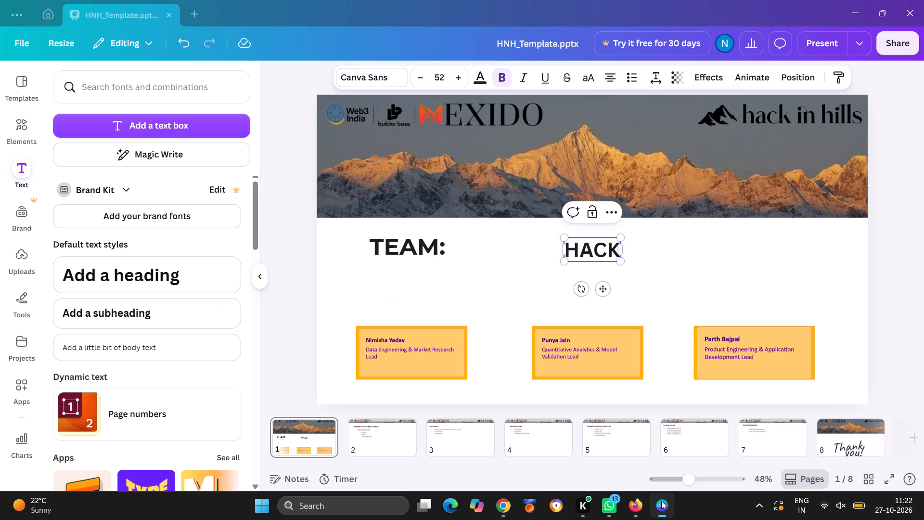
{"action": "key", "text": "BackSpace"}
{"action": "key", "text": "BackSpace"}
{"action": "key", "text": "BackSpace"}
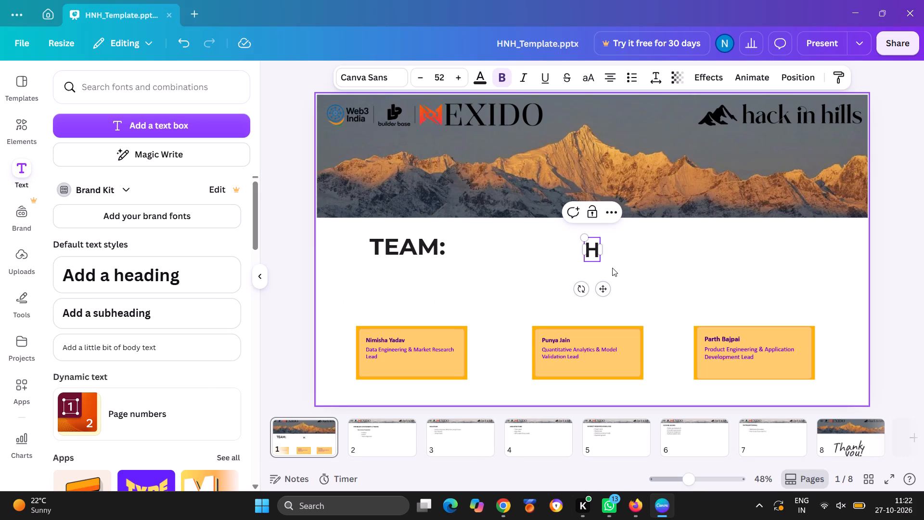
{"action": "type", "text": "ILLHACKER"}
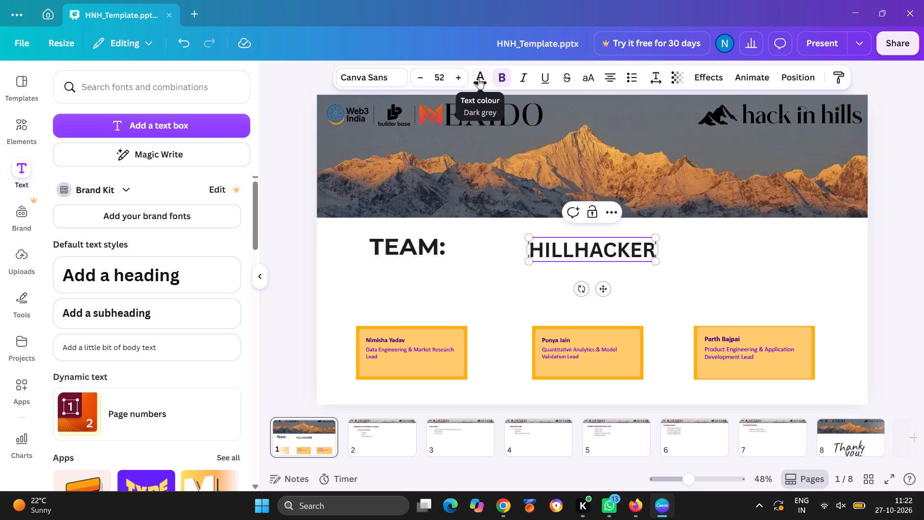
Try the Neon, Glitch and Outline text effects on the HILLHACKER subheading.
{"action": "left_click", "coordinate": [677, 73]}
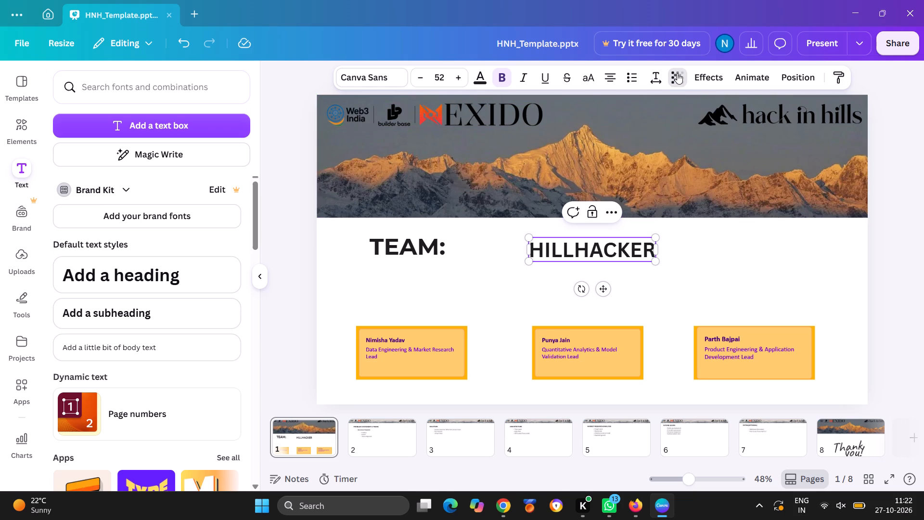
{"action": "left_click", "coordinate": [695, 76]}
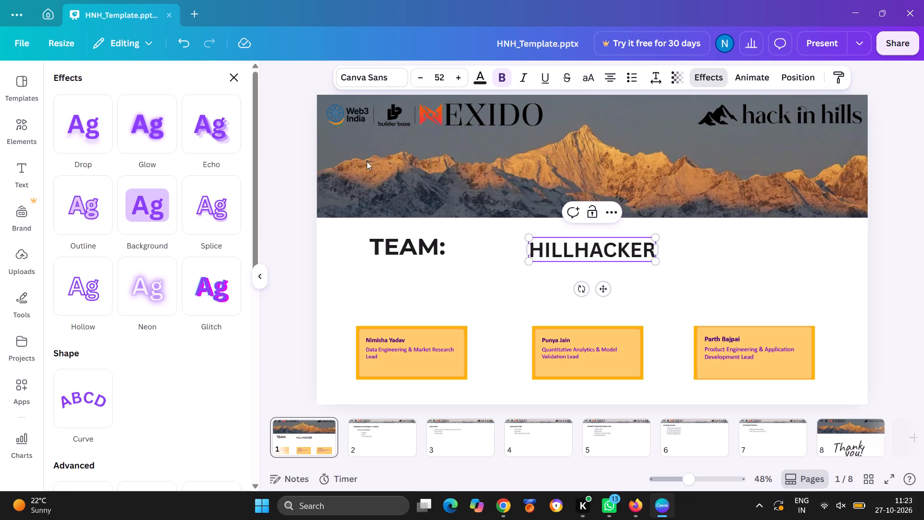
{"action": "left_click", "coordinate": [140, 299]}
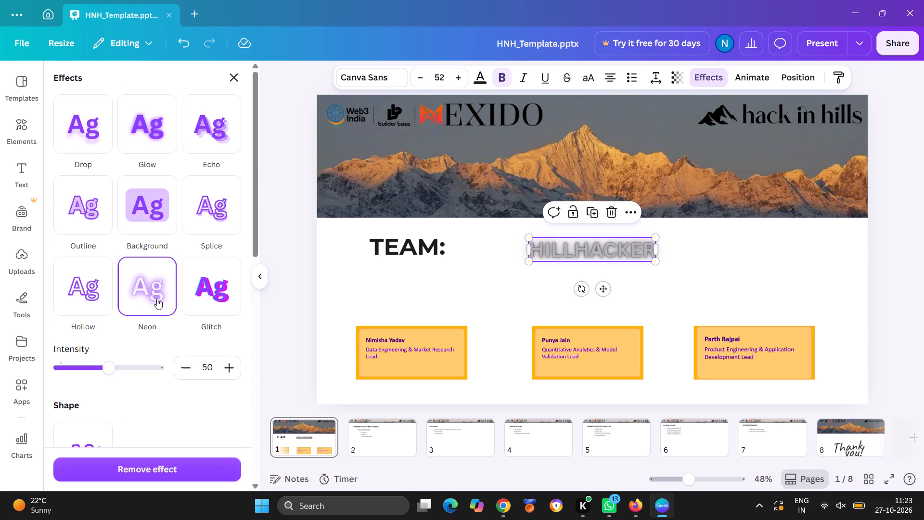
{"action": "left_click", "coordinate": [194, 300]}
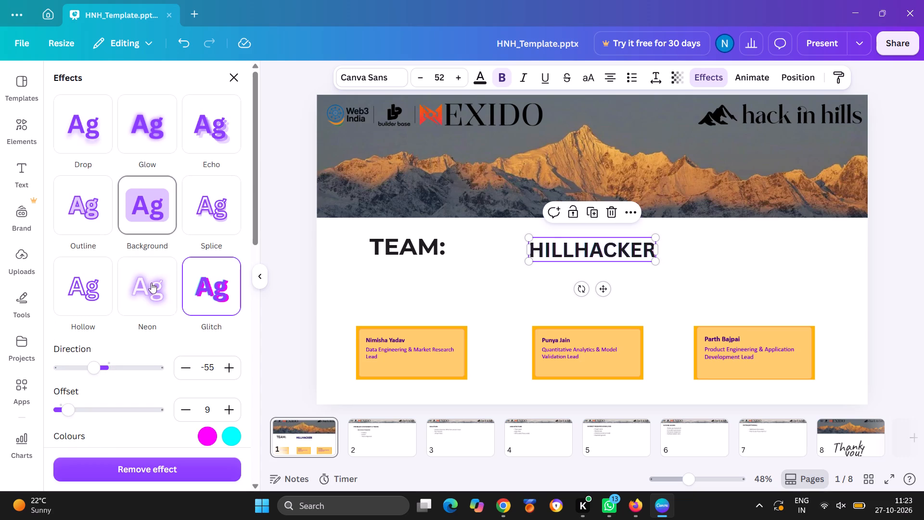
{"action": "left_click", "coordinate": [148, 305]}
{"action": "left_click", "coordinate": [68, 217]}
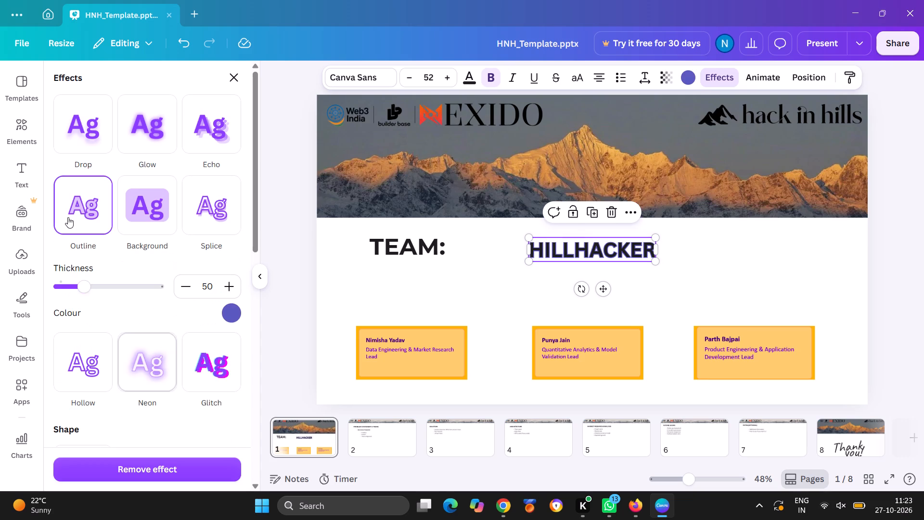
Give the HILLHACKER subheading the advanced '70s style, followed by the Outline effect over it.
{"action": "scroll", "coordinate": [90, 275], "scroll_direction": "down", "scroll_amount": 4}
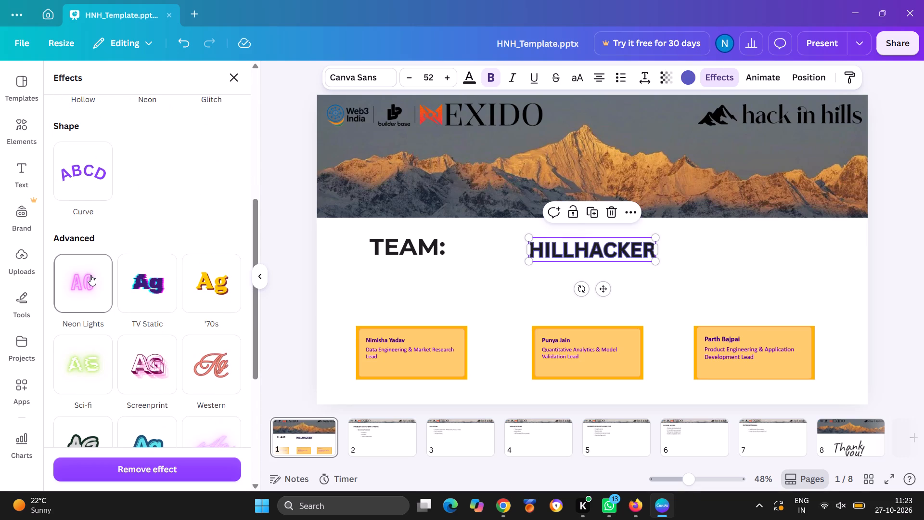
{"action": "left_click", "coordinate": [210, 298]}
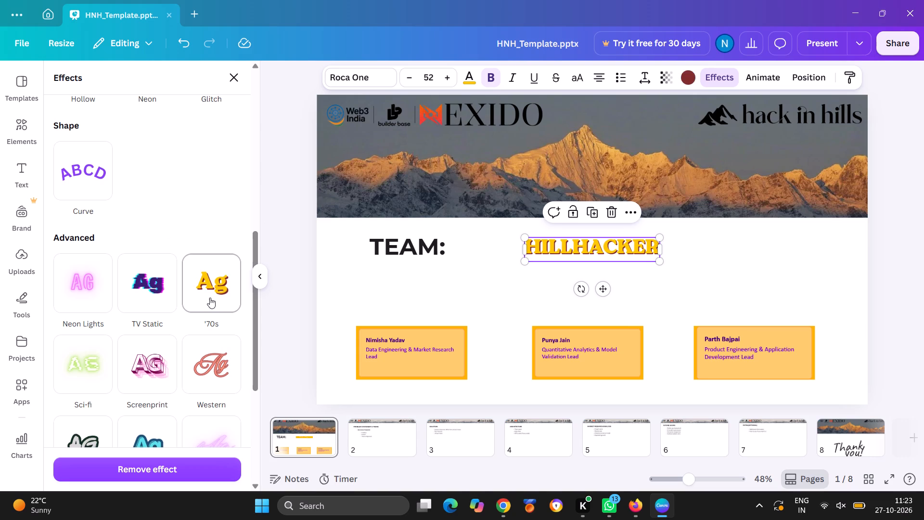
{"action": "scroll", "coordinate": [130, 191], "scroll_direction": "up", "scroll_amount": 1}
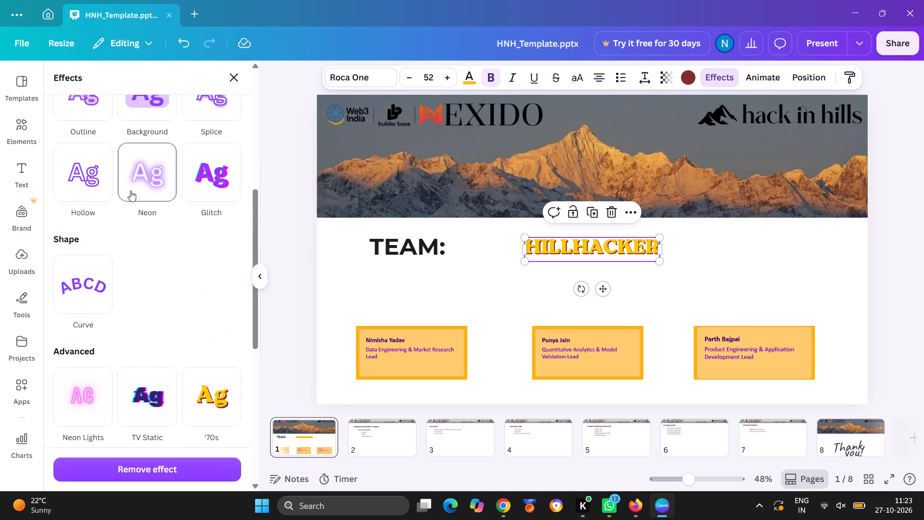
{"action": "left_click", "coordinate": [98, 122]}
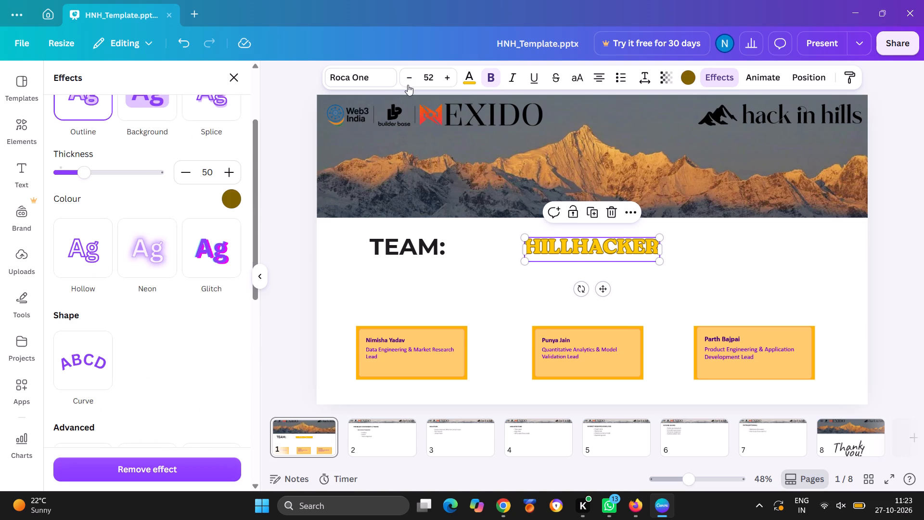
Open the text colour choices for the HILLHACKER subheading and browse the solid, gradient and photo colours.
{"action": "left_click", "coordinate": [467, 79]}
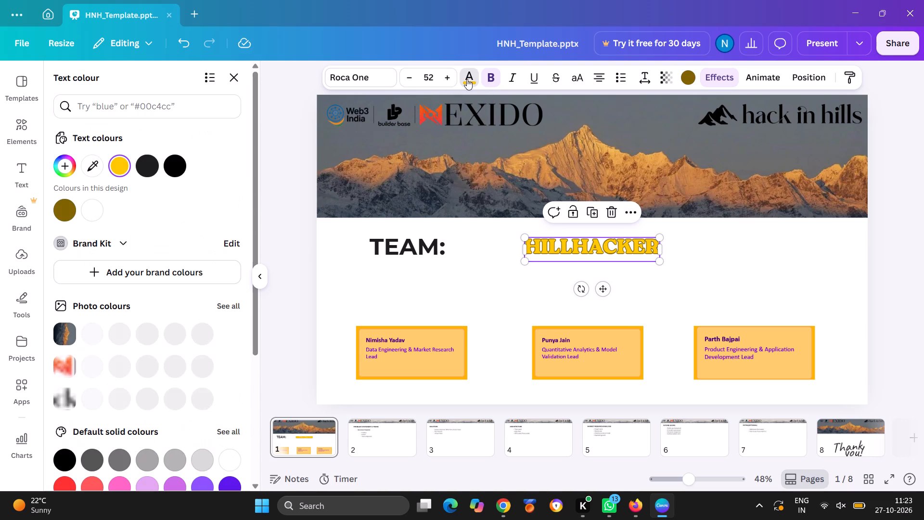
{"action": "scroll", "coordinate": [184, 317], "scroll_direction": "down", "scroll_amount": 4}
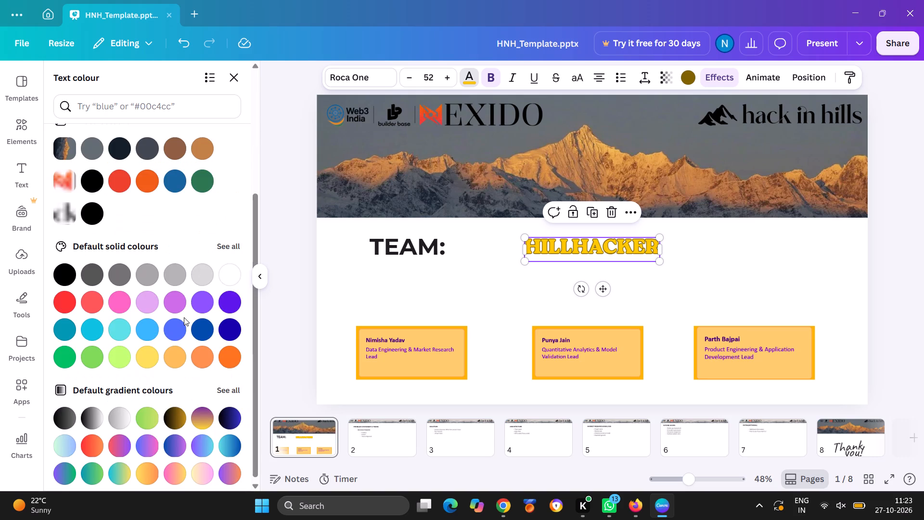
{"action": "scroll", "coordinate": [184, 317], "scroll_direction": "down", "scroll_amount": 1}
{"action": "scroll", "coordinate": [184, 317], "scroll_direction": "up", "scroll_amount": 6}
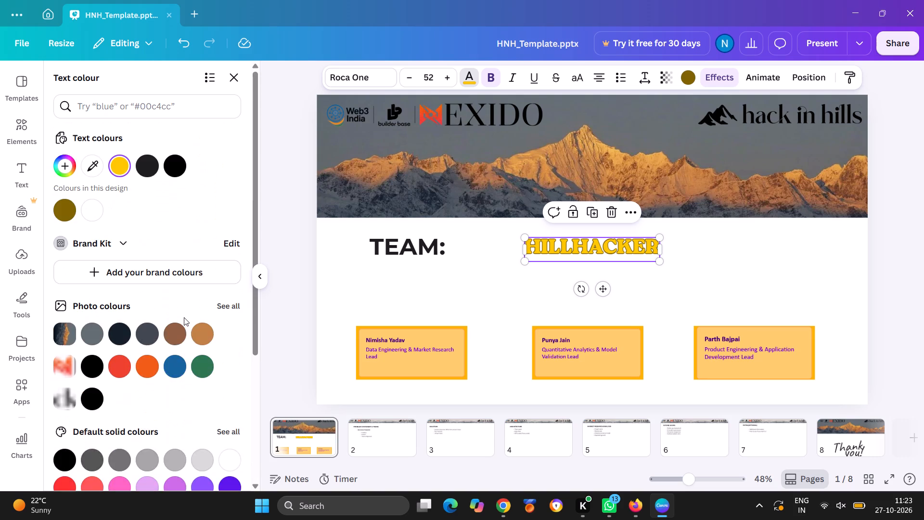
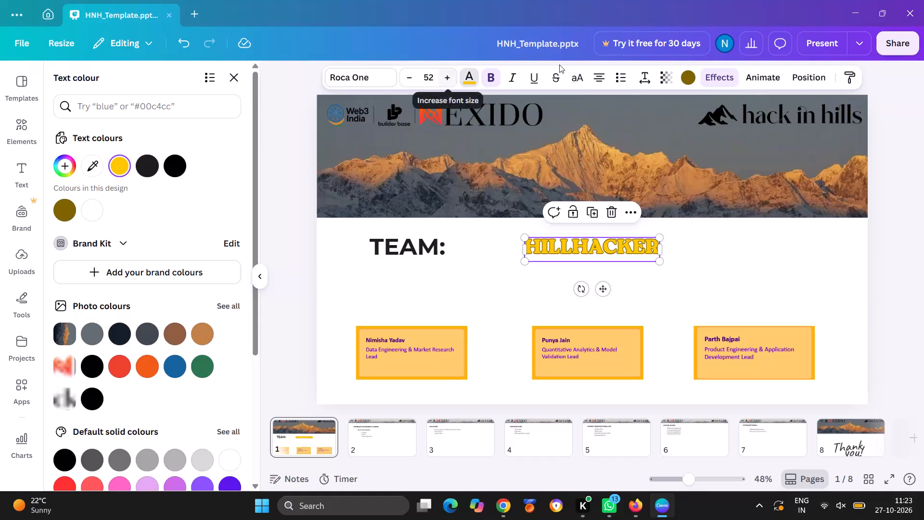
Apply the advanced Bubble text effect to the HILLHACKER subheading.
{"action": "left_click", "coordinate": [719, 78]}
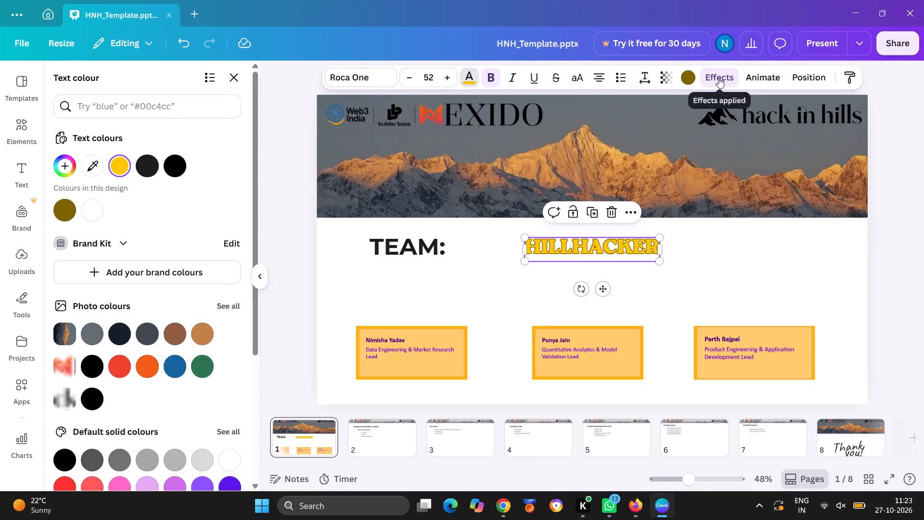
{"action": "scroll", "coordinate": [120, 290], "scroll_direction": "down", "scroll_amount": 3}
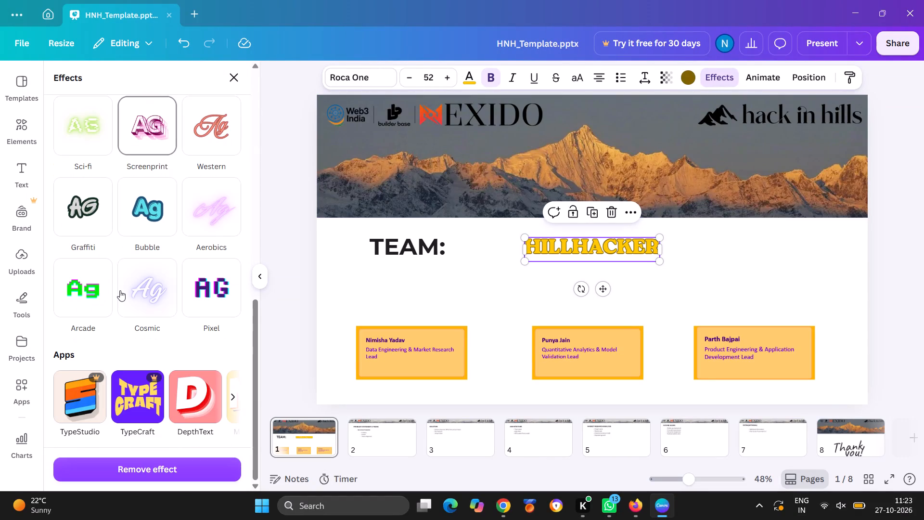
{"action": "scroll", "coordinate": [120, 290], "scroll_direction": "down", "scroll_amount": 2}
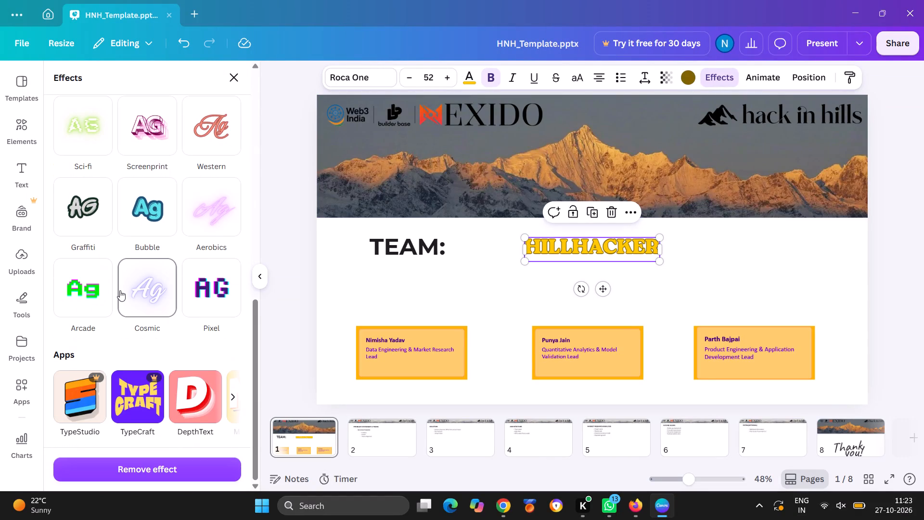
{"action": "left_click", "coordinate": [134, 240]}
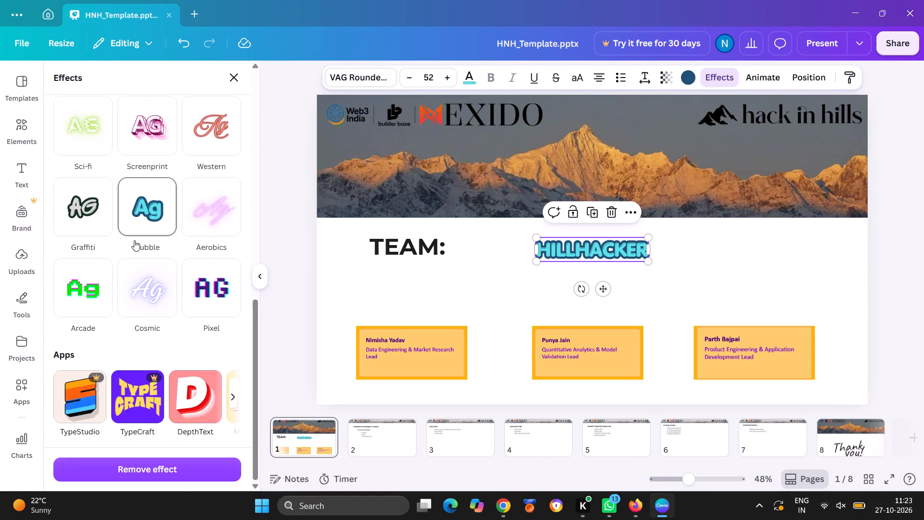
Recolour the HILLHACKER text, trying the brown photo colour and darker orange before settling on the default light orange.
{"action": "left_click", "coordinate": [471, 67]}
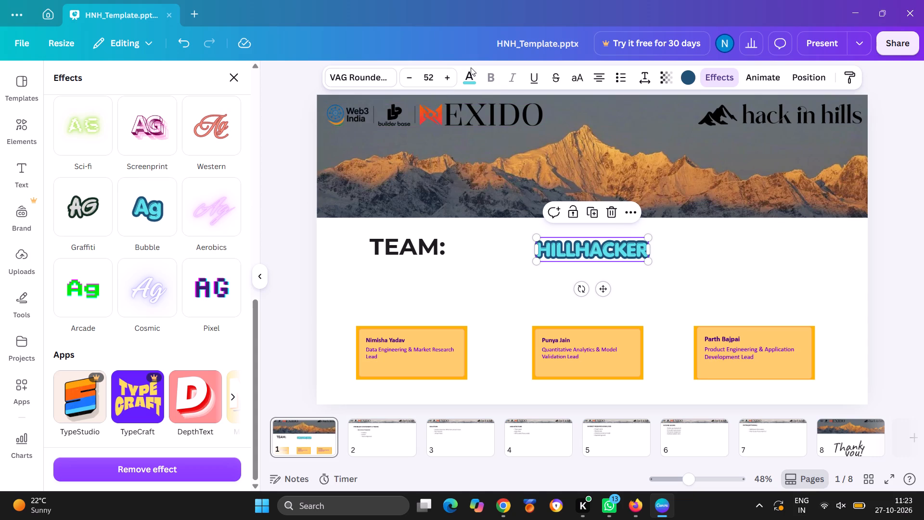
{"action": "left_click", "coordinate": [468, 75]}
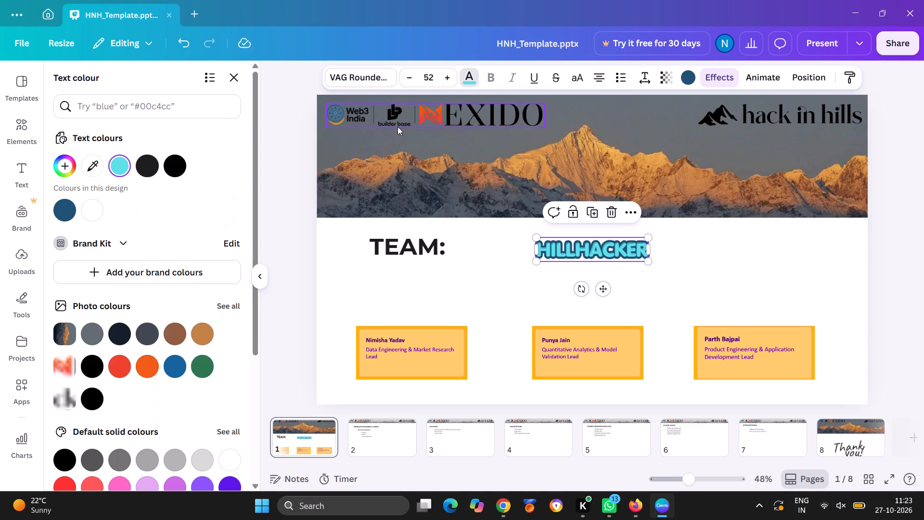
{"action": "left_click", "coordinate": [478, 73]}
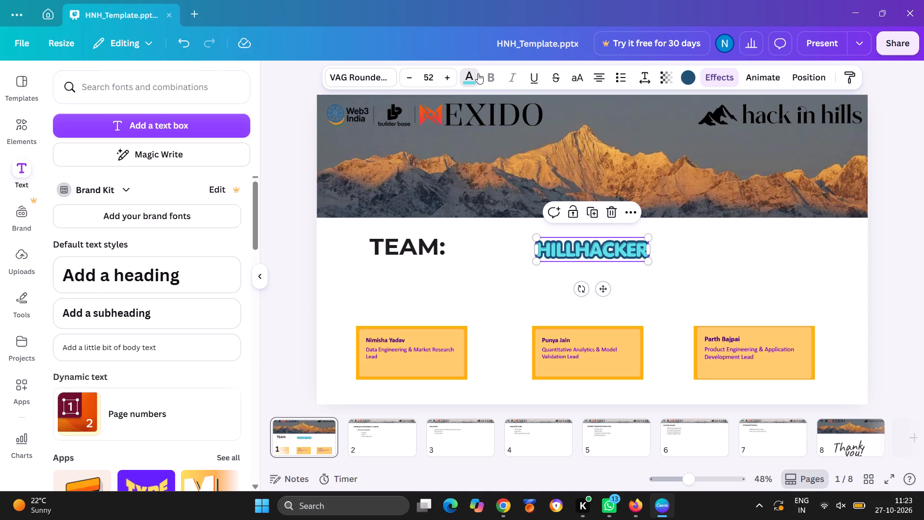
{"action": "scroll", "coordinate": [201, 262], "scroll_direction": "down", "scroll_amount": 2}
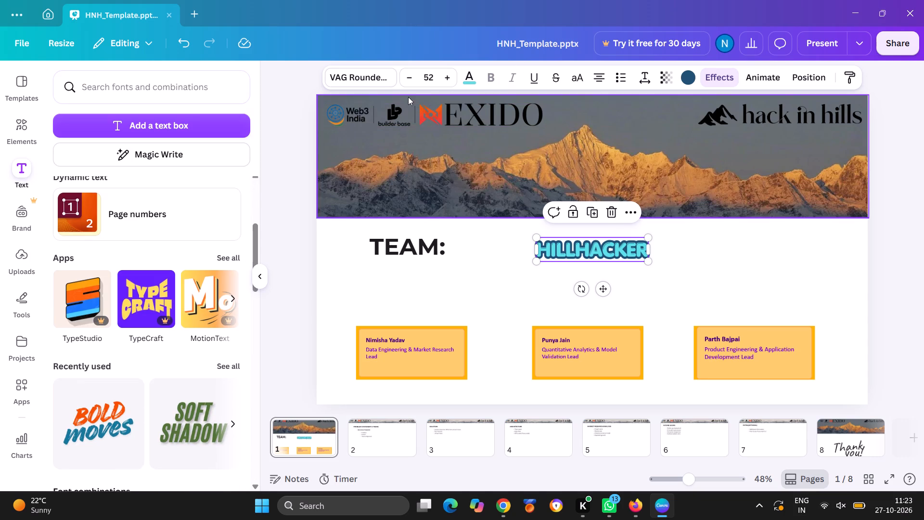
{"action": "left_click", "coordinate": [471, 74]}
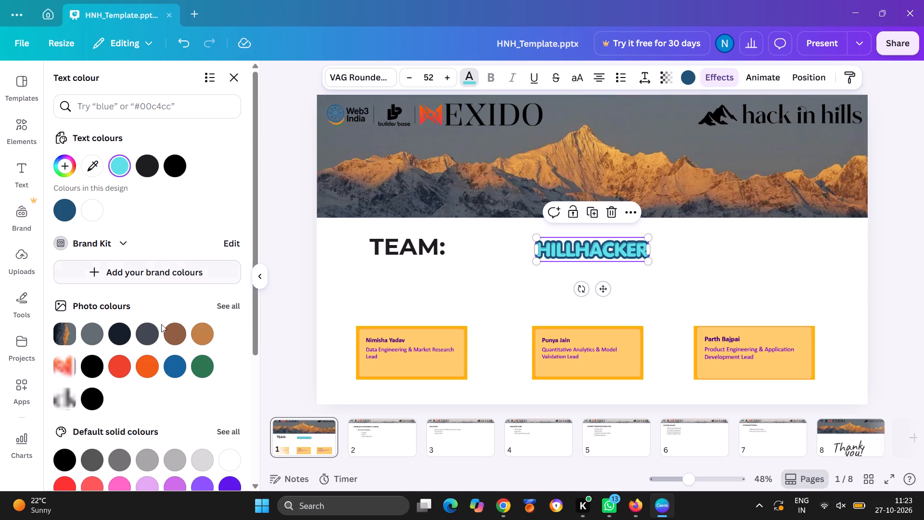
{"action": "left_click", "coordinate": [200, 340]}
{"action": "scroll", "coordinate": [200, 340], "scroll_direction": "down", "scroll_amount": 2}
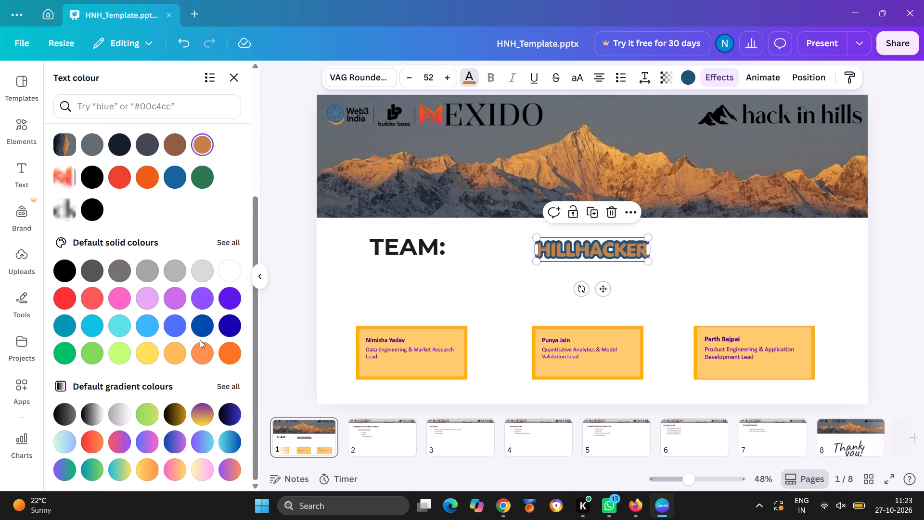
{"action": "scroll", "coordinate": [200, 340], "scroll_direction": "down", "scroll_amount": 1}
{"action": "left_click", "coordinate": [201, 347]}
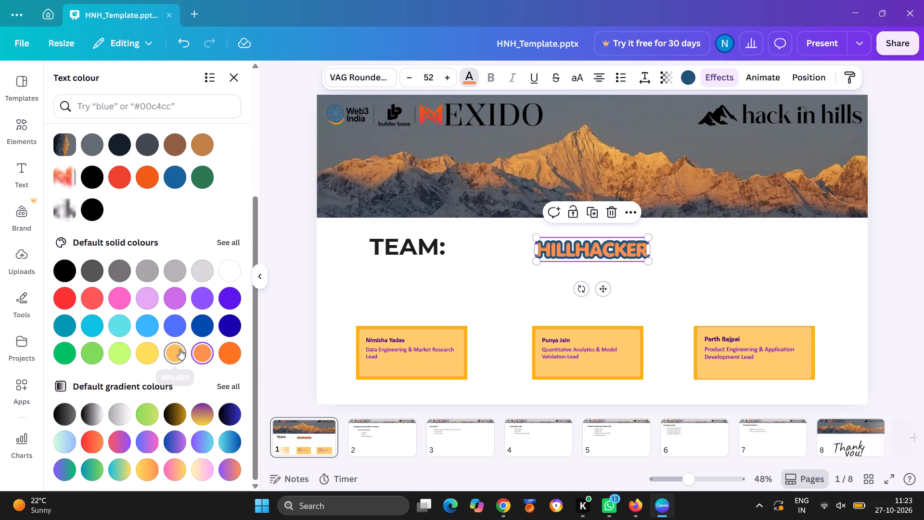
{"action": "left_click", "coordinate": [180, 349]}
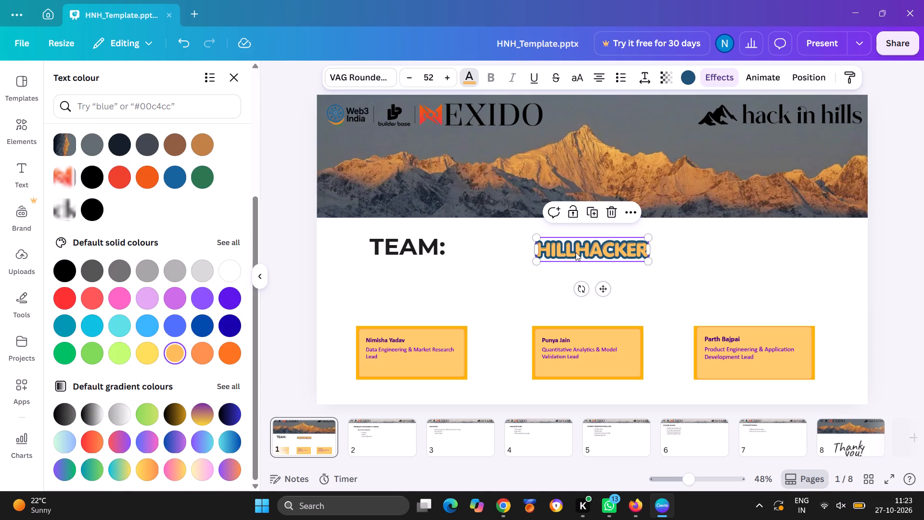
Place HILLHACKER directly after the TEAM: label on the same line and enlarge its font size to 60.
{"action": "left_click_drag", "start_coordinate": [576, 252], "coordinate": [502, 250]}
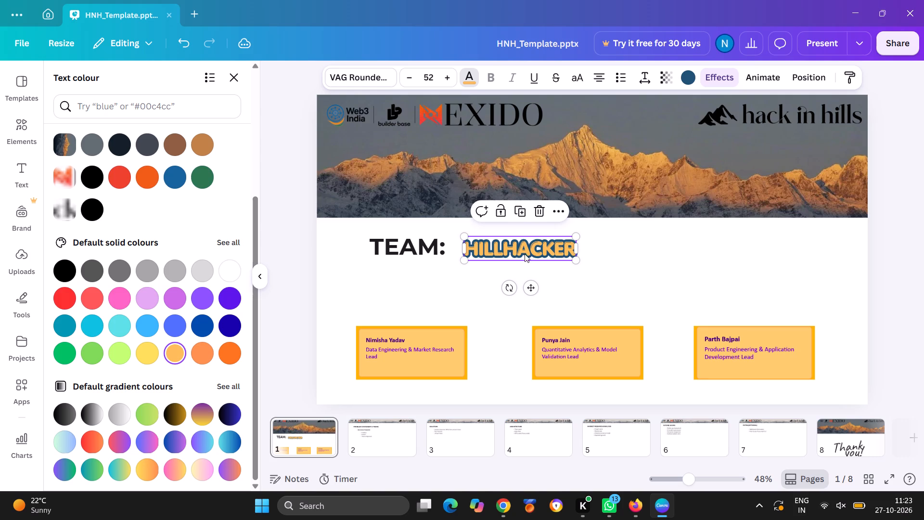
{"action": "triple_click", "coordinate": [445, 80]}
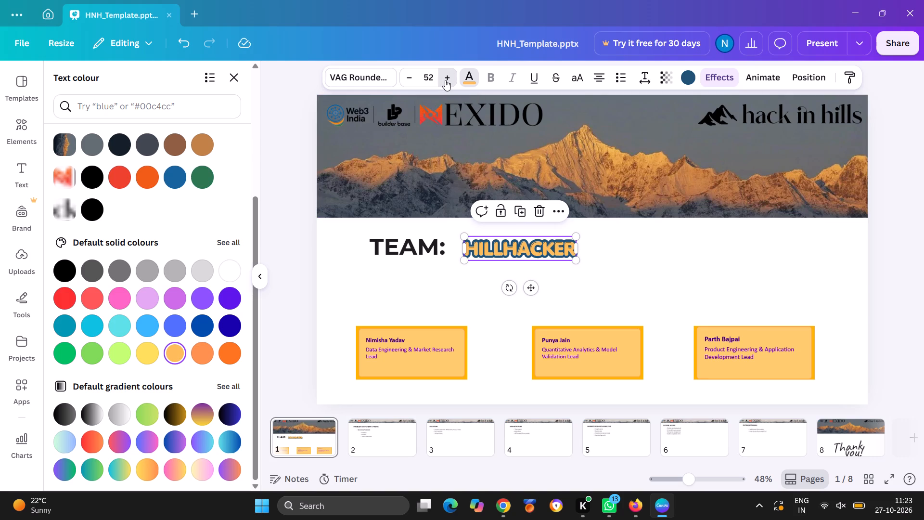
{"action": "triple_click", "coordinate": [445, 80]}
{"action": "double_click", "coordinate": [445, 80]}
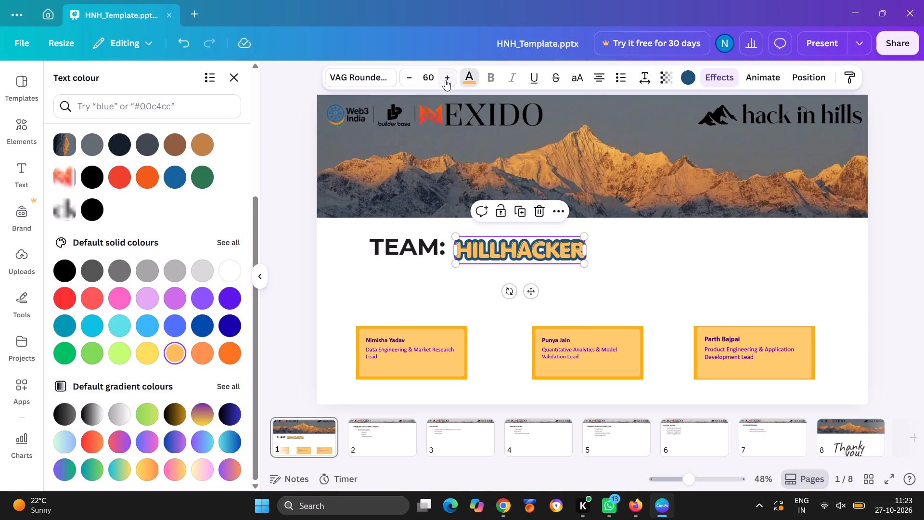
{"action": "left_click", "coordinate": [663, 303]}
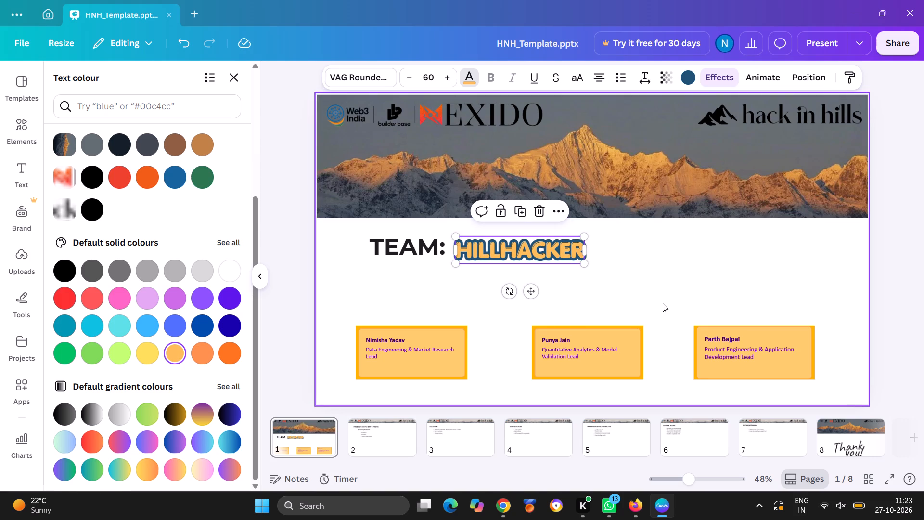
{"action": "left_click", "coordinate": [548, 254]}
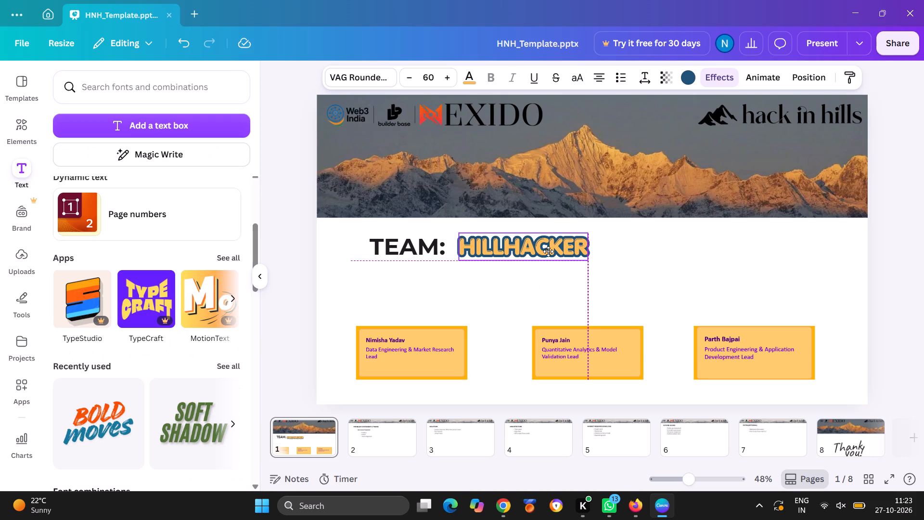
{"action": "left_click", "coordinate": [617, 251]}
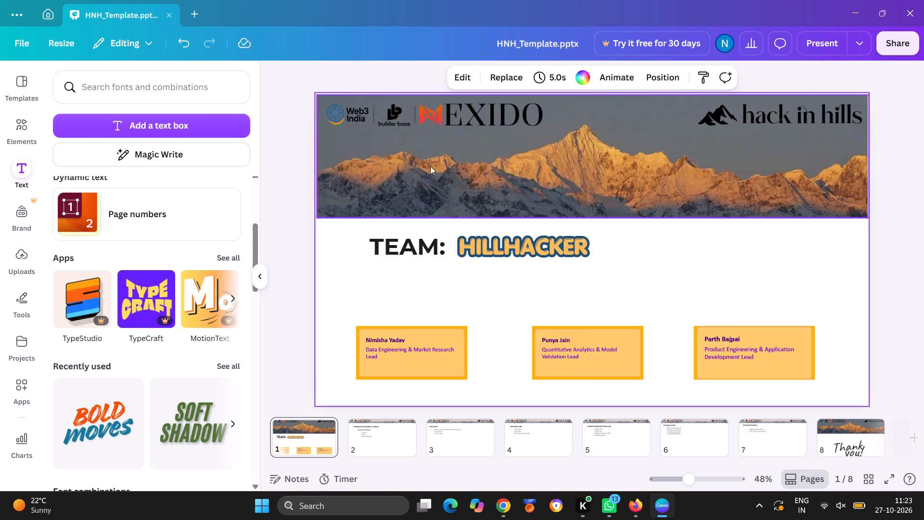
Add another subheading to the team slide and replace its placeholder text with GOLDSENSE-AI.
{"action": "left_click", "coordinate": [22, 180]}
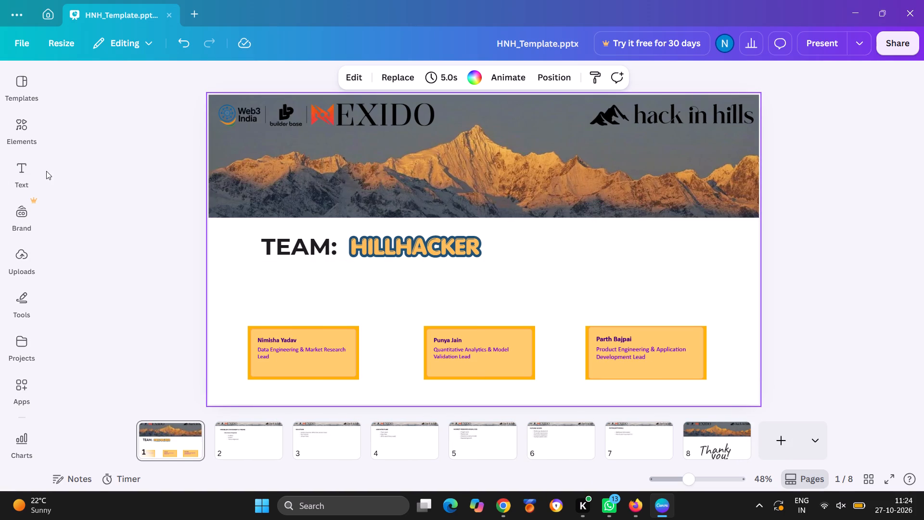
{"action": "left_click", "coordinate": [33, 172]}
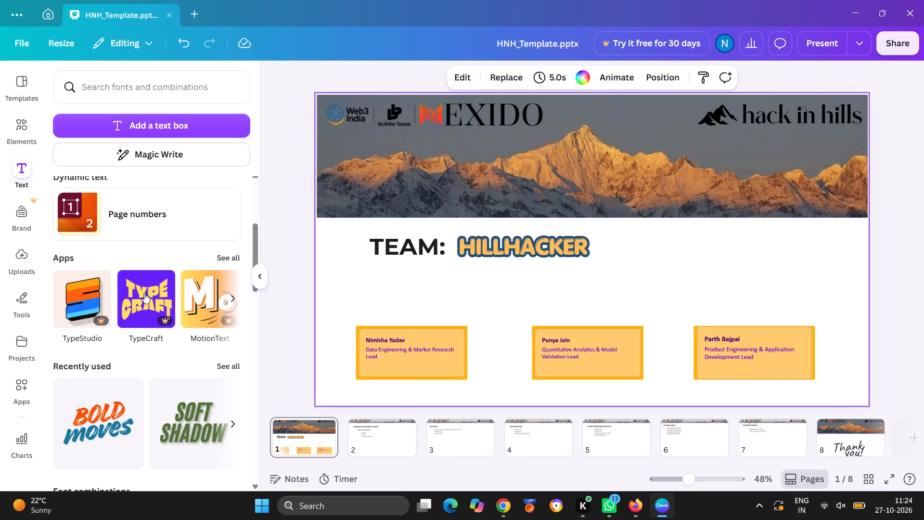
{"action": "scroll", "coordinate": [143, 201], "scroll_direction": "up", "scroll_amount": 5}
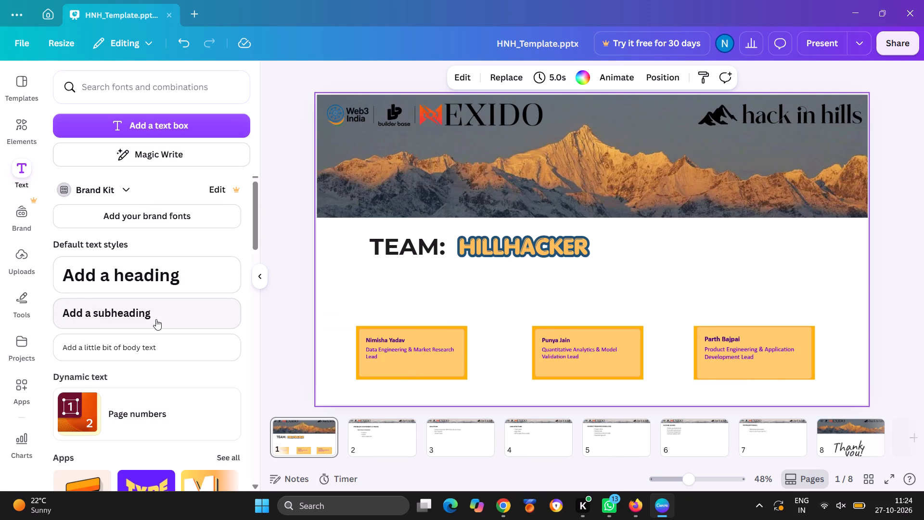
{"action": "left_click", "coordinate": [156, 319]}
{"action": "left_click", "coordinate": [641, 246]}
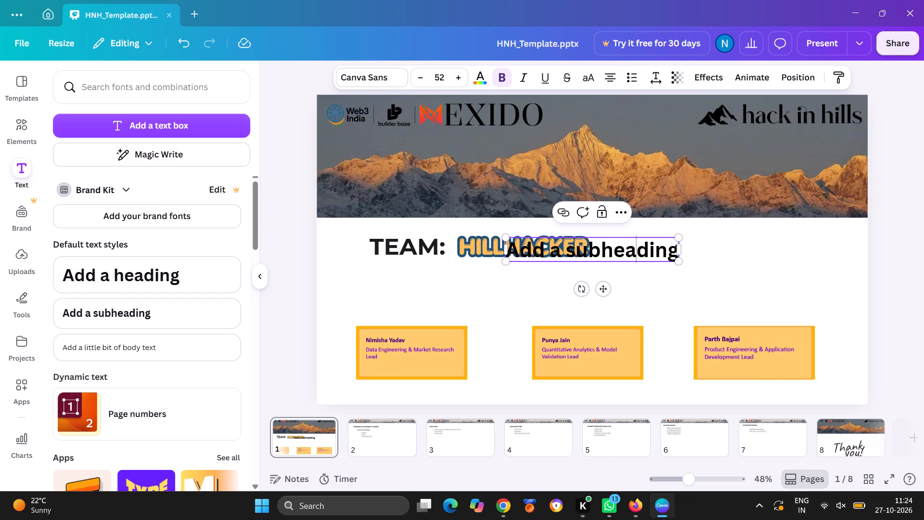
{"action": "key", "text": "BackSpace"}
{"action": "key", "text": "BackSpace"}
{"action": "key", "text": "BackSpace"}
{"action": "key", "text": "BackSpace"}
{"action": "key", "text": "BackSpace"}
{"action": "key", "text": "BackSpace"}
{"action": "key", "text": "BackSpace"}
{"action": "key", "text": "BackSpace"}
{"action": "key", "text": "BackSpace"}
{"action": "key", "text": "BackSpace"}
{"action": "key", "text": "BackSpace"}
{"action": "key", "text": "BackSpace"}
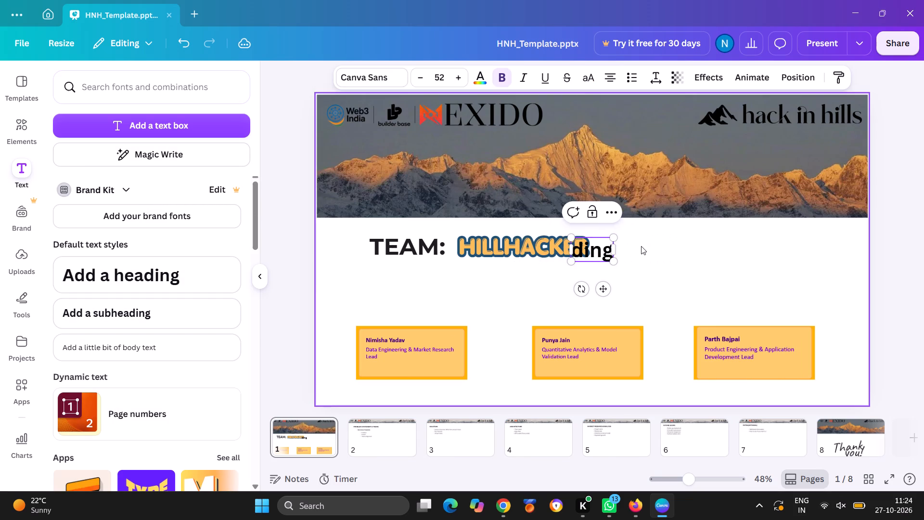
{"action": "left_click", "coordinate": [607, 245]}
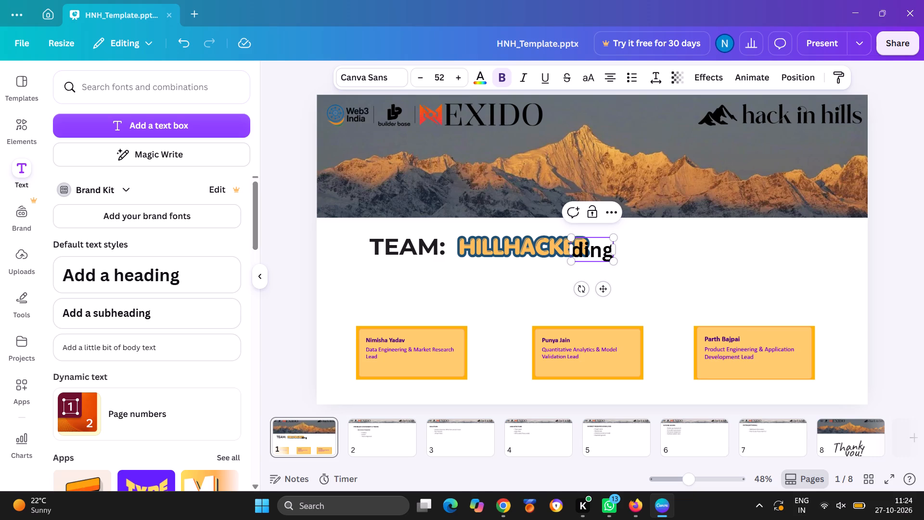
{"action": "key", "text": "Right"}
{"action": "key", "text": "BackSpace"}
{"action": "key", "text": "BackSpace"}
{"action": "key", "text": "BackSpace"}
{"action": "key", "text": "BackSpace"}
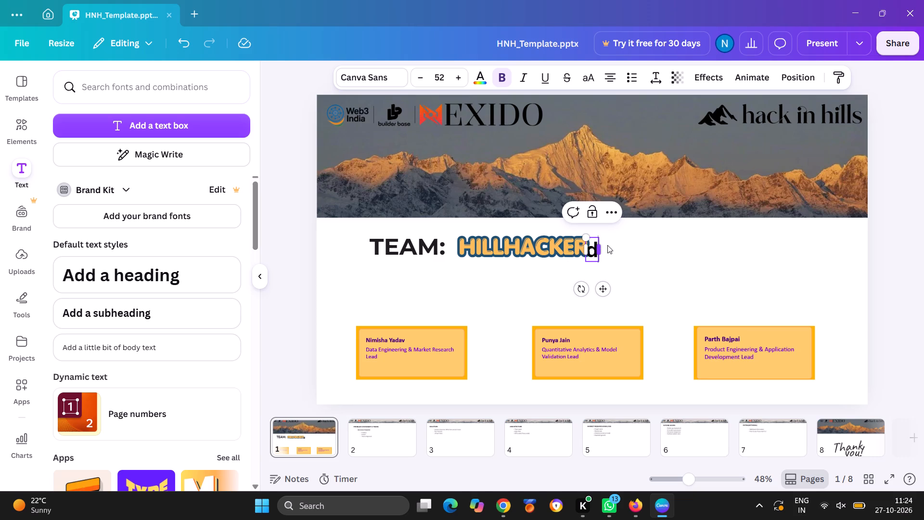
{"action": "type", "text": "GOLD"}
{"action": "type", "text": "SE"}
{"action": "type", "text": "NSE"}
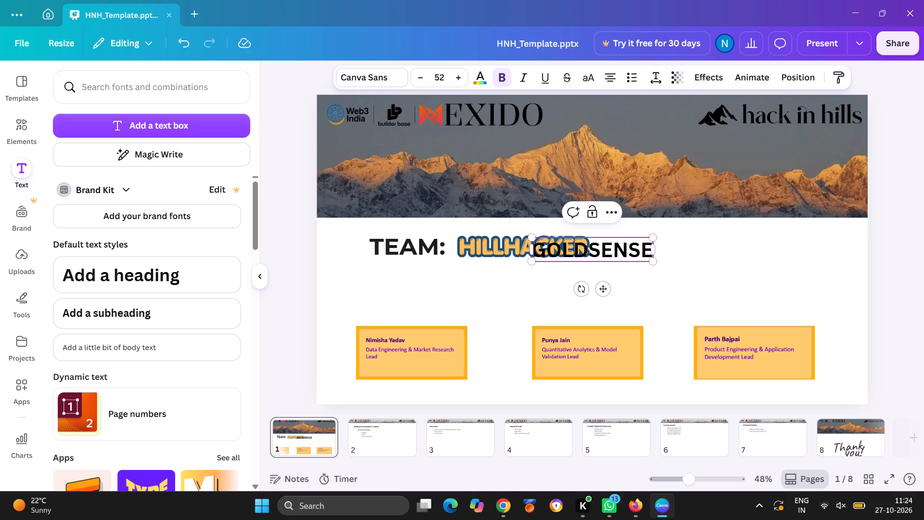
{"action": "type", "text": "-AI"}
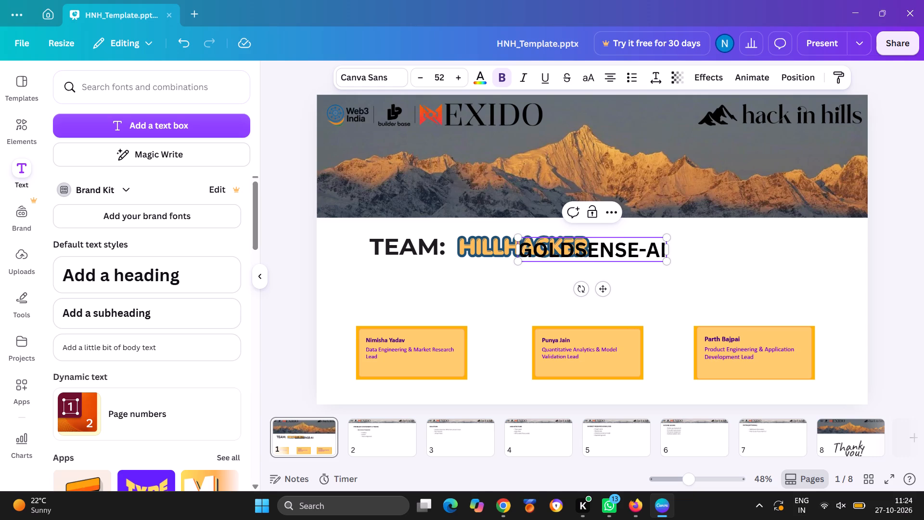
Change the new subheading's wording to GOLDLENS-AI.
{"action": "key", "text": "BackSpace"}
{"action": "key", "text": "BackSpace"}
{"action": "key", "text": "BackSpace"}
{"action": "key", "text": "BackSpace"}
{"action": "key", "text": "BackSpace"}
{"action": "key", "text": "BackSpace"}
{"action": "key", "text": "BackSpace"}
{"action": "key", "text": "BackSpace"}
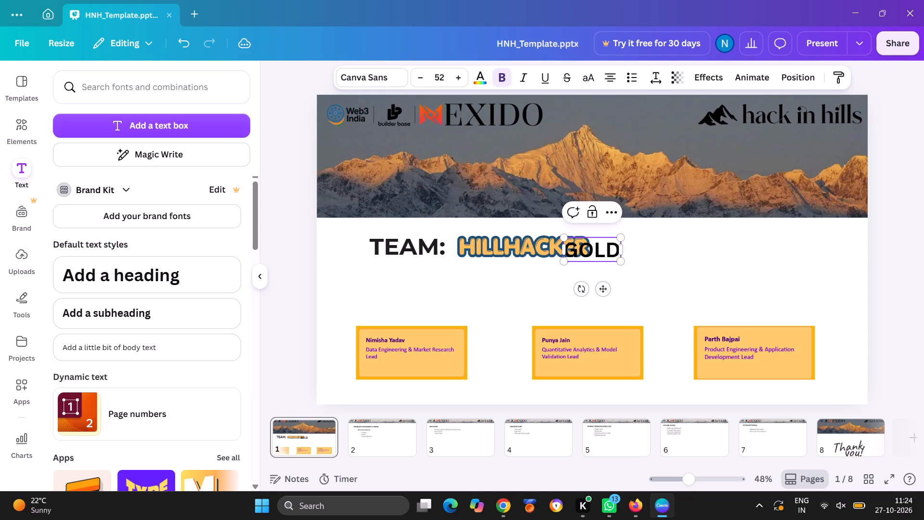
{"action": "type", "text": "LENS"}
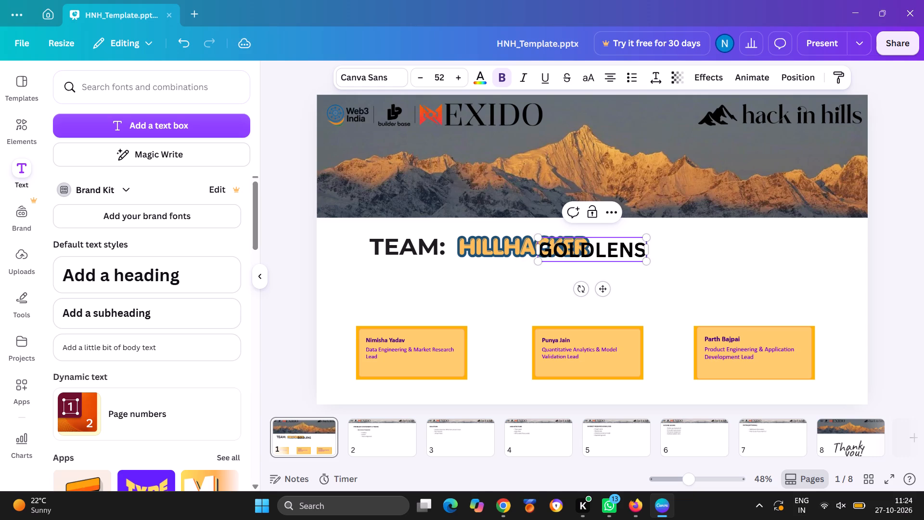
{"action": "type", "text": "-AI"}
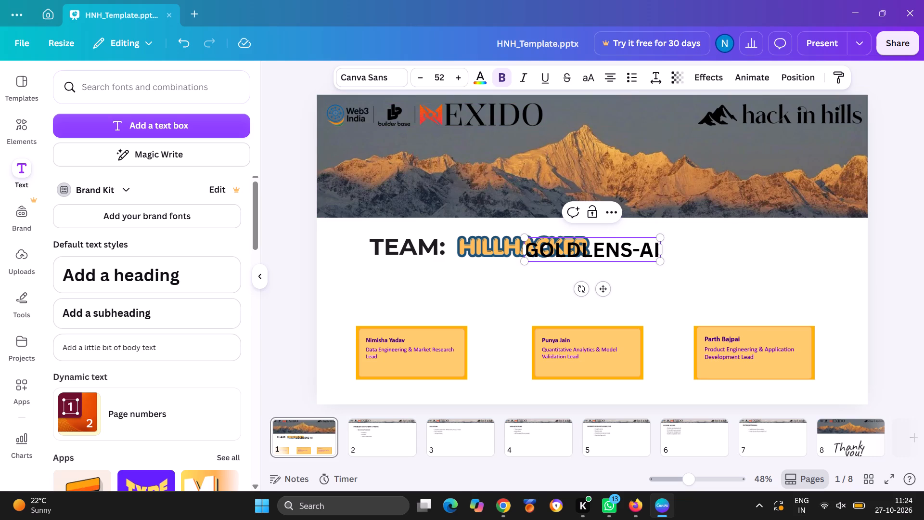
Increase the font size of the GOLDLENS-AI subheading on the team slide to 55.
{"action": "double_click", "coordinate": [605, 242]}
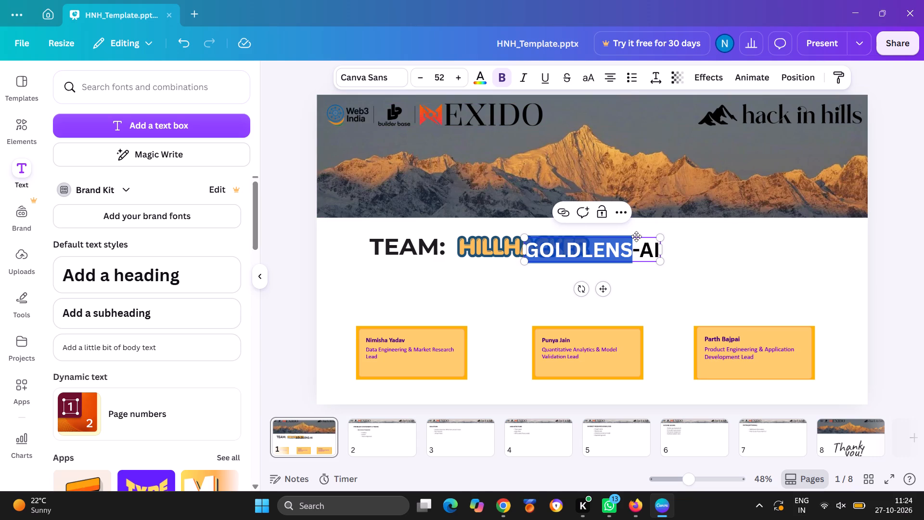
{"action": "left_click", "coordinate": [636, 236]}
{"action": "left_click_drag", "start_coordinate": [636, 236], "coordinate": [627, 237]}
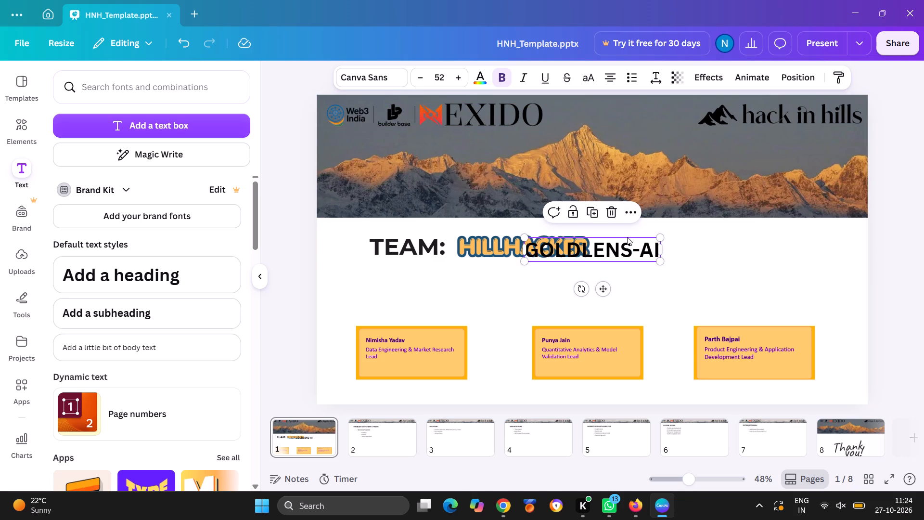
{"action": "left_click_drag", "start_coordinate": [627, 237], "coordinate": [622, 235]}
{"action": "left_click", "coordinate": [458, 76]}
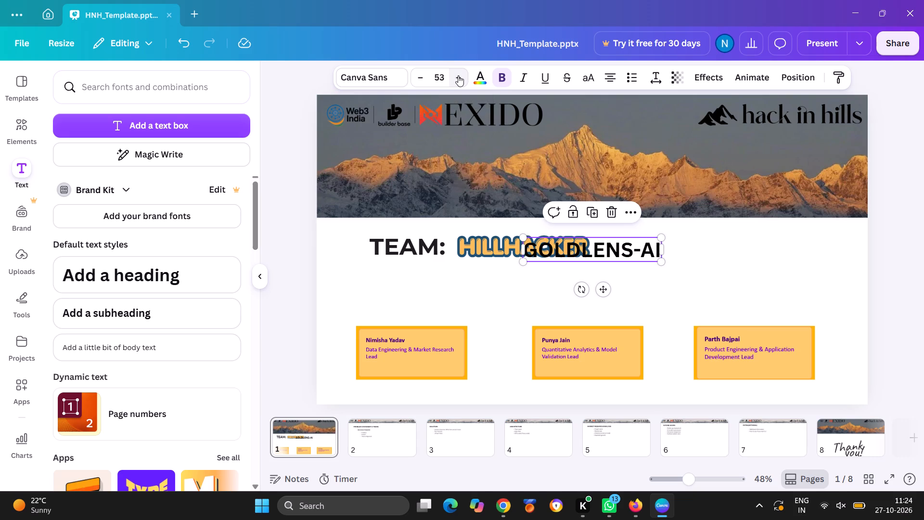
{"action": "double_click", "coordinate": [458, 77]}
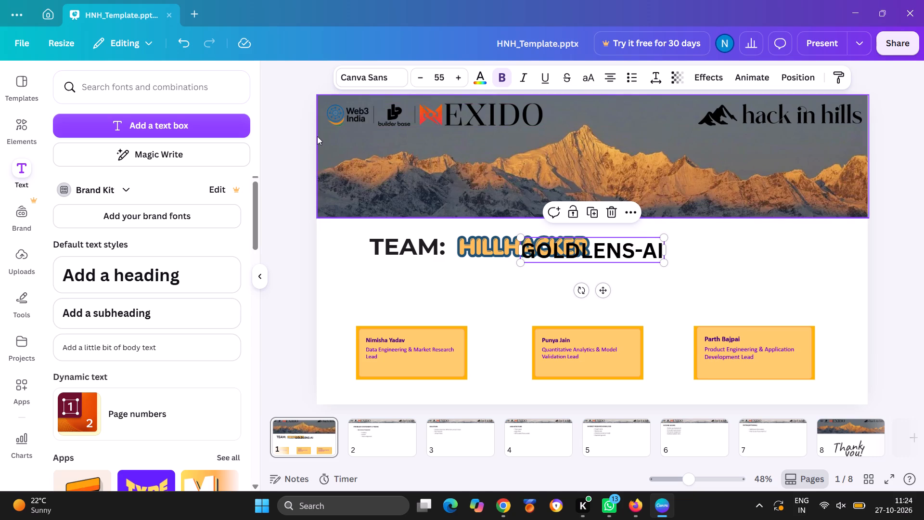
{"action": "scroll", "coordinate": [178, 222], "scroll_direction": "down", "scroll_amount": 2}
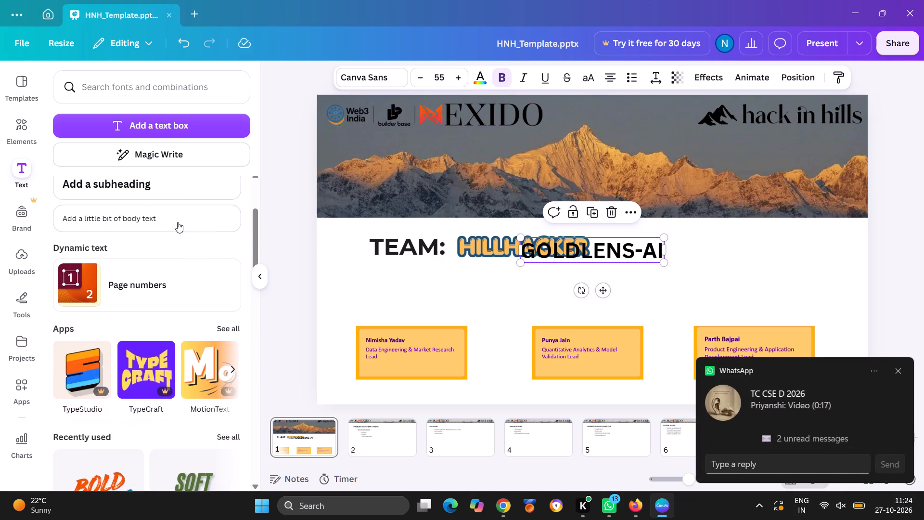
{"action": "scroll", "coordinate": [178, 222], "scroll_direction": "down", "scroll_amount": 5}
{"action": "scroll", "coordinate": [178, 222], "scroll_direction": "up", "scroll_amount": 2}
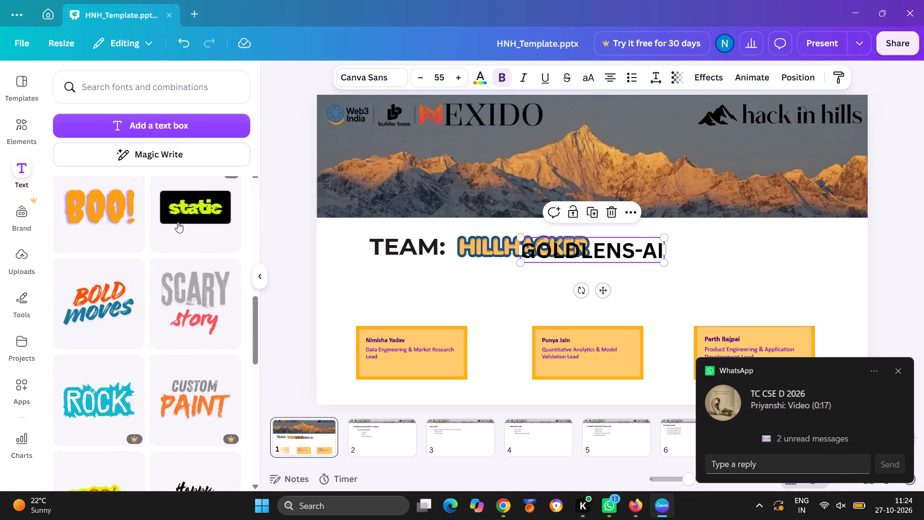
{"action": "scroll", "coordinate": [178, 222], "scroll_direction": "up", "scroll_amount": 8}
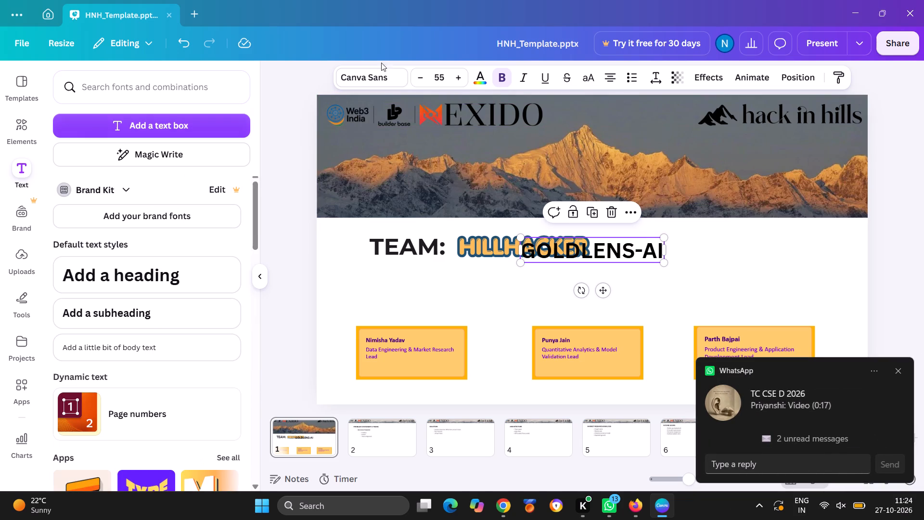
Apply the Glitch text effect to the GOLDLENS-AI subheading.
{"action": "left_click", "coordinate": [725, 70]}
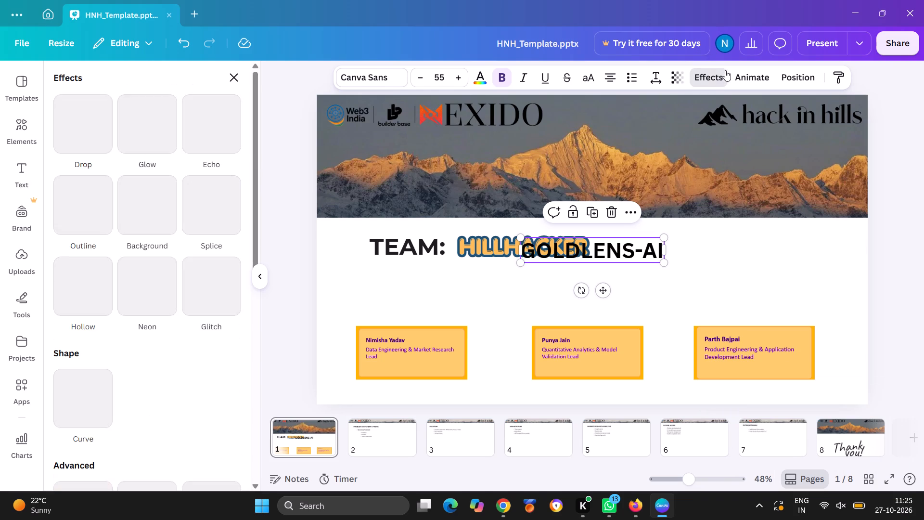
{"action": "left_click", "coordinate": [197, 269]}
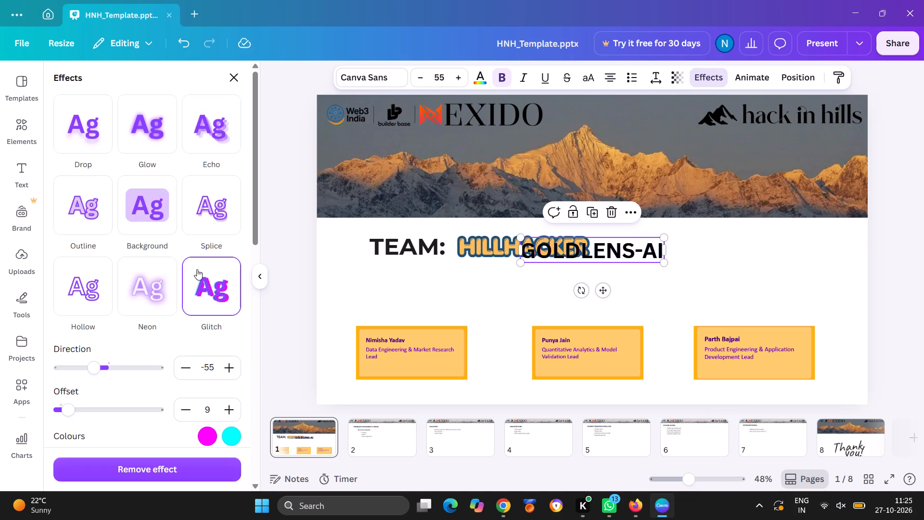
Move the GOLDLENS-AI subheading onto its own line just below HILLHACKER, above the team member boxes.
{"action": "left_click", "coordinate": [575, 253]}
{"action": "left_click_drag", "start_coordinate": [575, 253], "coordinate": [571, 265]}
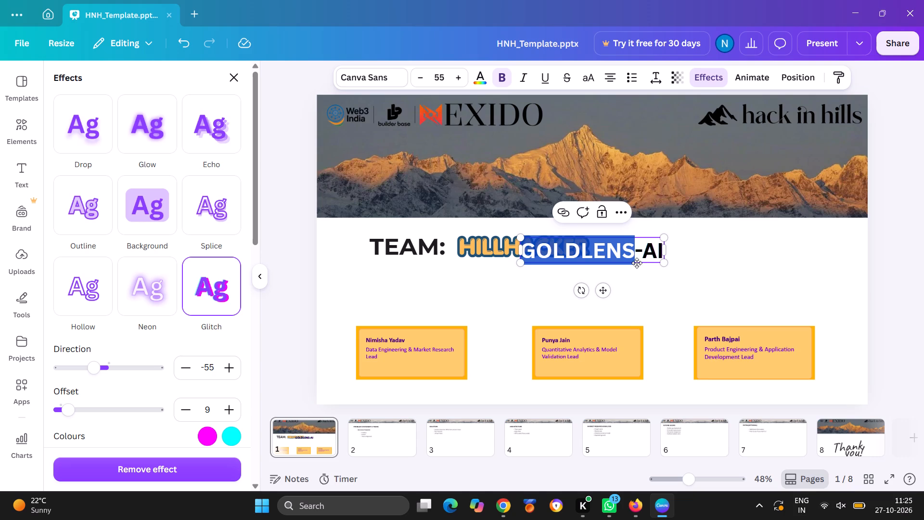
{"action": "left_click_drag", "start_coordinate": [637, 263], "coordinate": [606, 295]}
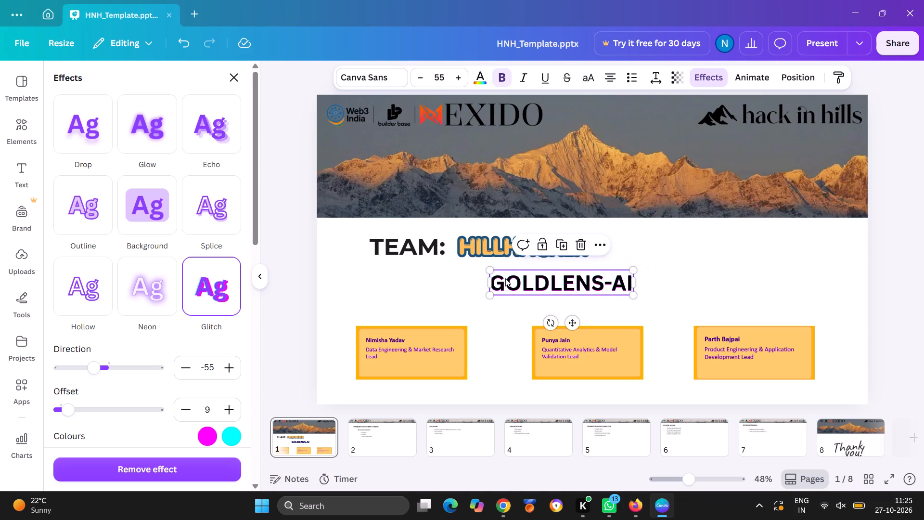
Give the whole GOLDLENS-AI text the advanced Bubble effect in place of Glitch.
{"action": "double_click", "coordinate": [495, 279]}
{"action": "left_click_drag", "start_coordinate": [495, 279], "coordinate": [522, 279]}
{"action": "left_click", "coordinate": [215, 308]}
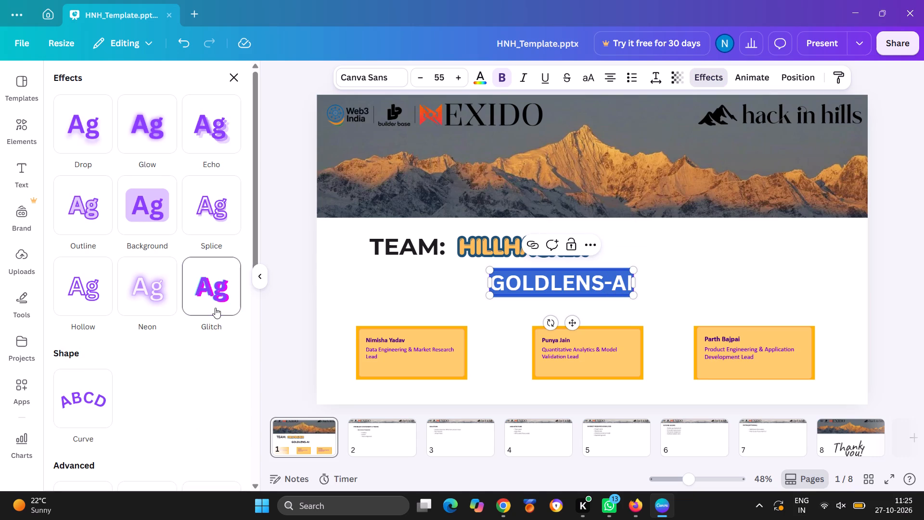
{"action": "scroll", "coordinate": [133, 363], "scroll_direction": "down", "scroll_amount": 4}
{"action": "left_click", "coordinate": [133, 363]}
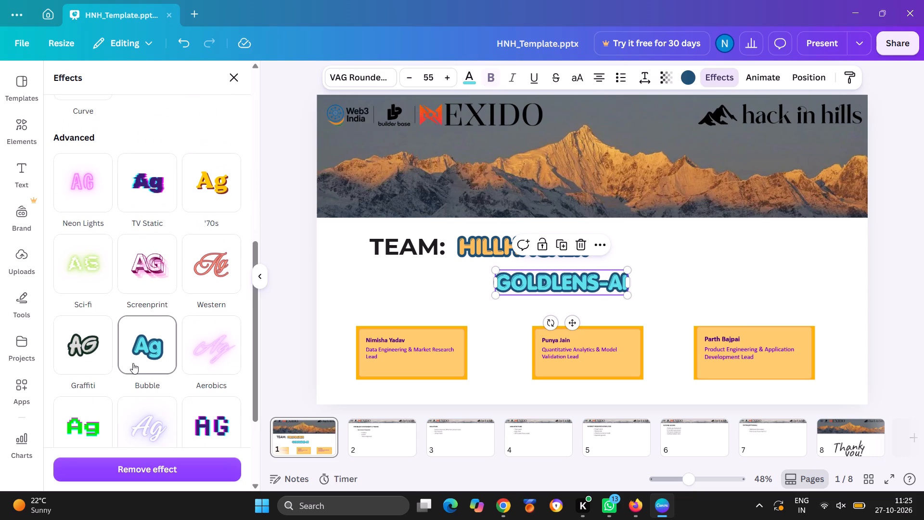
Apply the advanced '70s text effect to the GOLDLENS-AI subheading.
{"action": "scroll", "coordinate": [133, 363], "scroll_direction": "right", "scroll_amount": 2}
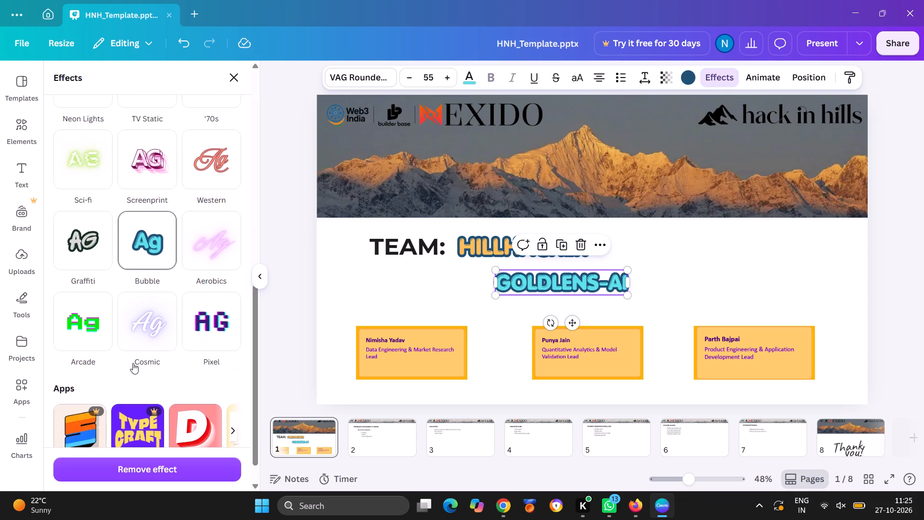
{"action": "scroll", "coordinate": [133, 363], "scroll_direction": "right", "scroll_amount": 1}
{"action": "left_click", "coordinate": [212, 195]}
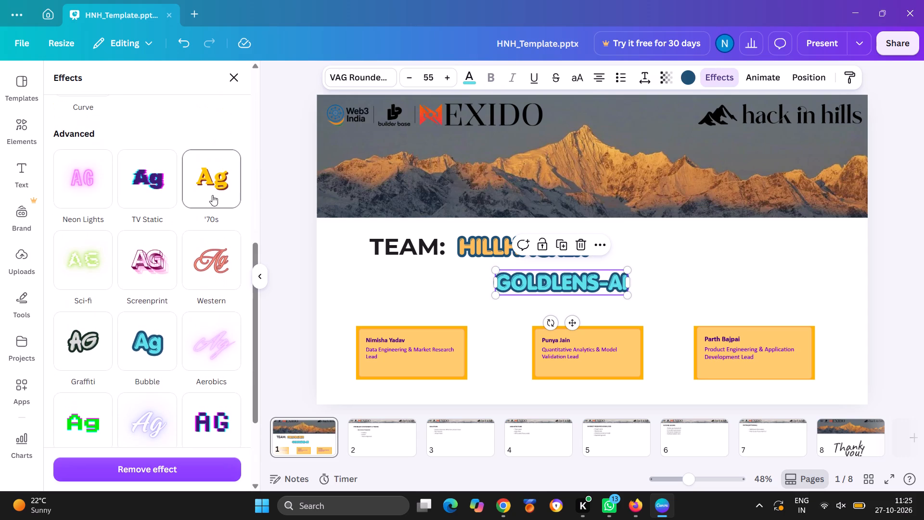
Enlarge the GOLDLENS-AI subheading's font size to 64.
{"action": "triple_click", "coordinate": [449, 81]}
{"action": "triple_click", "coordinate": [449, 81]}
{"action": "triple_click", "coordinate": [449, 81]}
{"action": "triple_click", "coordinate": [449, 81]}
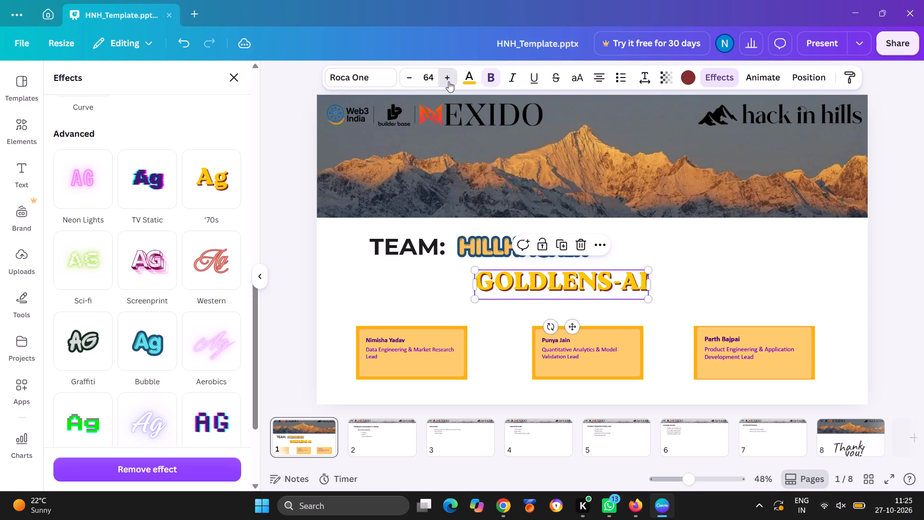
Set the GOLDLENS-AI subheading's font size to 74.
{"action": "triple_click", "coordinate": [449, 81]}
{"action": "triple_click", "coordinate": [449, 81]}
{"action": "double_click", "coordinate": [449, 81]}
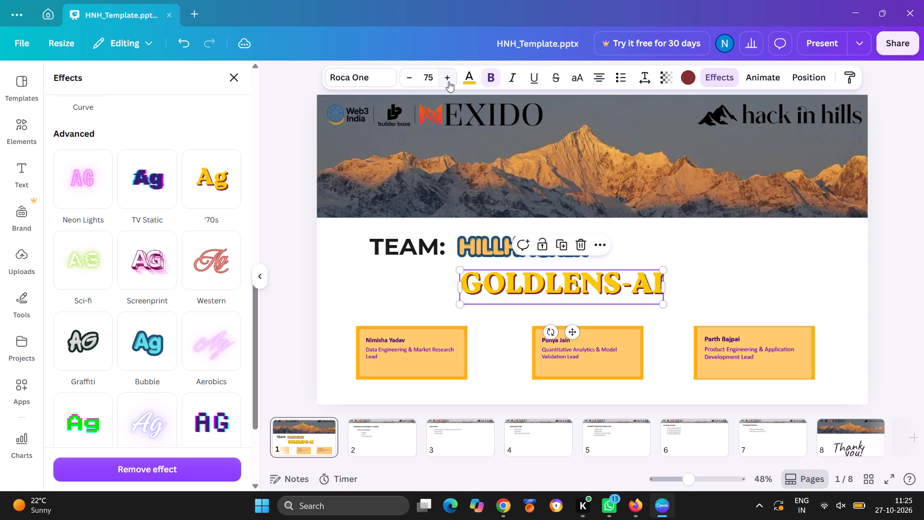
{"action": "left_click", "coordinate": [411, 80]}
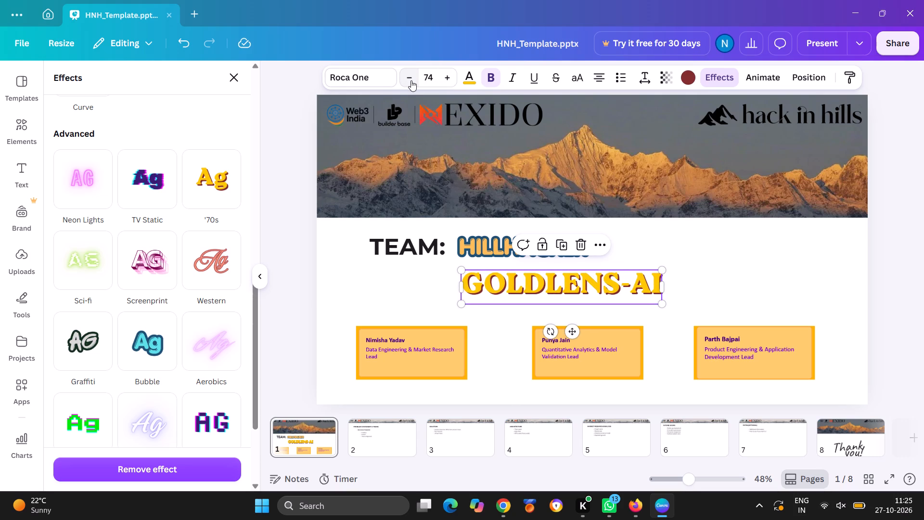
Look through the text animation options for the GOLDLENS-AI subheading.
{"action": "left_click", "coordinate": [773, 75]}
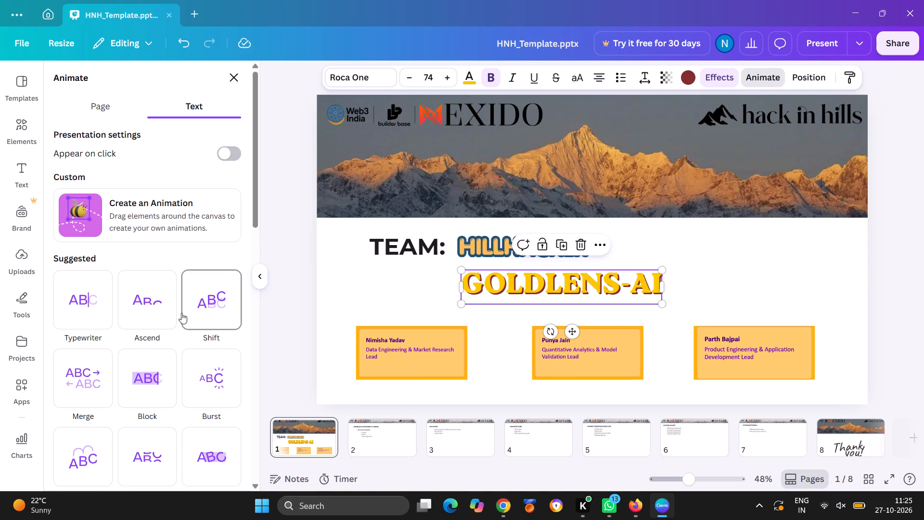
{"action": "scroll", "coordinate": [181, 313], "scroll_direction": "down", "scroll_amount": 1}
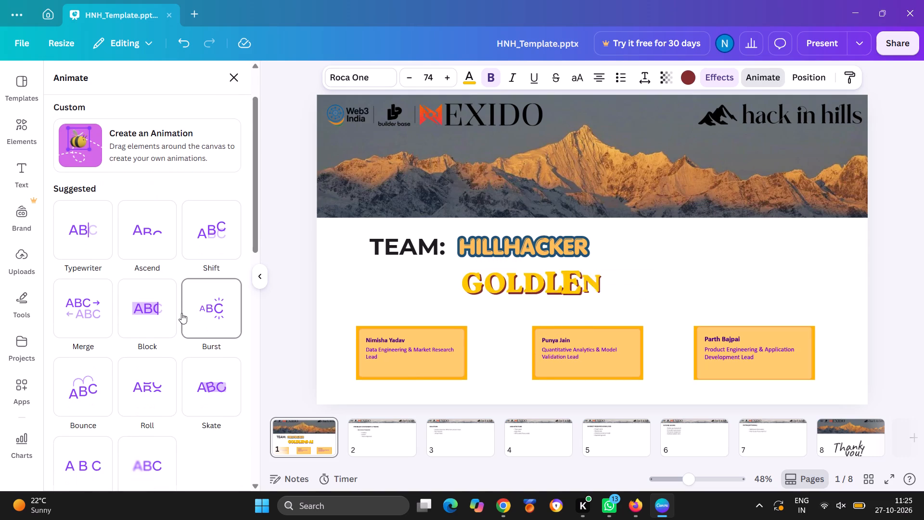
{"action": "scroll", "coordinate": [181, 313], "scroll_direction": "up", "scroll_amount": 3}
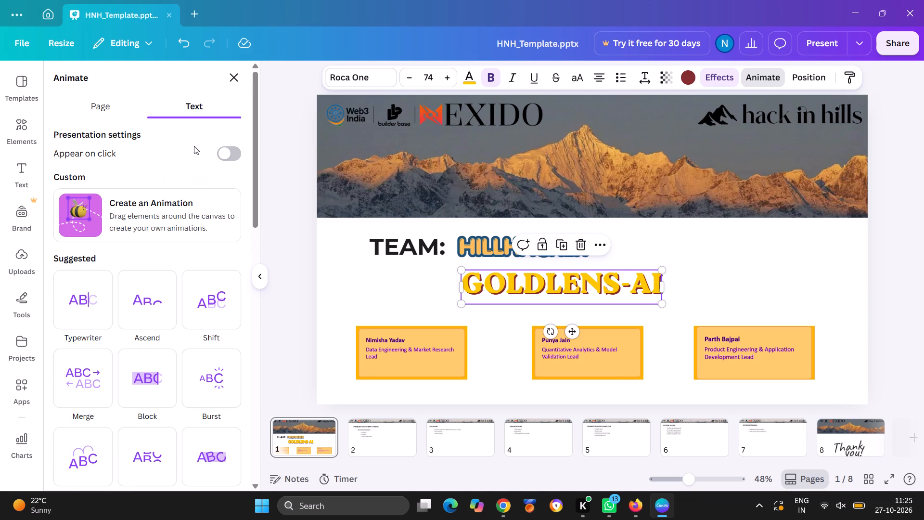
{"action": "left_click", "coordinate": [692, 269]}
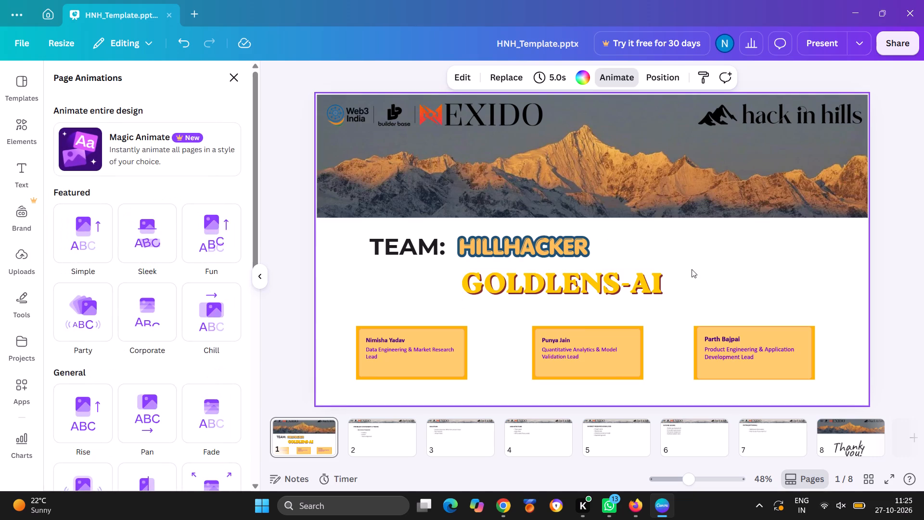
{"action": "left_click", "coordinate": [630, 277]}
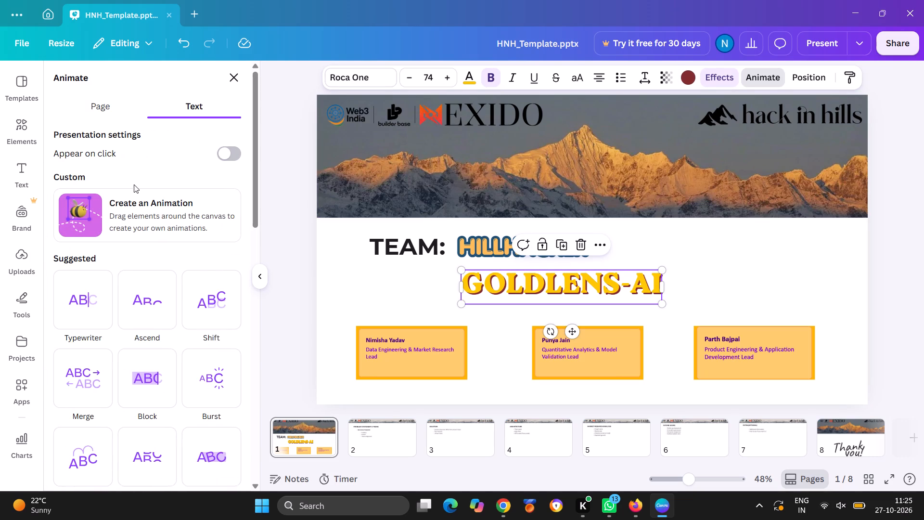
{"action": "left_click", "coordinate": [225, 84]}
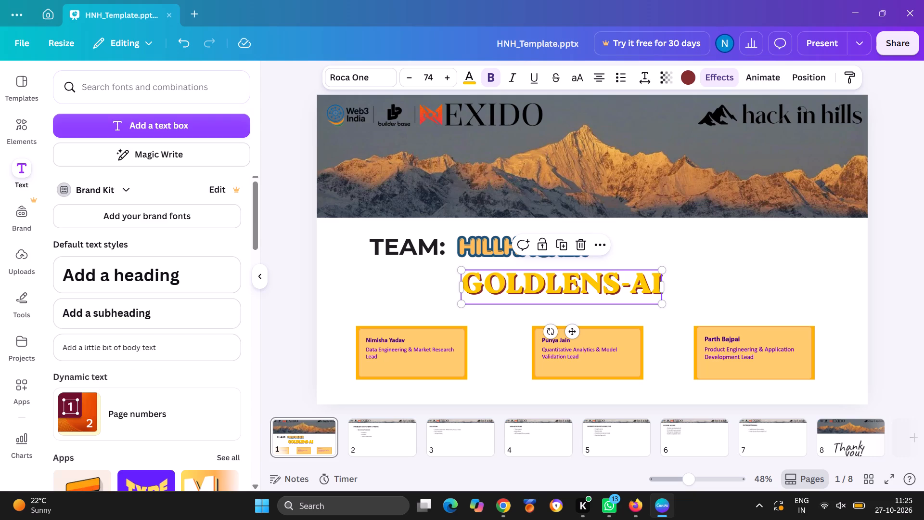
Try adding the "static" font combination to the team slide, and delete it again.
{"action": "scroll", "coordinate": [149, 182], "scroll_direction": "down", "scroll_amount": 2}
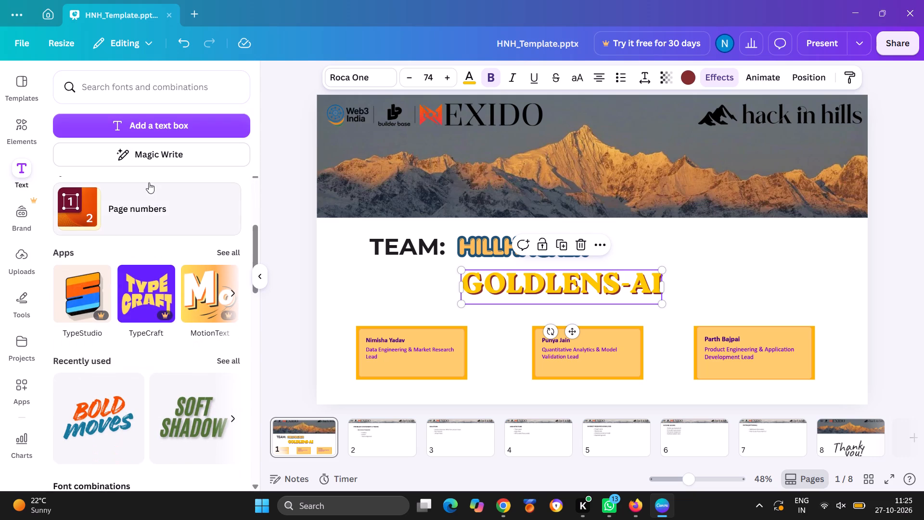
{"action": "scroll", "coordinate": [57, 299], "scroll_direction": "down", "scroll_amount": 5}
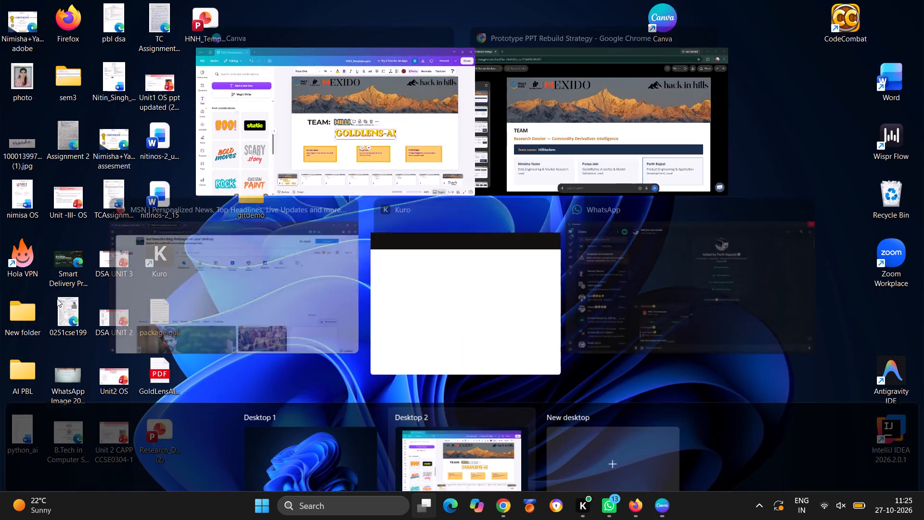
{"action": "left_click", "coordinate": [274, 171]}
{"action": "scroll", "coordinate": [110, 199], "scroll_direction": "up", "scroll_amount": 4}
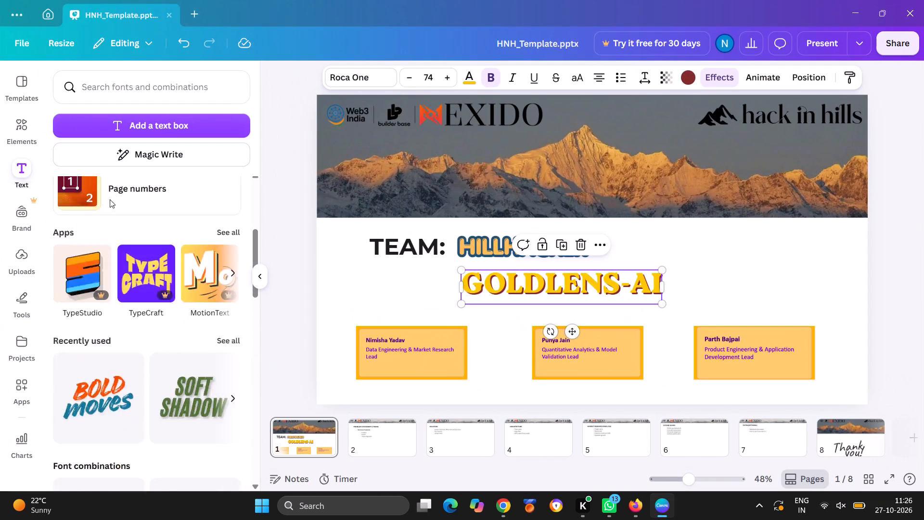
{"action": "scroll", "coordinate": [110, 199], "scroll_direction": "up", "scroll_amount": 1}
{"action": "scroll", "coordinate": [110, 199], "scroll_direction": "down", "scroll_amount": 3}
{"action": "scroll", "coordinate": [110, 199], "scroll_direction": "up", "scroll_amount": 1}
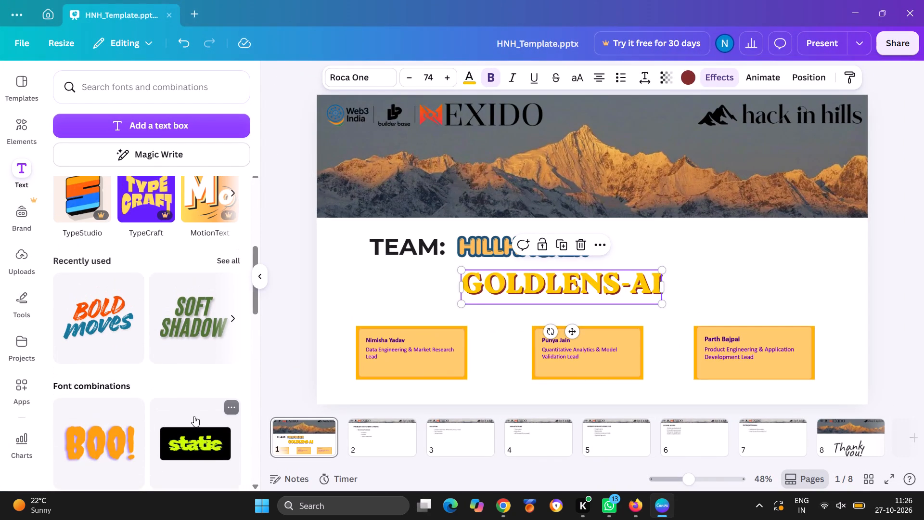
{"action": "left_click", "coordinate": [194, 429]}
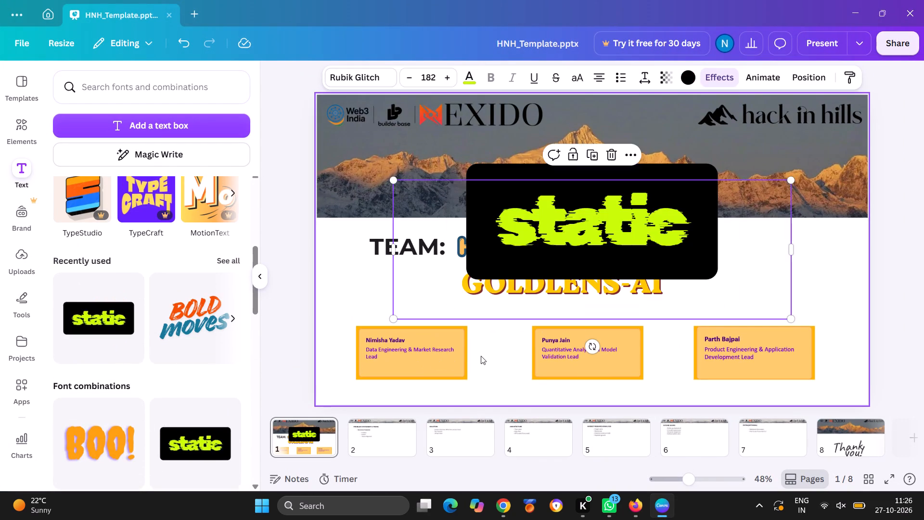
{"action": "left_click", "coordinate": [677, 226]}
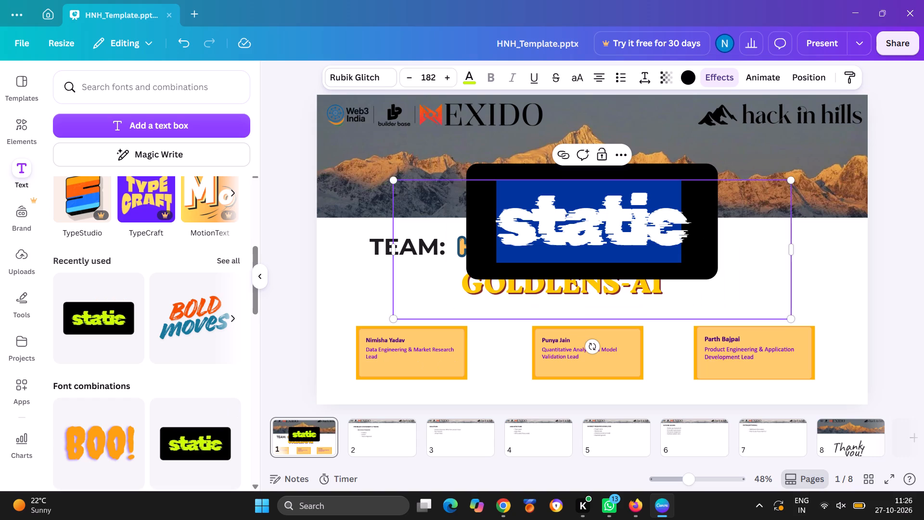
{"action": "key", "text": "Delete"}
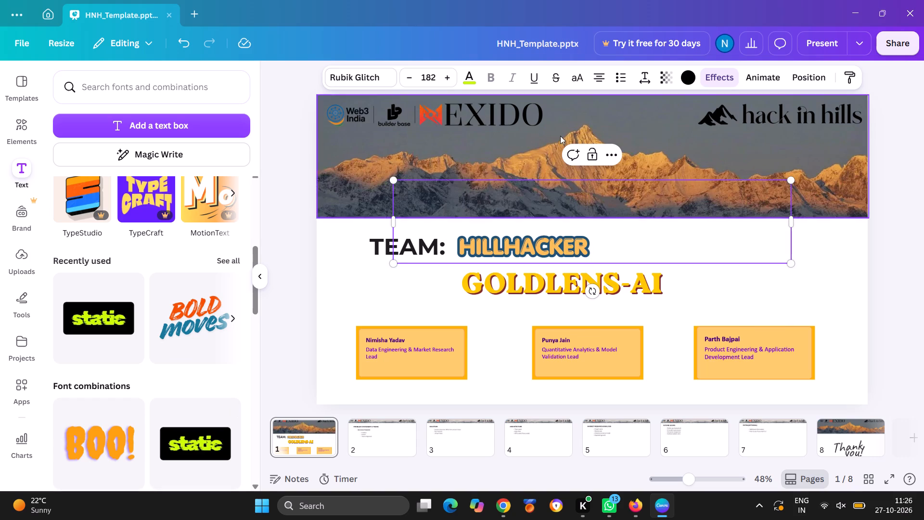
Change the effect colour of the GOLDLENS-AI subheading to black.
{"action": "left_click", "coordinate": [571, 289]}
{"action": "left_click", "coordinate": [689, 79]}
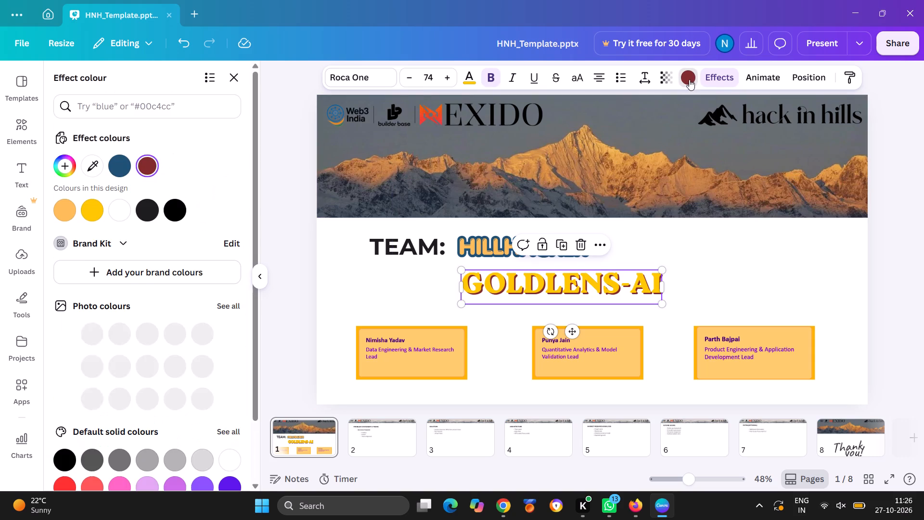
{"action": "left_click", "coordinate": [179, 211]}
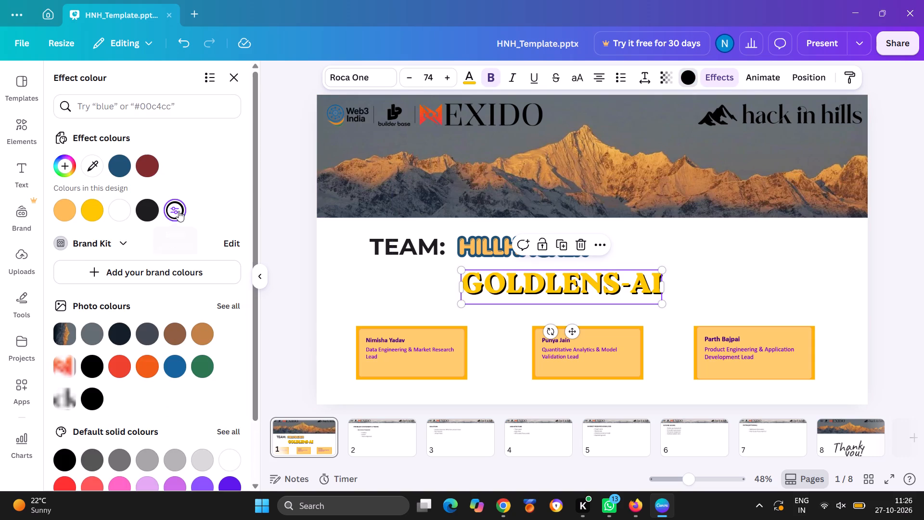
{"action": "left_click", "coordinate": [219, 196]}
{"action": "left_click", "coordinate": [238, 83]}
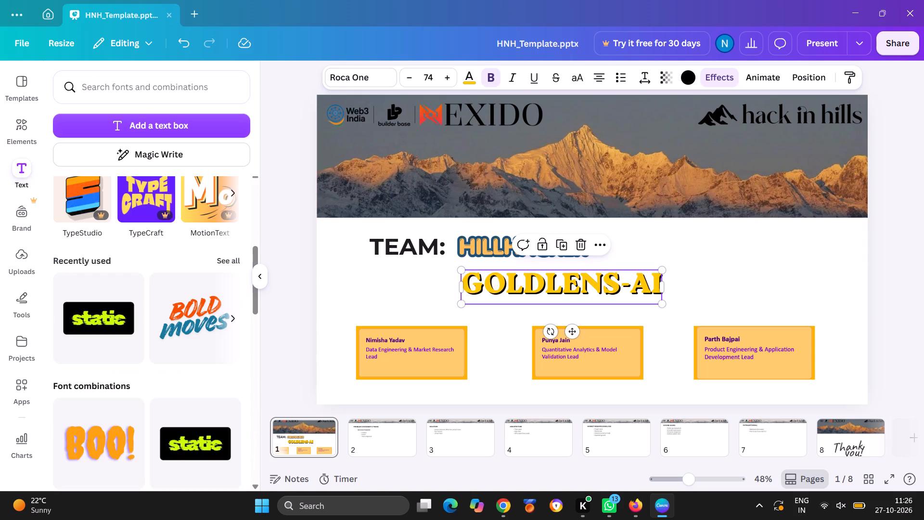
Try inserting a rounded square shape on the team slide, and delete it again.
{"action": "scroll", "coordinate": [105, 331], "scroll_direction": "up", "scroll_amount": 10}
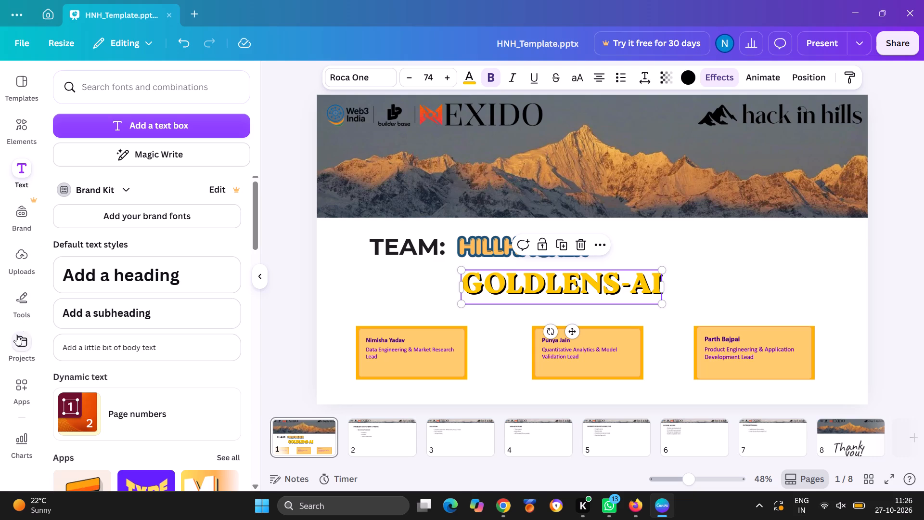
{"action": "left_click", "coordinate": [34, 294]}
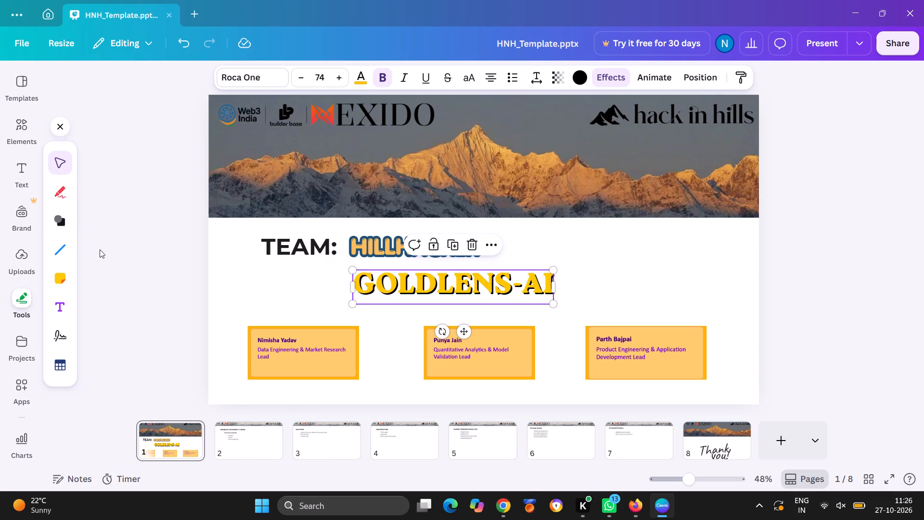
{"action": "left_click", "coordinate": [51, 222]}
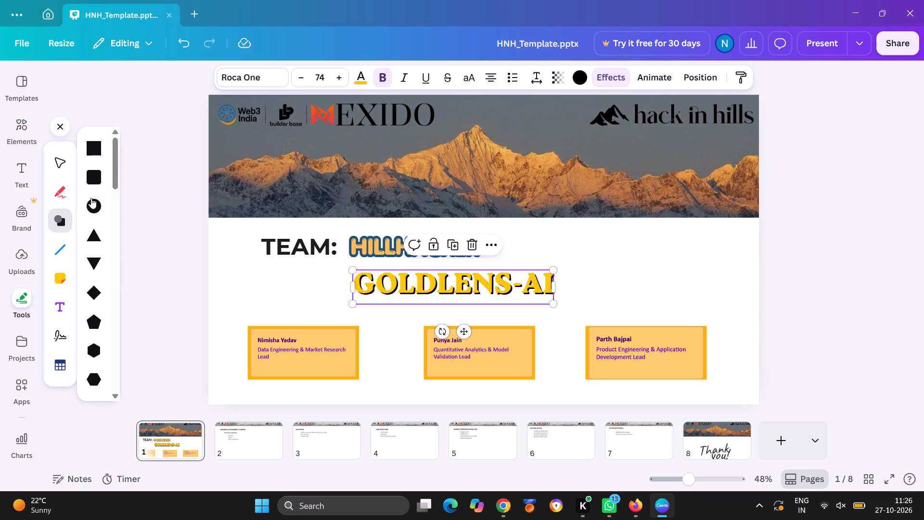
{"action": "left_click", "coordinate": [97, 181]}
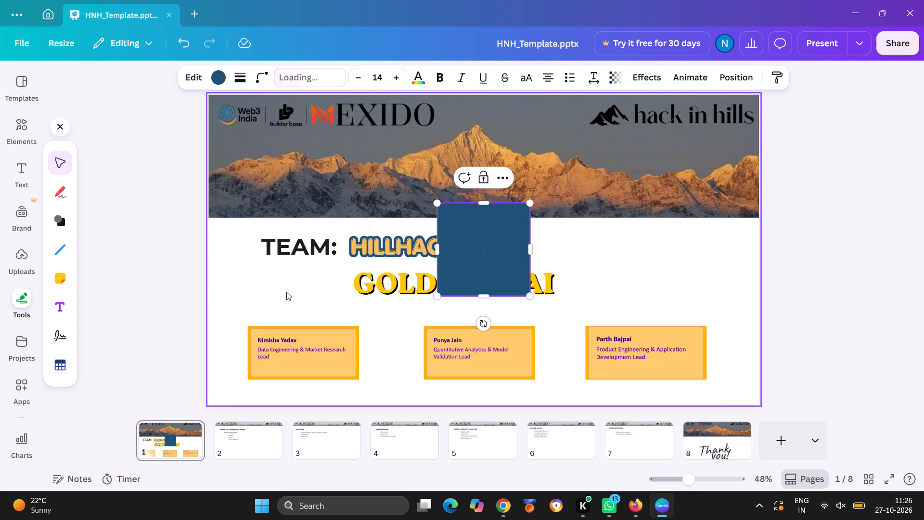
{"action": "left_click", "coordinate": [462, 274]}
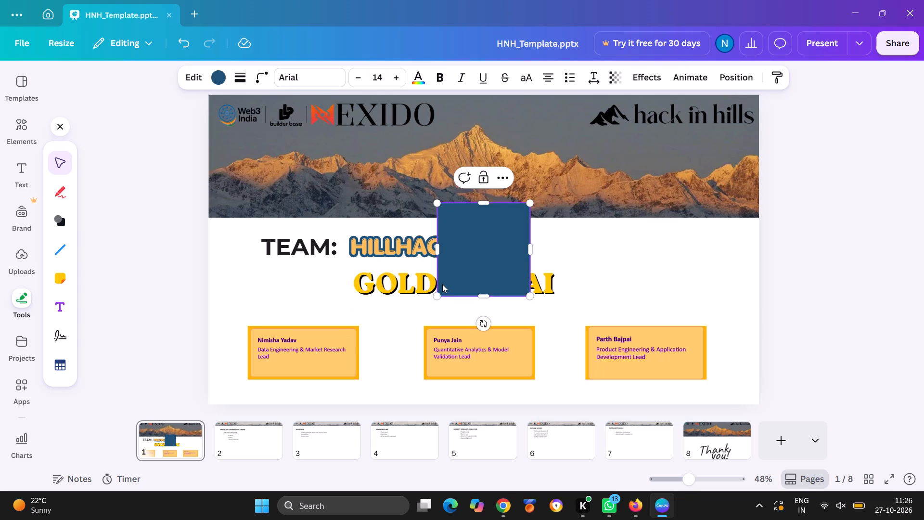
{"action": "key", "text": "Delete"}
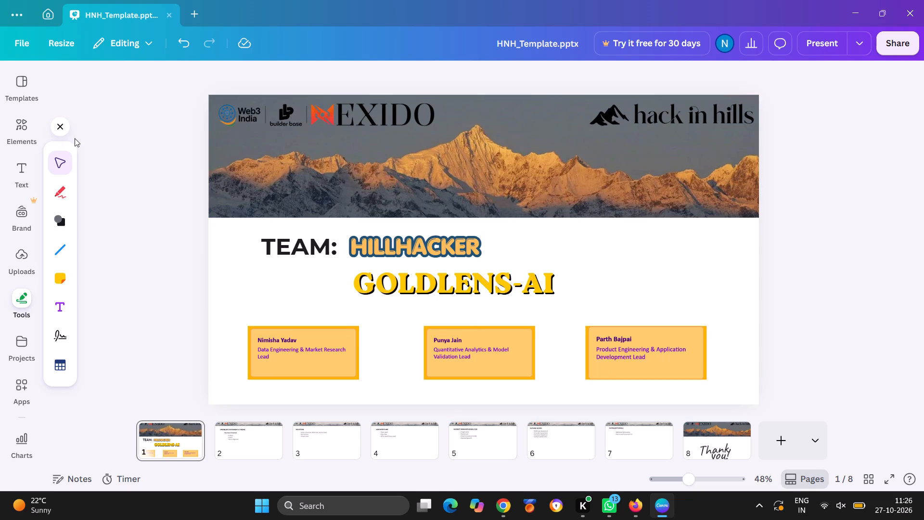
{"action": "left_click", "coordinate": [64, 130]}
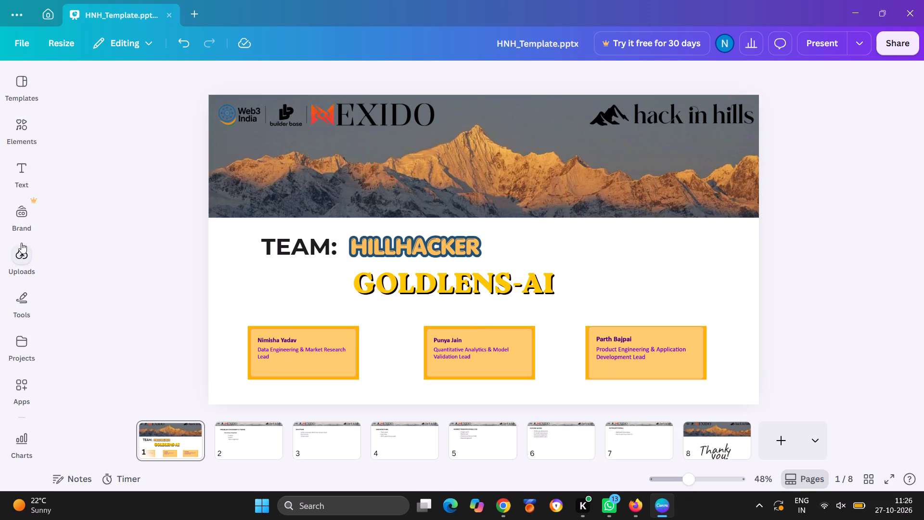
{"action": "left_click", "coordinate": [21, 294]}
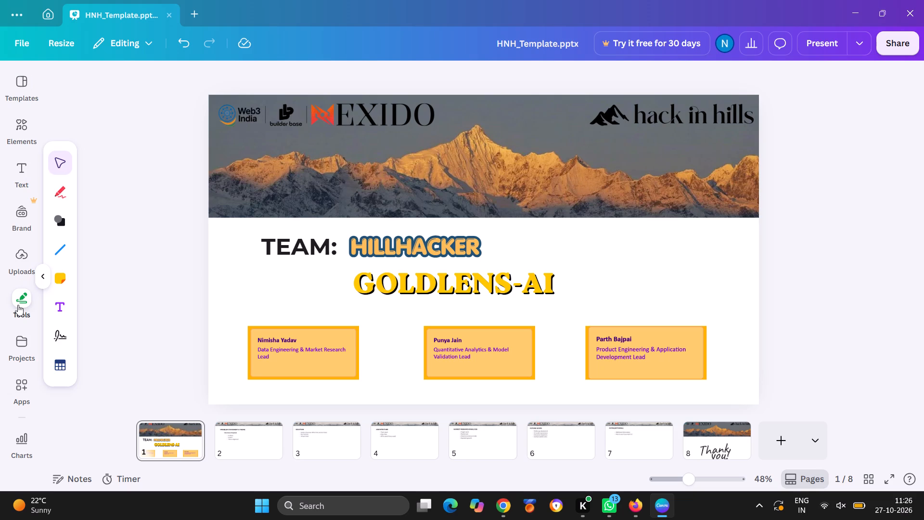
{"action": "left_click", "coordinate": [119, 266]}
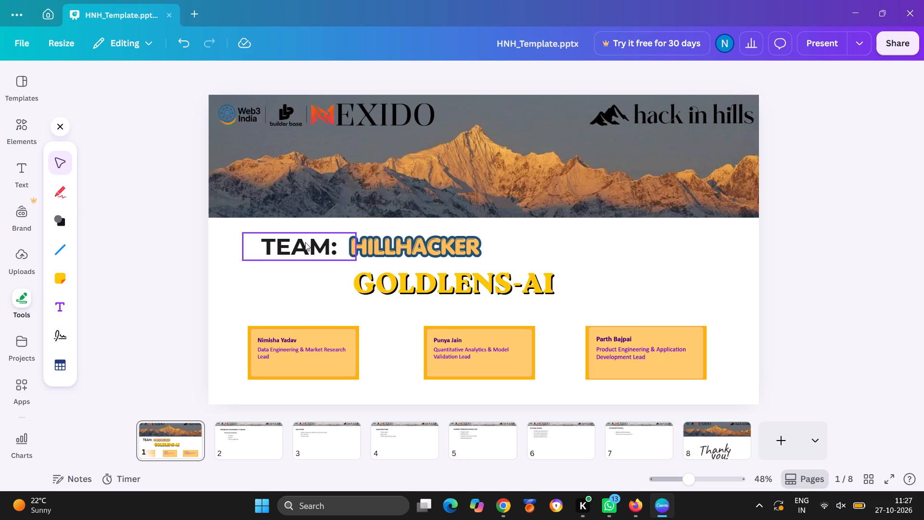
Move the TEAM: heading slightly up and further away from the HILLHACKER name.
{"action": "left_click_drag", "start_coordinate": [320, 244], "coordinate": [305, 238]}
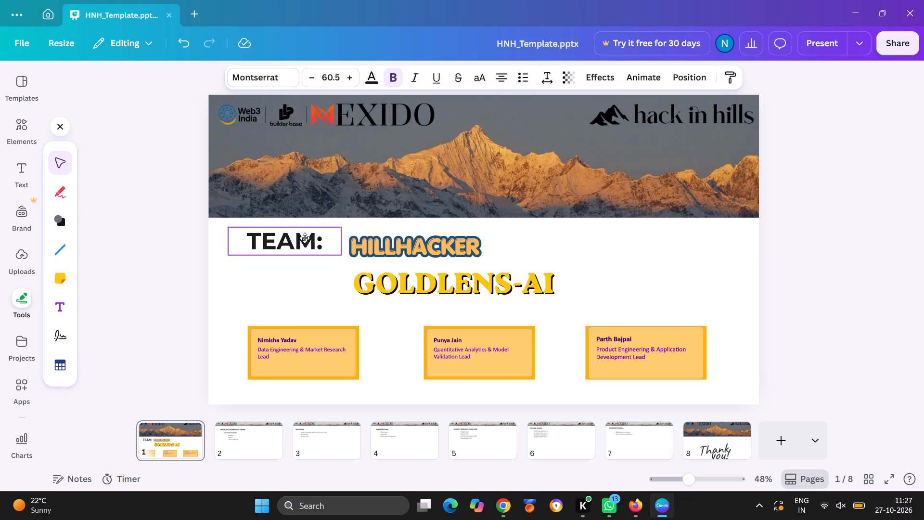
{"action": "left_click_drag", "start_coordinate": [305, 238], "coordinate": [305, 240]}
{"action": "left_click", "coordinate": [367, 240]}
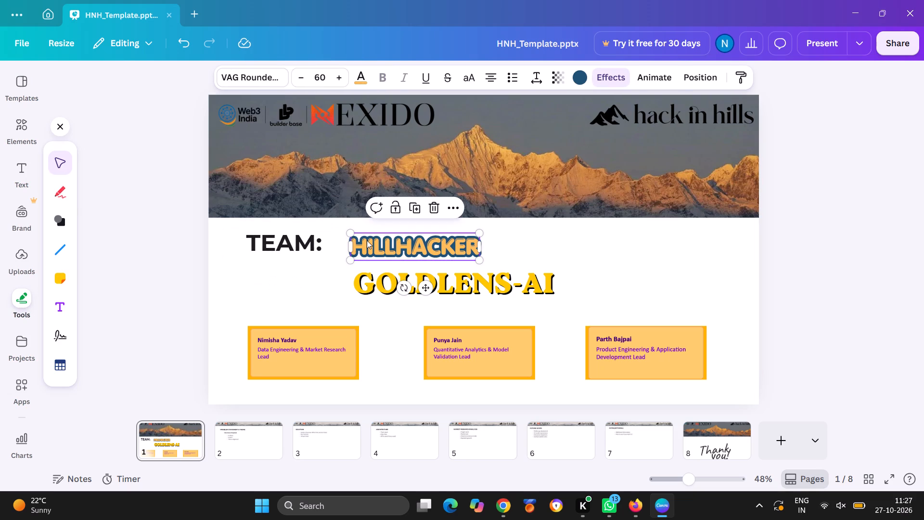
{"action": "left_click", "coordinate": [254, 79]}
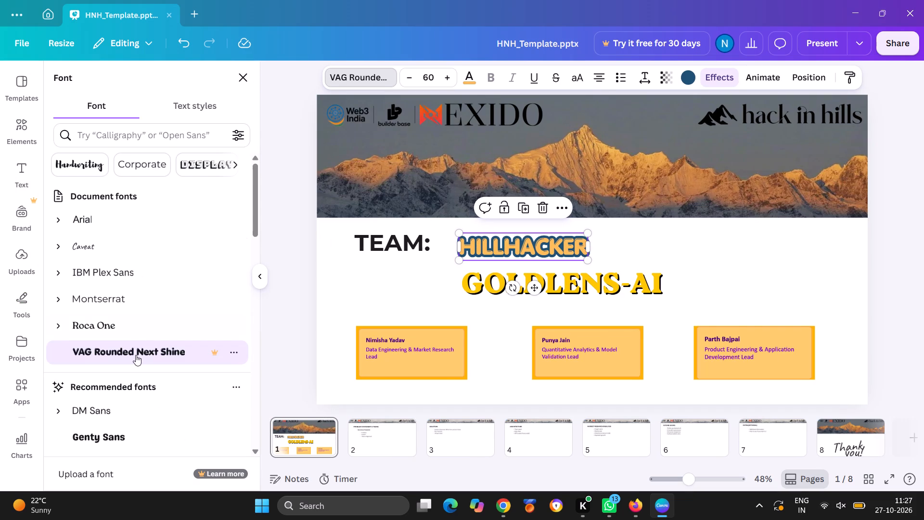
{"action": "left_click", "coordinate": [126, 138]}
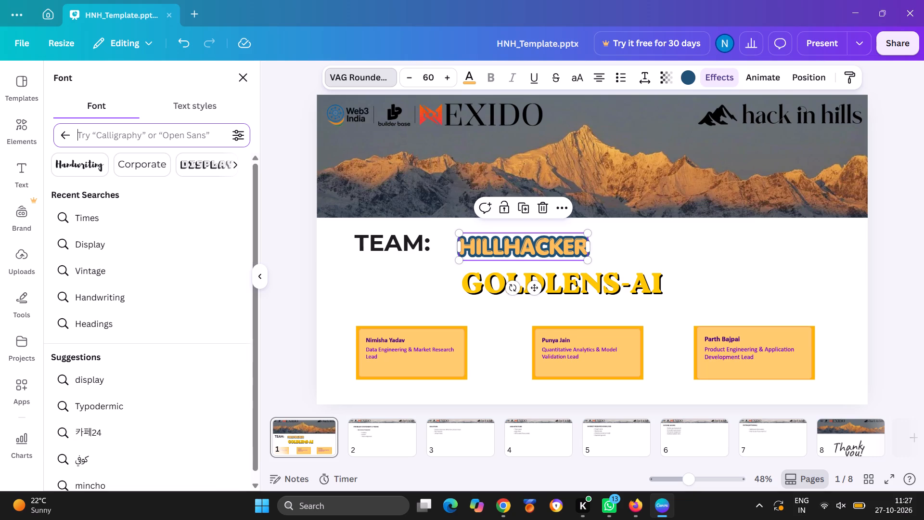
Change the font of the TEAM: heading on the team slide to Times New Roman.
{"action": "left_click", "coordinate": [379, 240]}
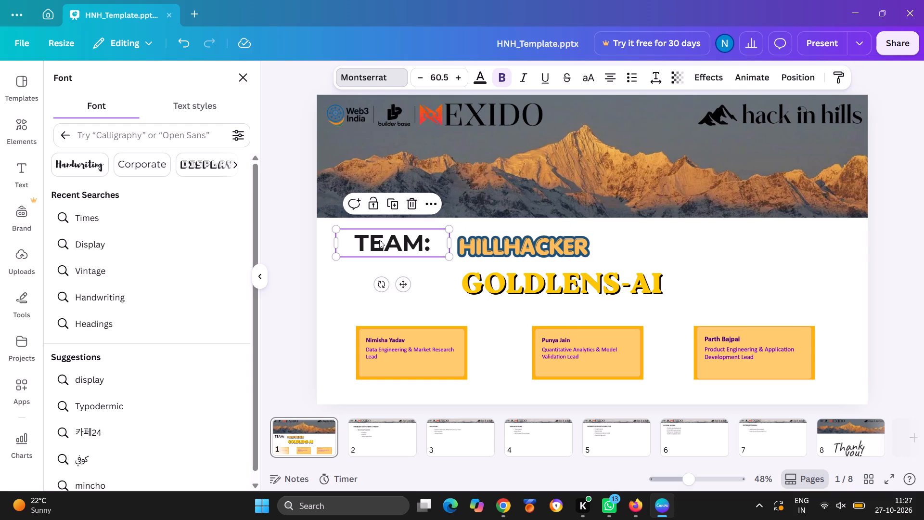
{"action": "left_click", "coordinate": [378, 84]}
{"action": "left_click", "coordinate": [281, 84]}
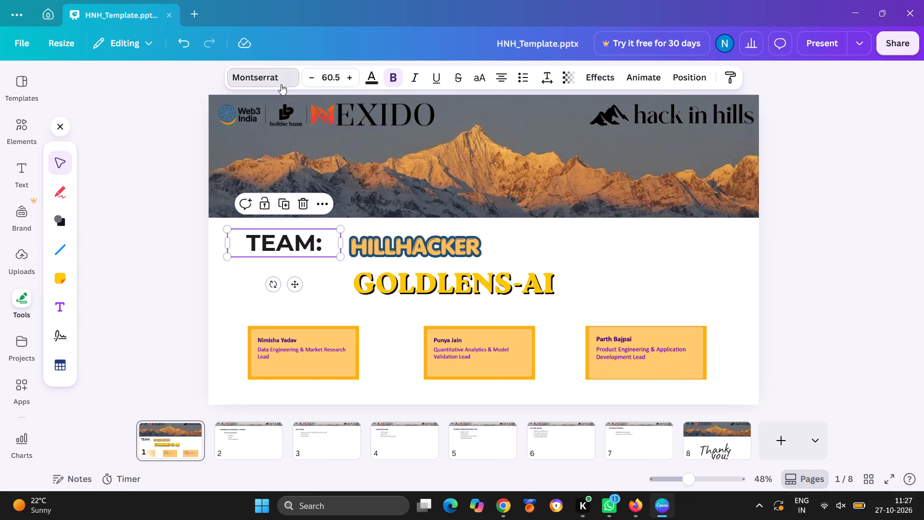
{"action": "left_click", "coordinate": [121, 137]}
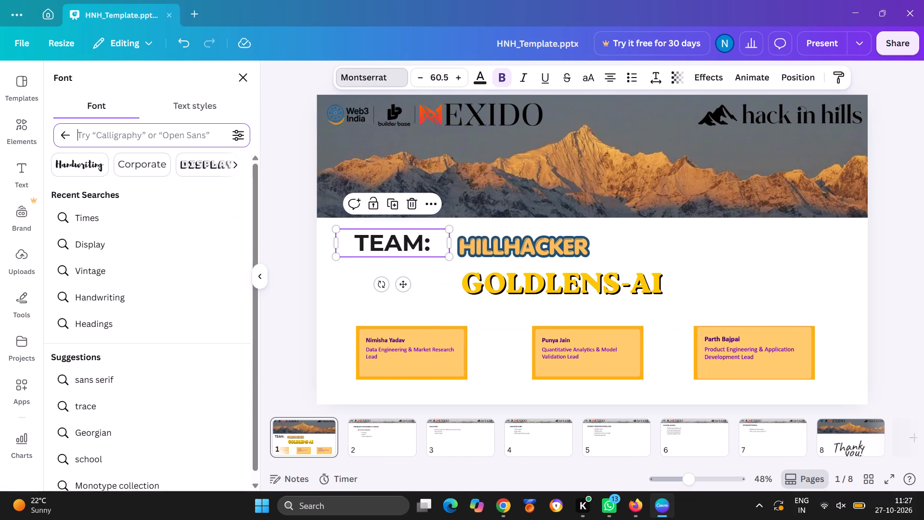
{"action": "type", "text": "TIMES"}
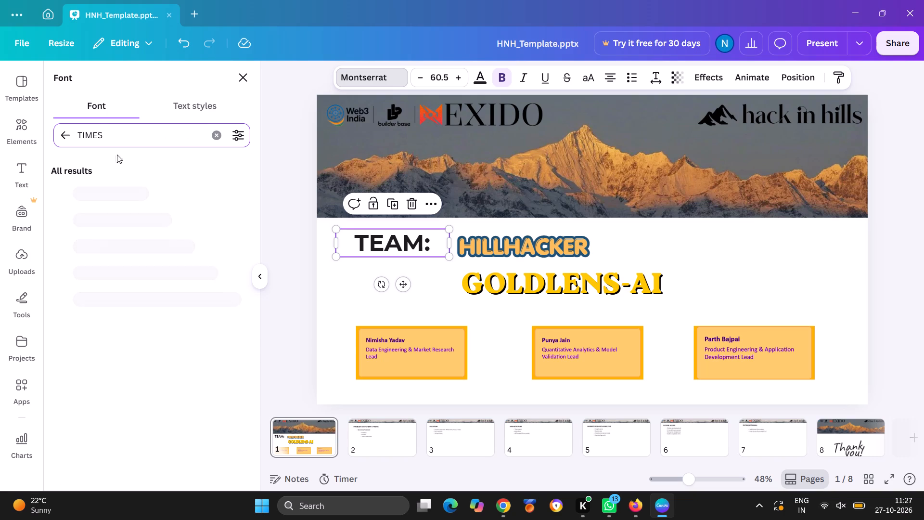
{"action": "left_click", "coordinate": [113, 199]}
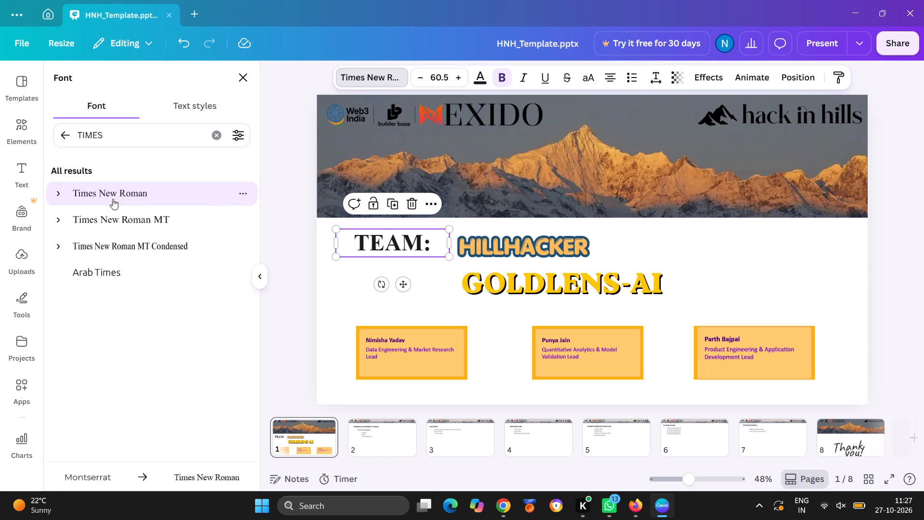
{"action": "left_click", "coordinate": [334, 295]}
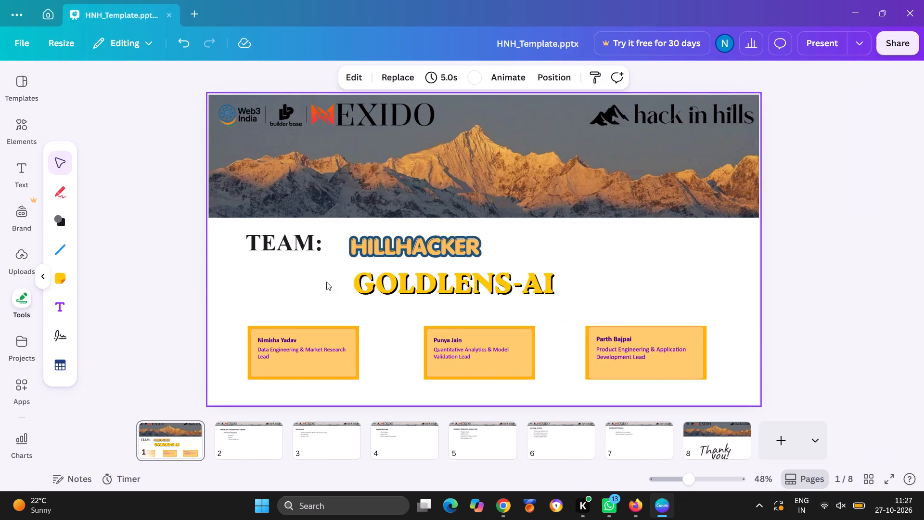
Move the TEAM: heading slightly down and closer to the HILLHACKER name so the two line up.
{"action": "left_click", "coordinate": [302, 246]}
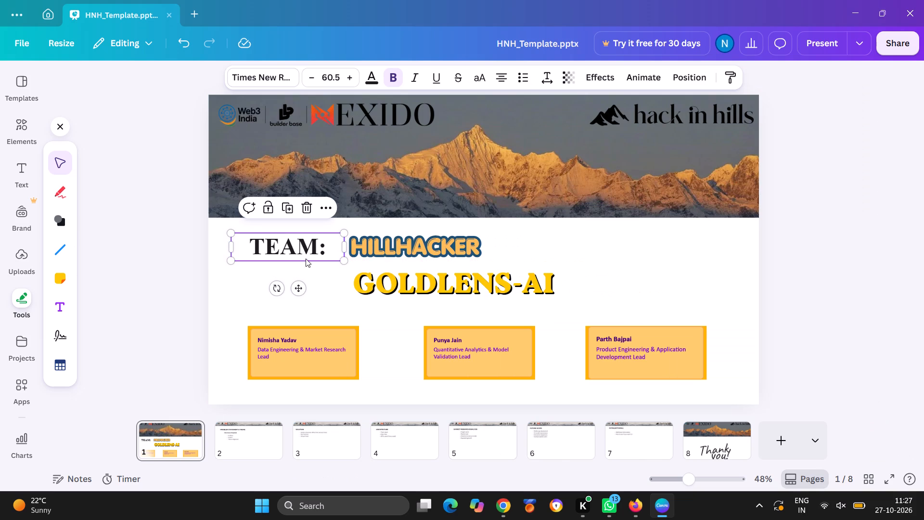
{"action": "left_click", "coordinate": [310, 290]}
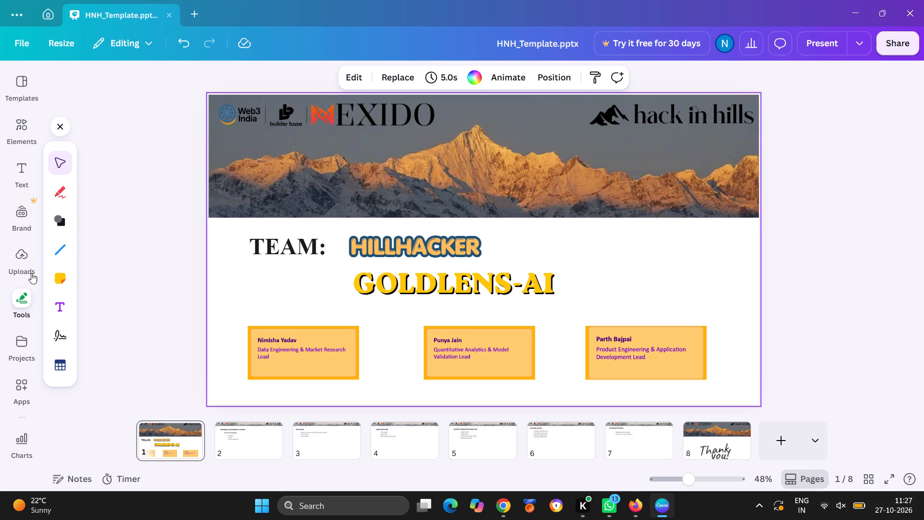
Search the design elements for GOLD and add the graphic of stacked gold bars to the team slide.
{"action": "left_click", "coordinate": [26, 128]}
{"action": "left_click", "coordinate": [108, 75]}
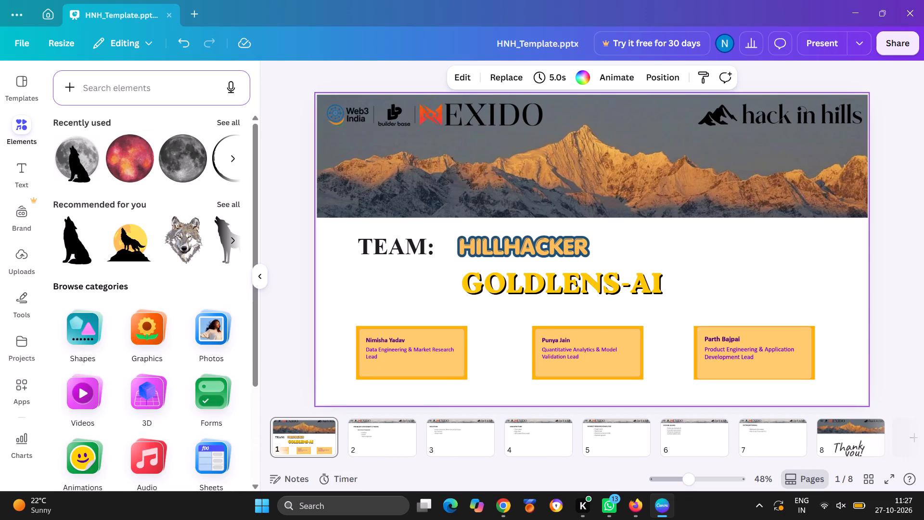
{"action": "type", "text": "GOLD"}
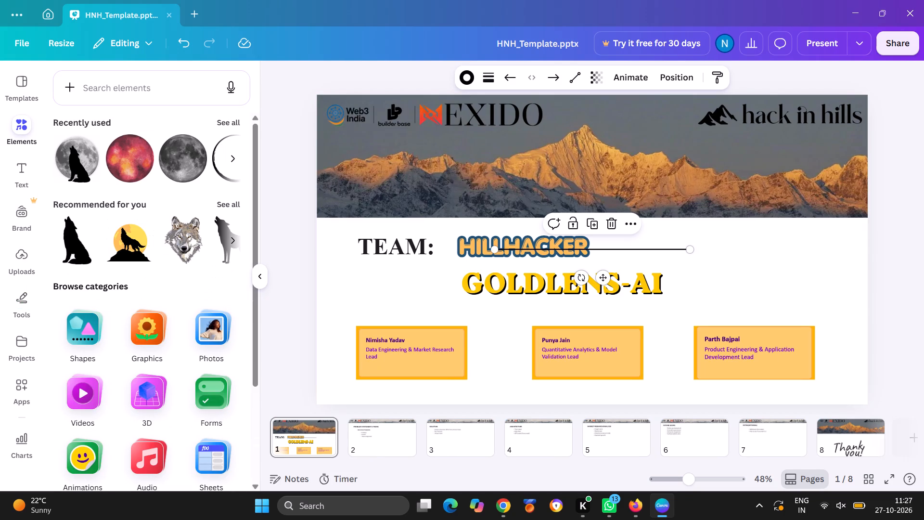
{"action": "left_click", "coordinate": [108, 91]}
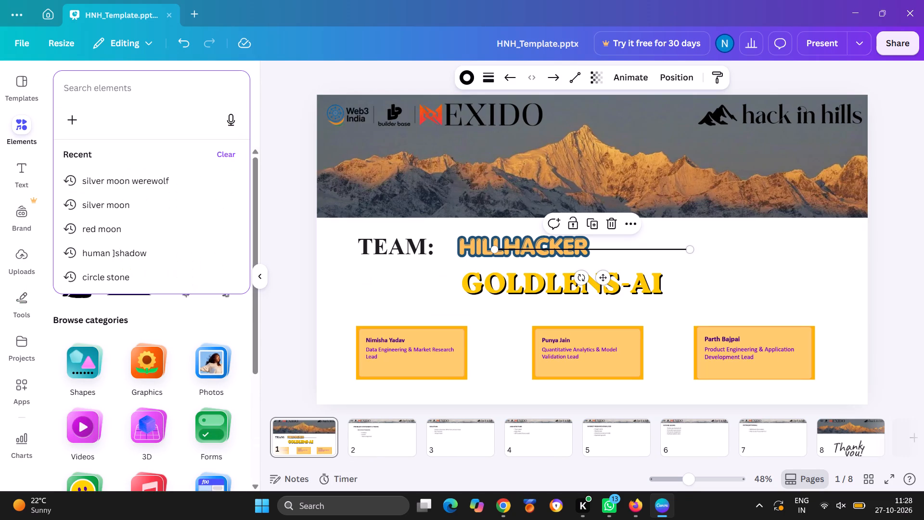
{"action": "type", "text": "GOLD"}
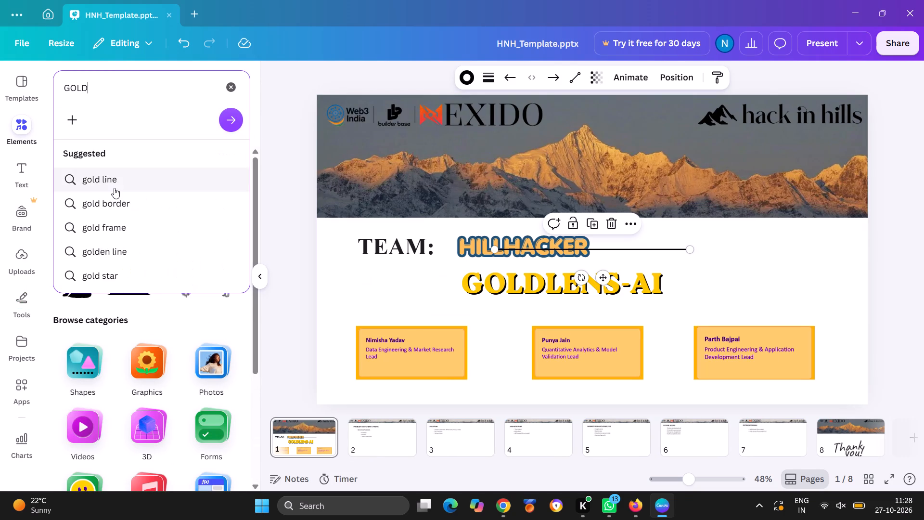
{"action": "key", "text": "Return"}
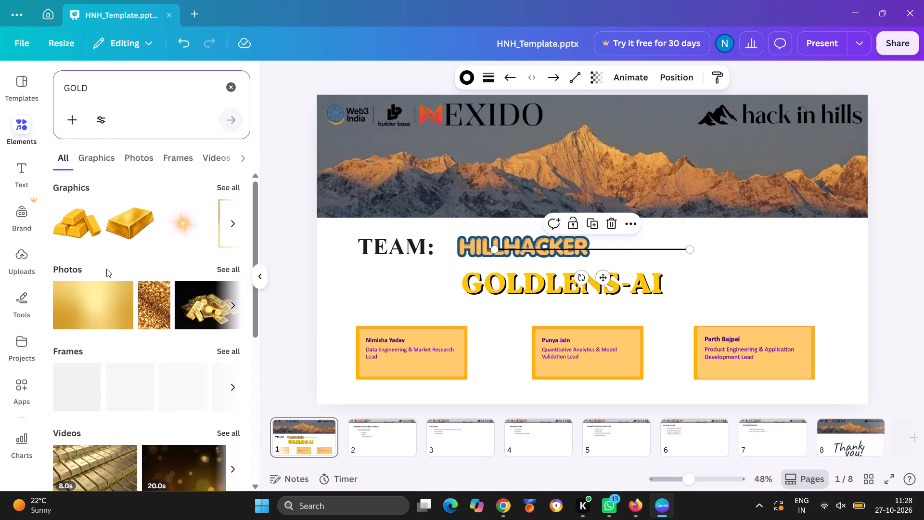
{"action": "scroll", "coordinate": [130, 338], "scroll_direction": "down", "scroll_amount": 2}
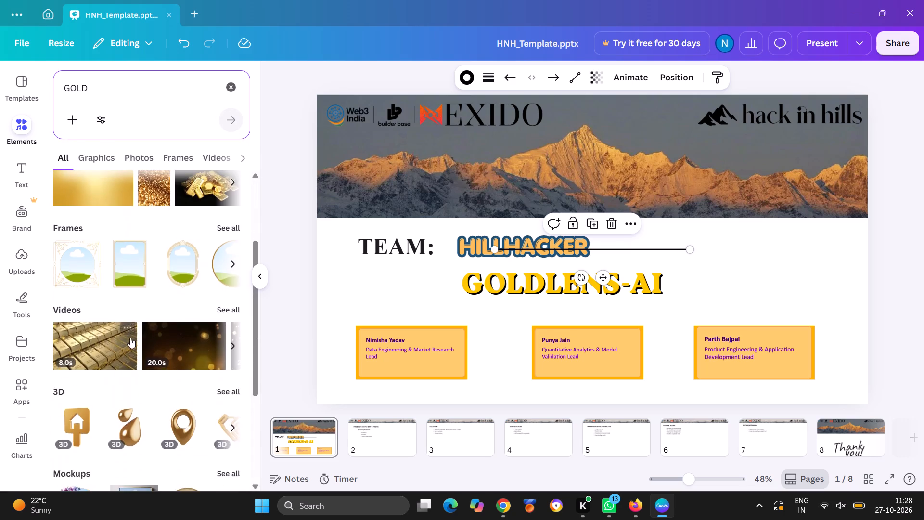
{"action": "scroll", "coordinate": [130, 338], "scroll_direction": "down", "scroll_amount": 1}
{"action": "scroll", "coordinate": [130, 338], "scroll_direction": "up", "scroll_amount": 2}
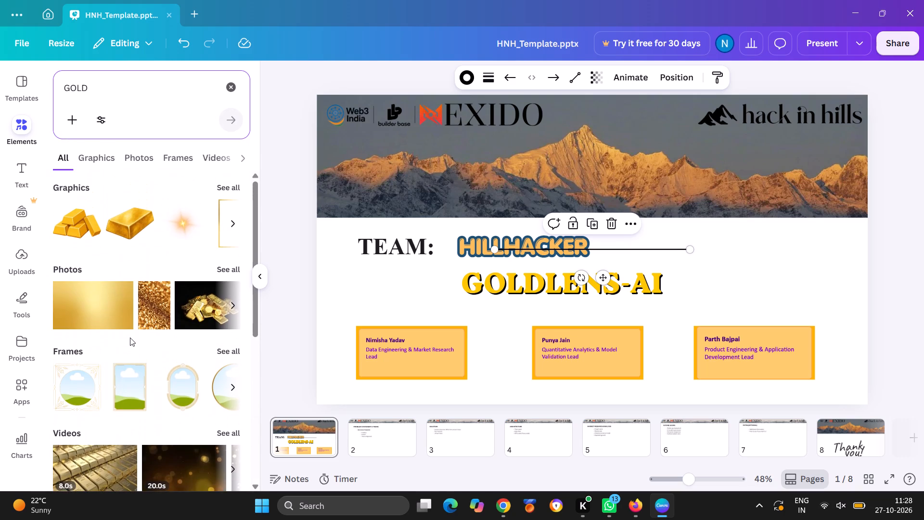
{"action": "scroll", "coordinate": [130, 338], "scroll_direction": "up", "scroll_amount": 1}
{"action": "left_click", "coordinate": [68, 228]}
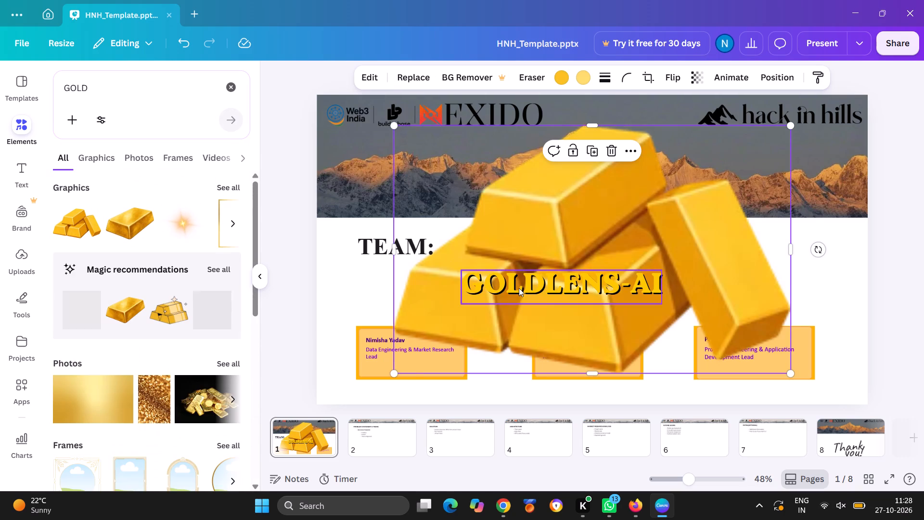
Shrink the gold bars graphic and place it in the white area below the hack in hills logo, above the third member card.
{"action": "left_click_drag", "start_coordinate": [397, 375], "coordinate": [671, 186]}
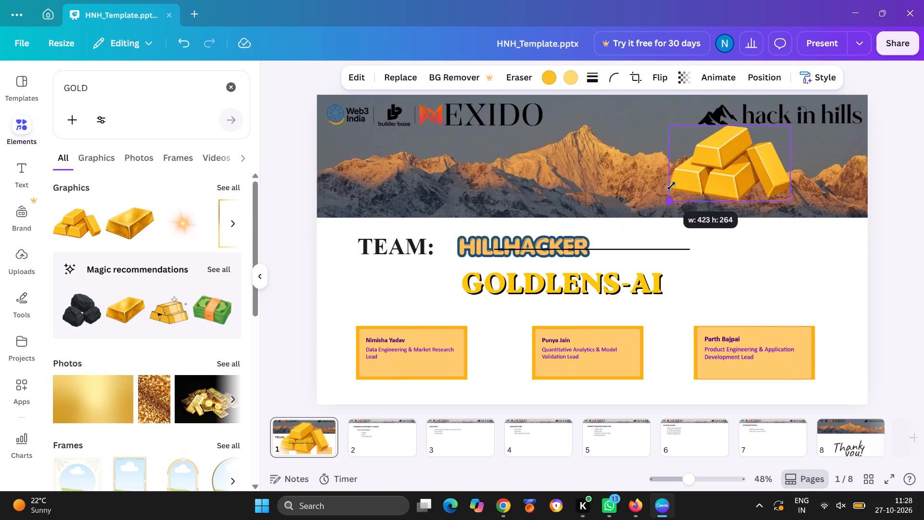
{"action": "left_click_drag", "start_coordinate": [671, 186], "coordinate": [699, 171]}
{"action": "left_click_drag", "start_coordinate": [735, 158], "coordinate": [785, 251]}
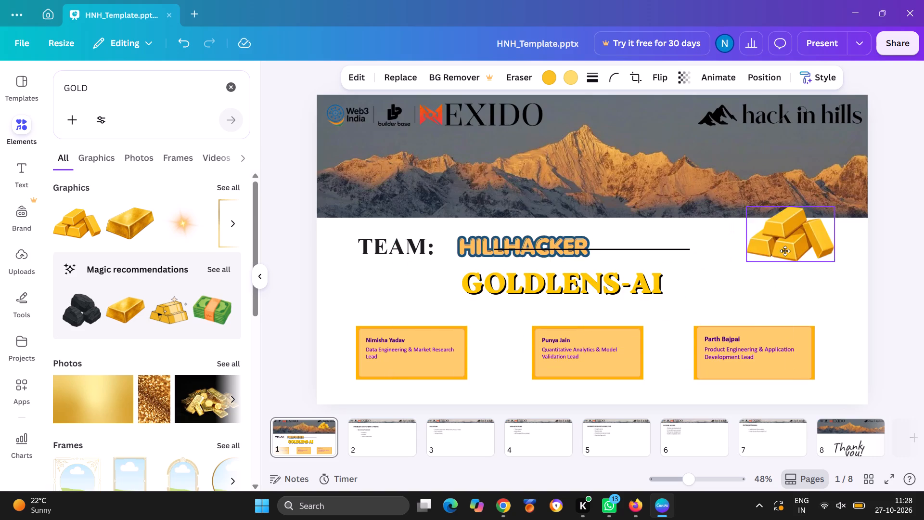
{"action": "left_click_drag", "start_coordinate": [785, 251], "coordinate": [784, 258]}
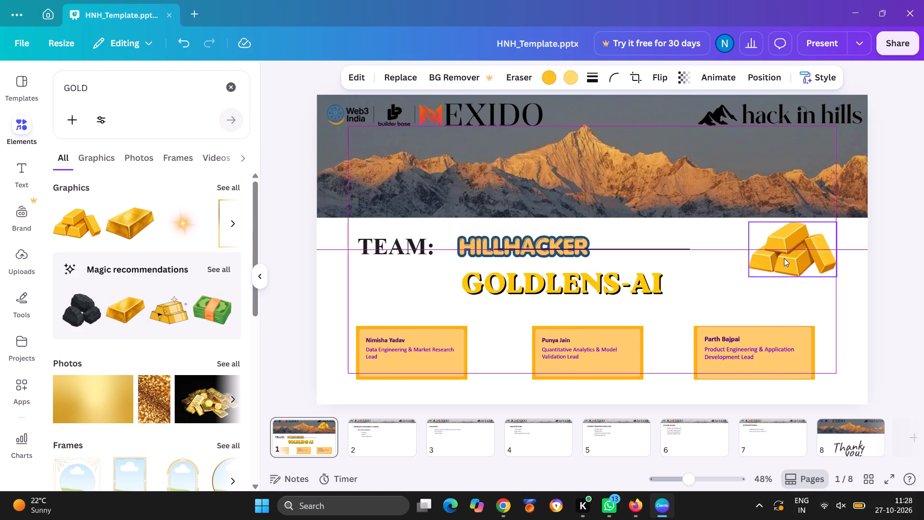
{"action": "left_click", "coordinate": [721, 266]}
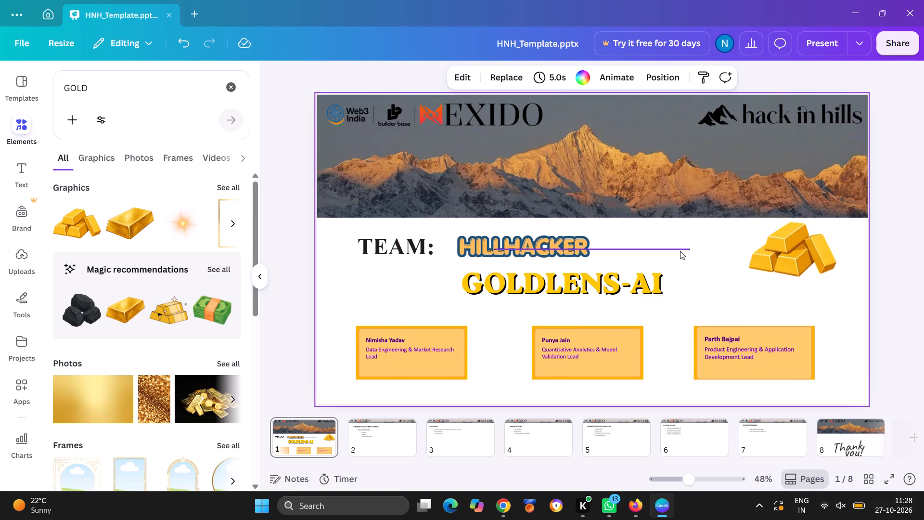
Delete the stray black line running across the HILLHACKER name.
{"action": "left_click", "coordinate": [680, 251]}
{"action": "key", "text": "Delete"}
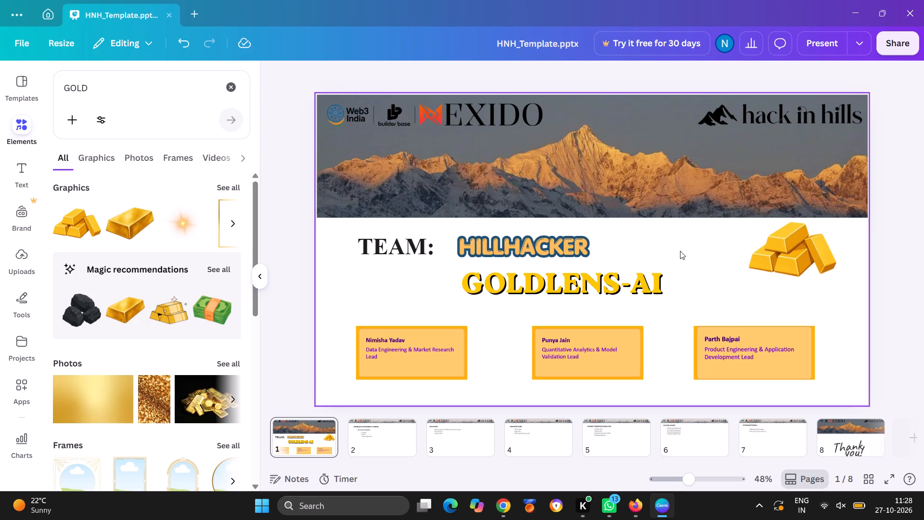
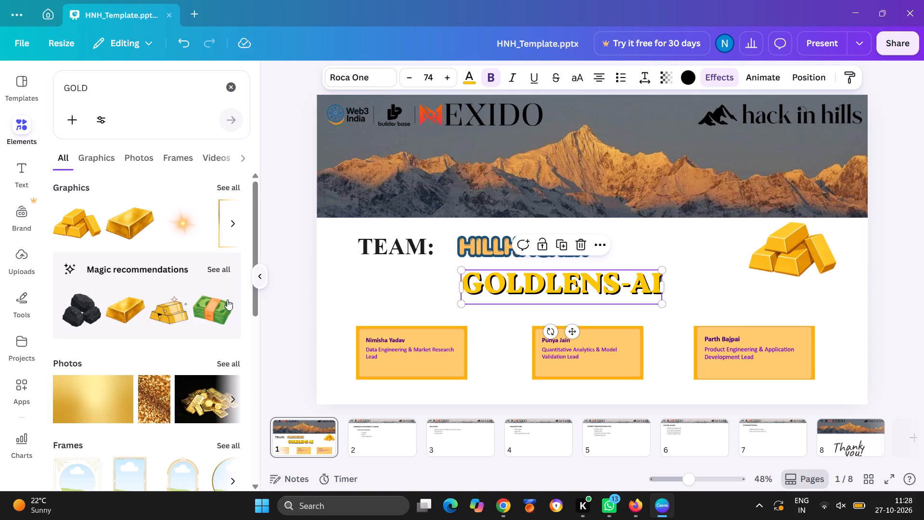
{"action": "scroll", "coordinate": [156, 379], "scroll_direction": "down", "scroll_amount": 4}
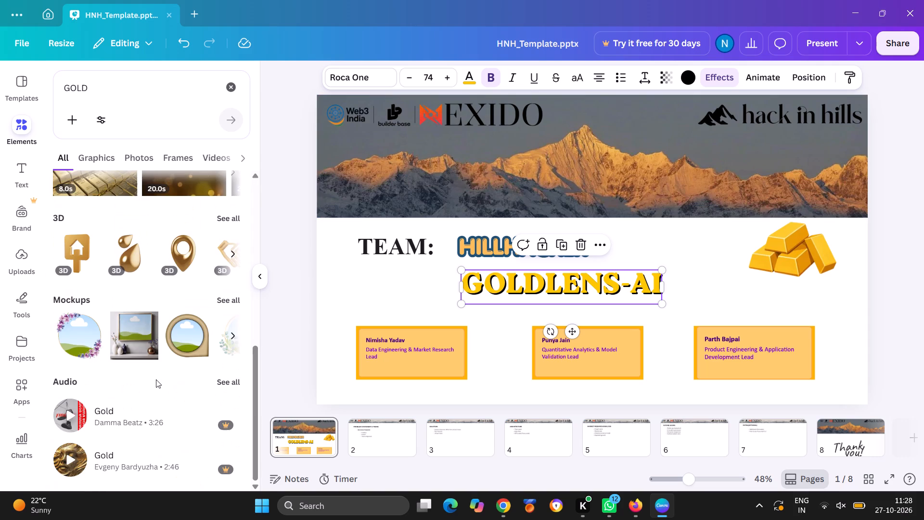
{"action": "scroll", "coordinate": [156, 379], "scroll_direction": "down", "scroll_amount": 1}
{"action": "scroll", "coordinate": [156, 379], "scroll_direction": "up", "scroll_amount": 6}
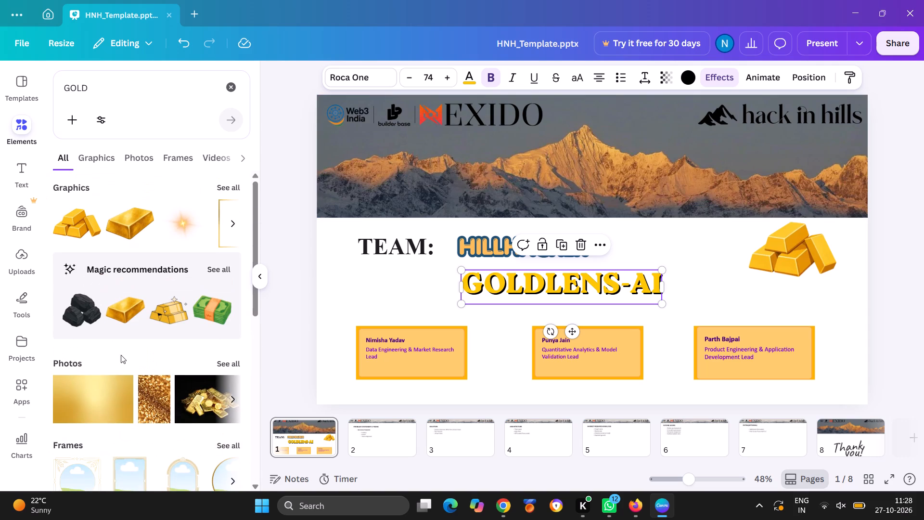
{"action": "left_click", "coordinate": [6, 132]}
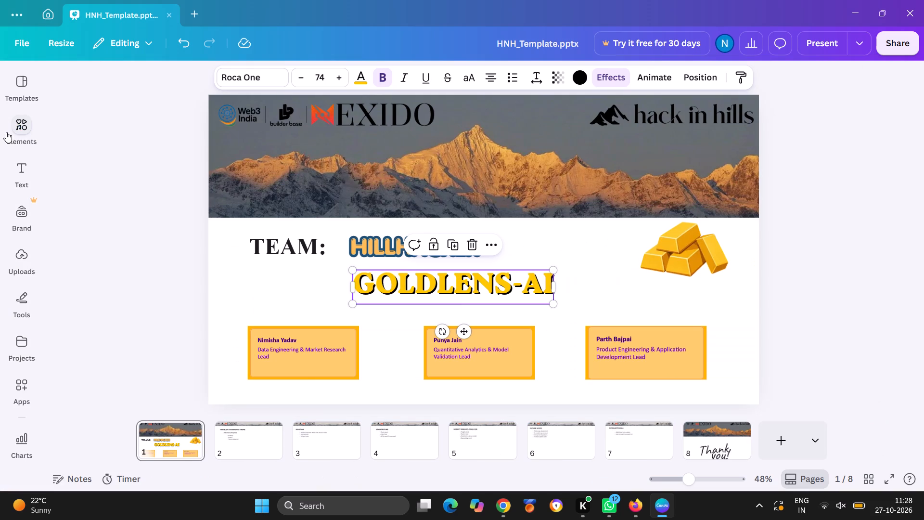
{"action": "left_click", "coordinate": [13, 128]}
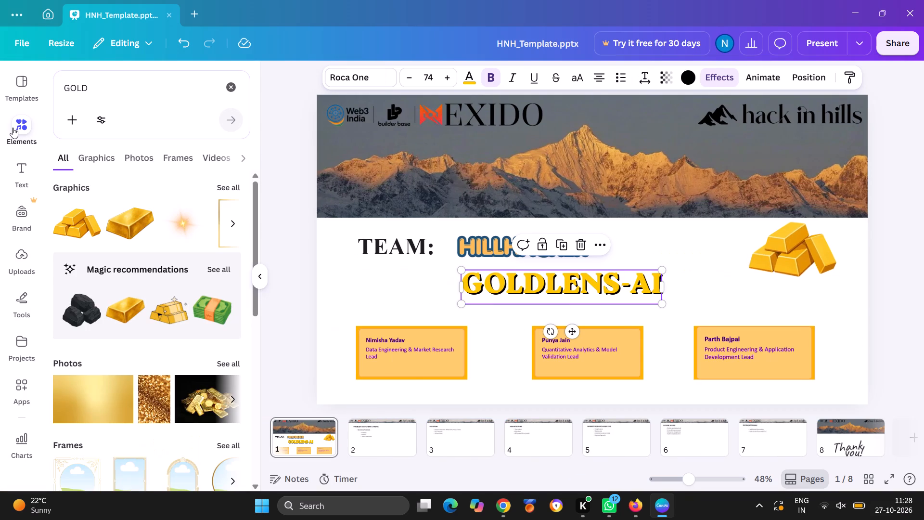
Search the graphics elements for CIRCLE and look over the shapes offered.
{"action": "left_click", "coordinate": [97, 153]}
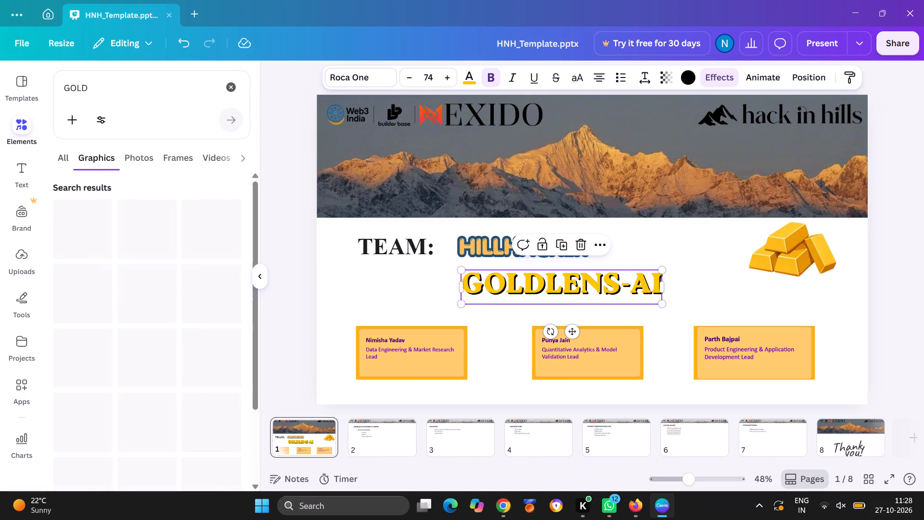
{"action": "left_click", "coordinate": [114, 92]}
{"action": "key", "text": "BackSpace"}
{"action": "key", "text": "BackSpace"}
{"action": "key", "text": "BackSpace"}
{"action": "key", "text": "BackSpace"}
{"action": "key", "text": "BackSpace"}
{"action": "key", "text": "BackSpace"}
{"action": "key", "text": "BackSpace"}
{"action": "key", "text": "BackSpace"}
{"action": "key", "text": "BackSpace"}
{"action": "key", "text": "BackSpace"}
{"action": "key", "text": "BackSpace"}
{"action": "key", "text": "BackSpace"}
{"action": "key", "text": "BackSpace"}
{"action": "key", "text": "BackSpace"}
{"action": "key", "text": "BackSpace"}
{"action": "key", "text": "BackSpace"}
{"action": "key", "text": "BackSpace"}
{"action": "key", "text": "BackSpace"}
{"action": "key", "text": "BackSpace"}
{"action": "key", "text": "BackSpace"}
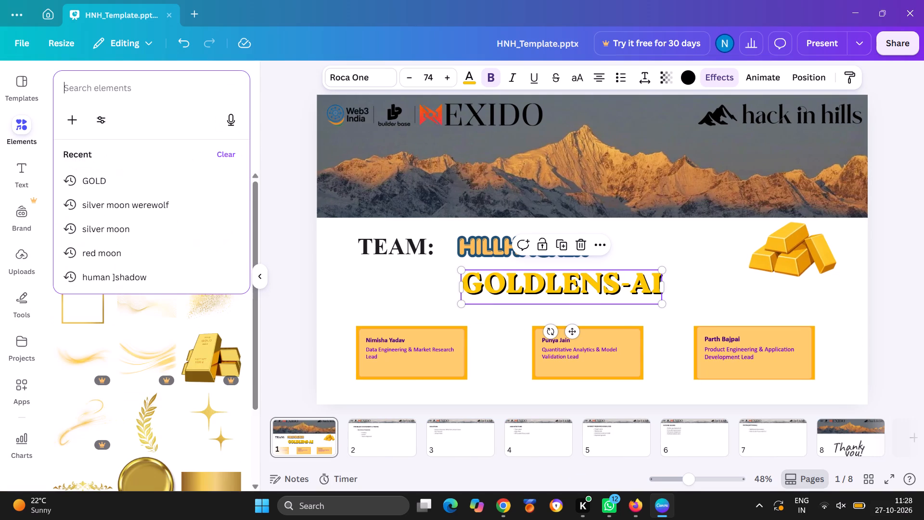
{"action": "type", "text": "CIRC"}
{"action": "type", "text": "LE"}
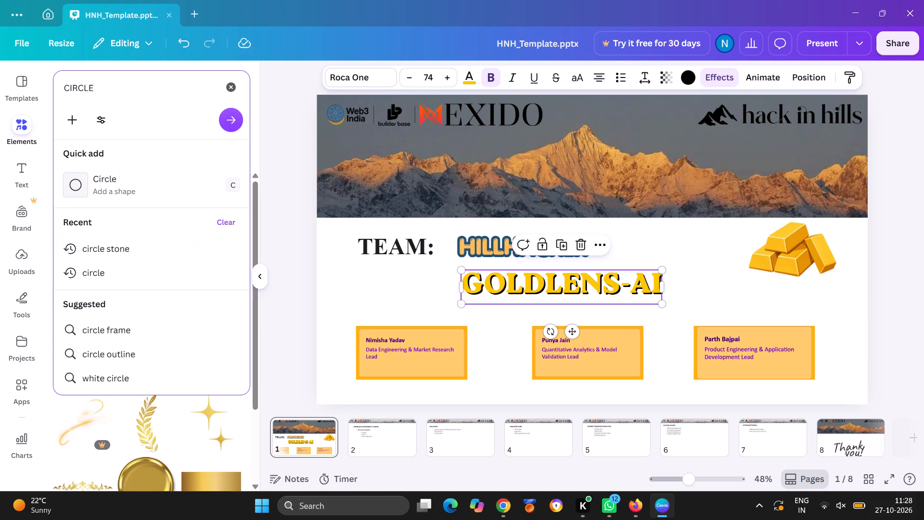
{"action": "key", "text": "Return"}
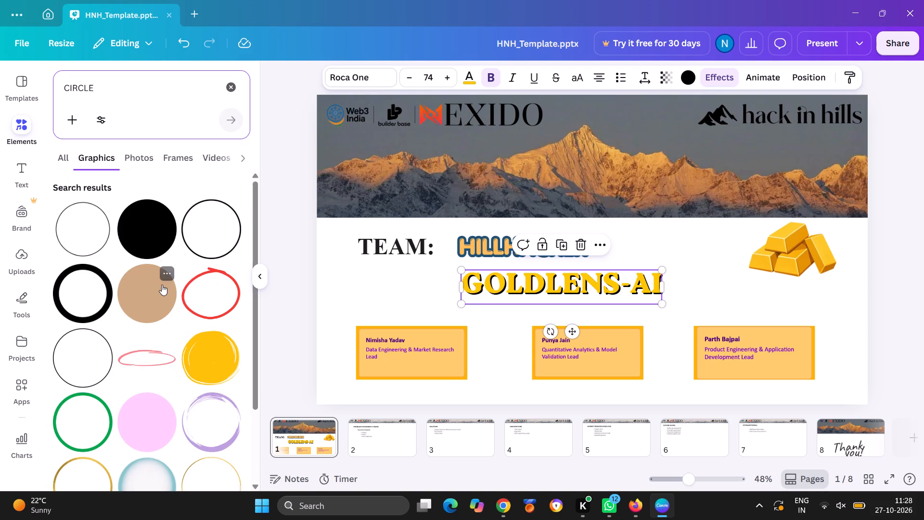
{"action": "scroll", "coordinate": [116, 388], "scroll_direction": "right", "scroll_amount": 1}
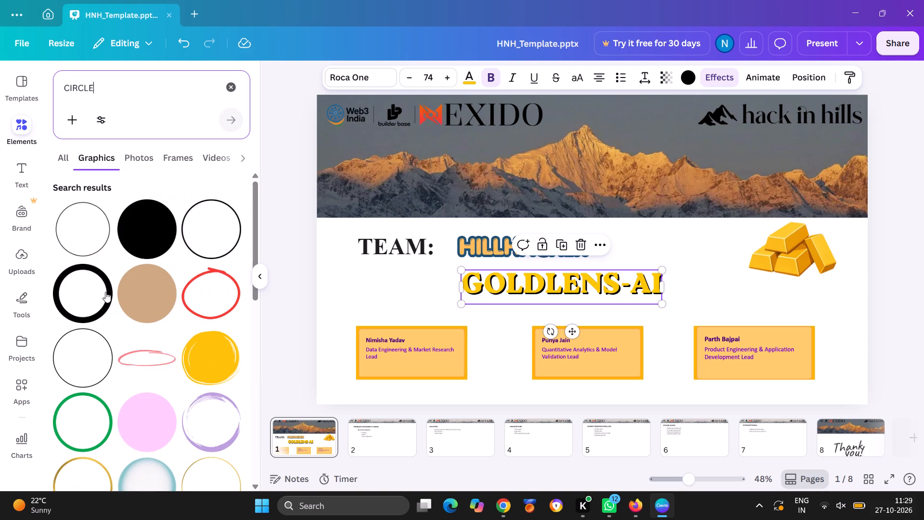
Search the graphics for rounded rectangle and add the solid dark rounded rectangle to the team slide.
{"action": "left_click", "coordinate": [105, 92]}
{"action": "key", "text": "BackSpace"}
{"action": "key", "text": "BackSpace"}
{"action": "key", "text": "BackSpace"}
{"action": "key", "text": "BackSpace"}
{"action": "key", "text": "BackSpace"}
{"action": "key", "text": "BackSpace"}
{"action": "key", "text": "BackSpace"}
{"action": "key", "text": "BackSpace"}
{"action": "key", "text": "BackSpace"}
{"action": "key", "text": "BackSpace"}
{"action": "key", "text": "BackSpace"}
{"action": "key", "text": "BackSpace"}
{"action": "key", "text": "BackSpace"}
{"action": "key", "text": "BackSpace"}
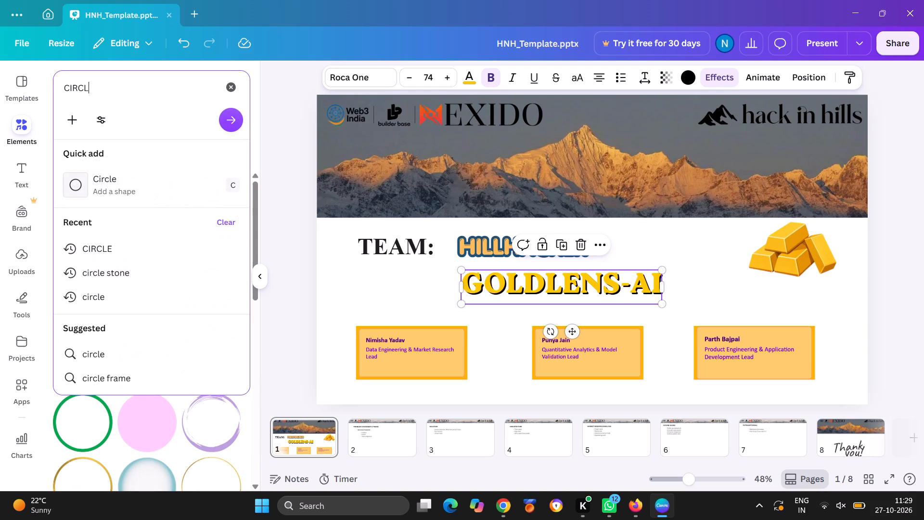
{"action": "type", "text": "RECTANGLE"}
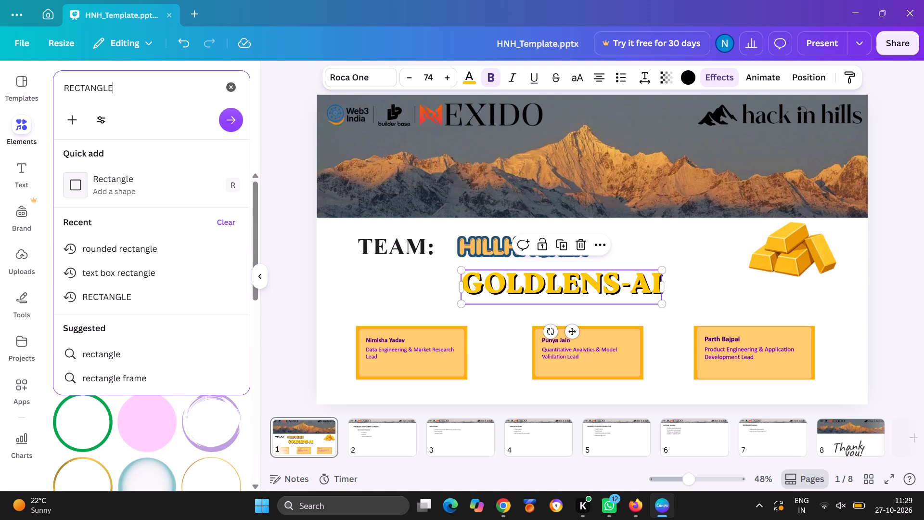
{"action": "left_click", "coordinate": [106, 243]}
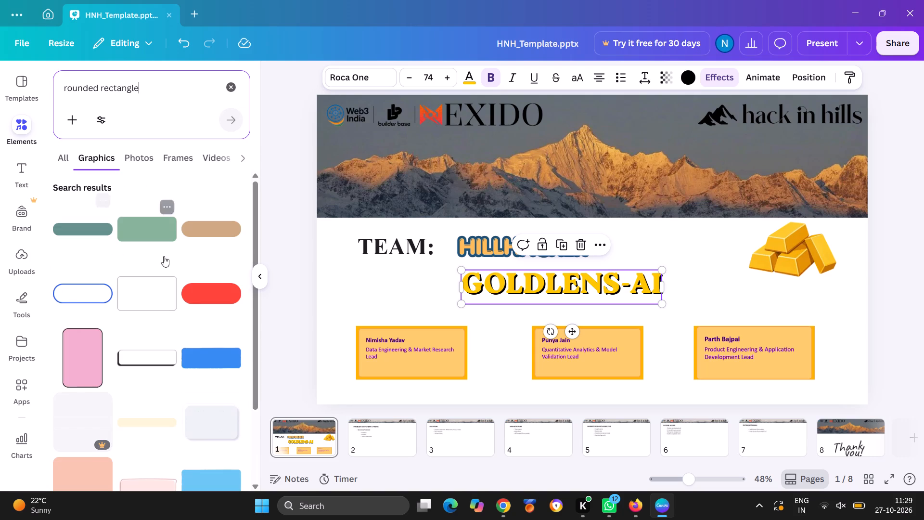
{"action": "scroll", "coordinate": [182, 273], "scroll_direction": "down", "scroll_amount": 5}
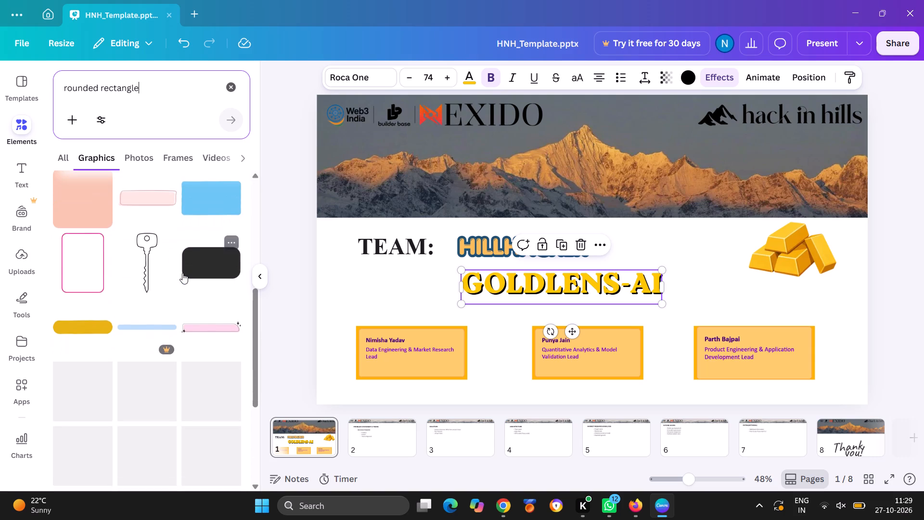
{"action": "scroll", "coordinate": [182, 273], "scroll_direction": "up", "scroll_amount": 1}
{"action": "left_click", "coordinate": [212, 286]}
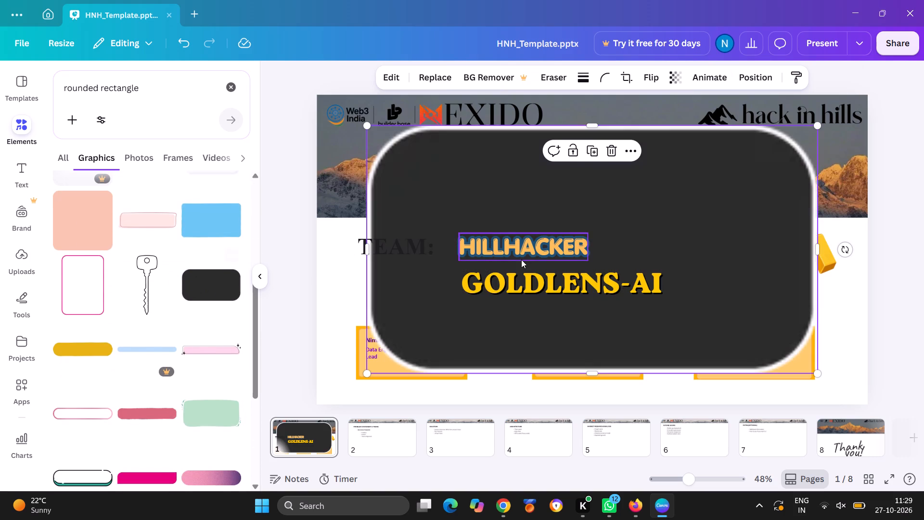
Shrink the dark rounded rectangle, place it behind the GOLDLENS-AI text, and widen it past the text's right end.
{"action": "left_click_drag", "start_coordinate": [365, 376], "coordinate": [520, 239]}
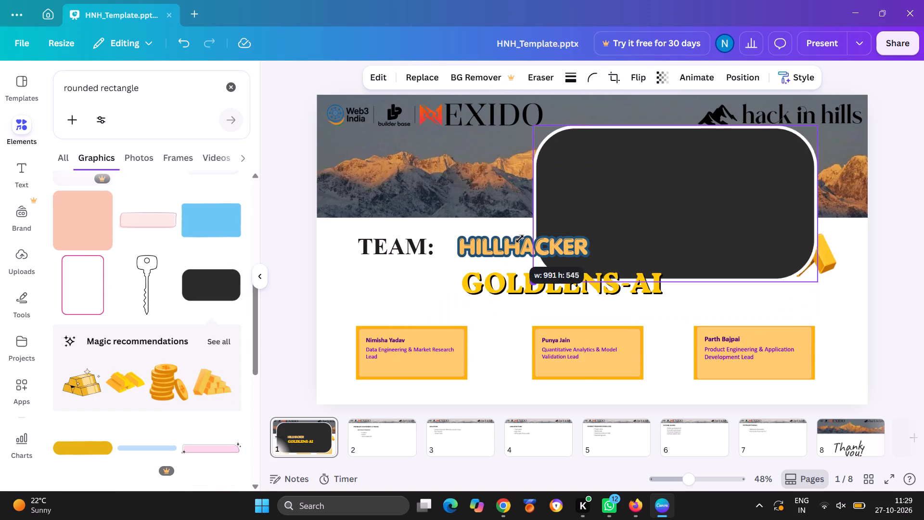
{"action": "left_click_drag", "start_coordinate": [520, 239], "coordinate": [638, 159]}
{"action": "left_click_drag", "start_coordinate": [728, 176], "coordinate": [640, 226]}
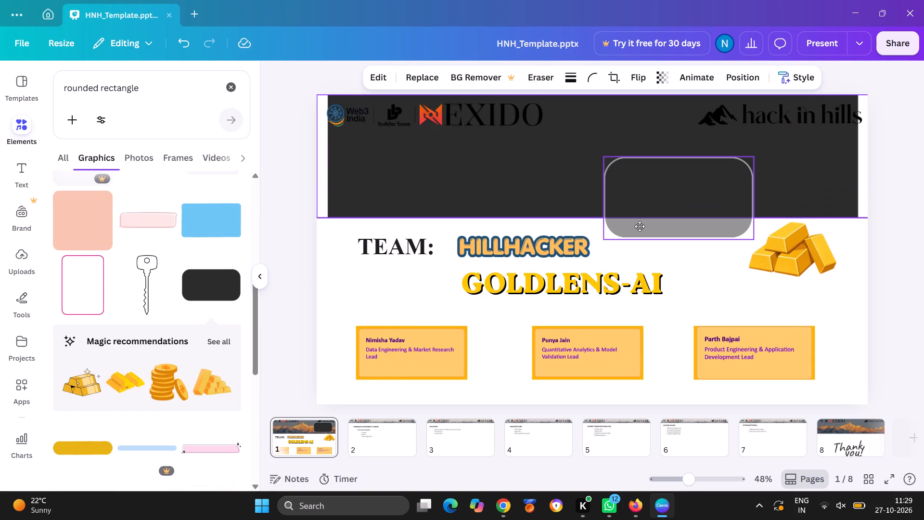
{"action": "left_click_drag", "start_coordinate": [640, 226], "coordinate": [556, 287]}
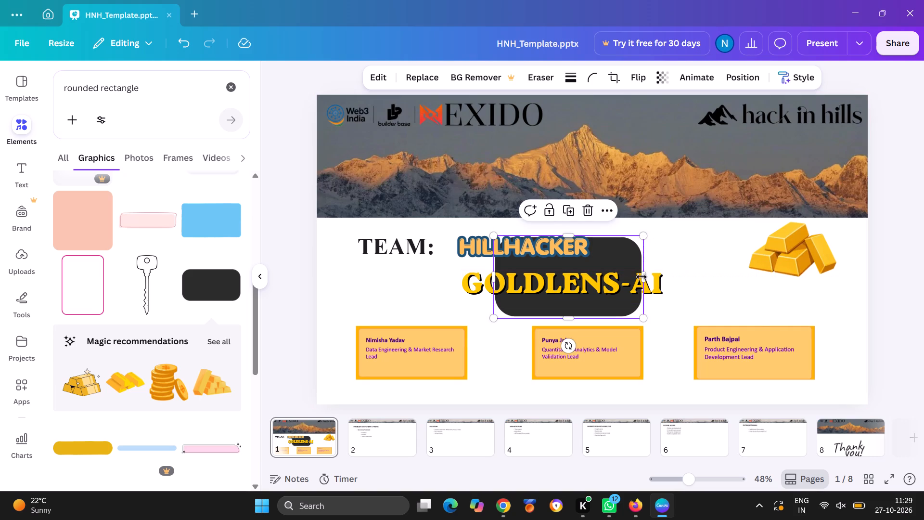
{"action": "left_click_drag", "start_coordinate": [641, 278], "coordinate": [676, 277]}
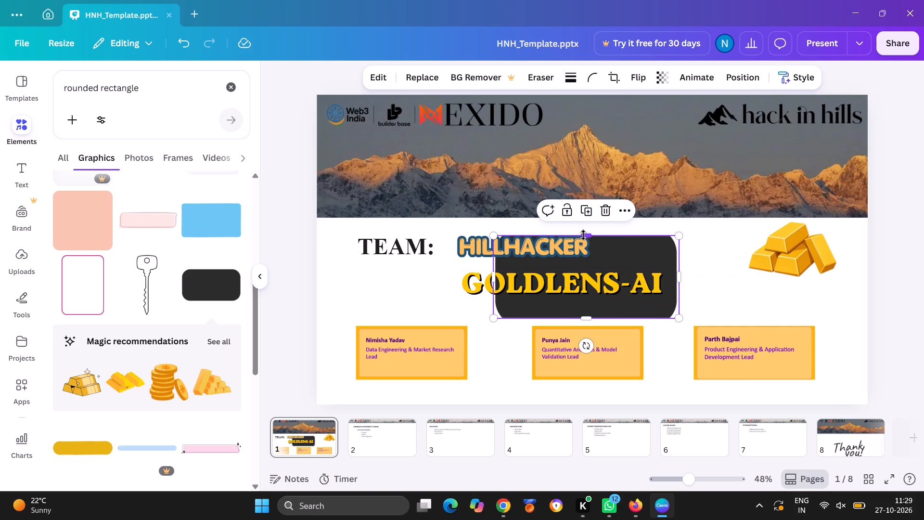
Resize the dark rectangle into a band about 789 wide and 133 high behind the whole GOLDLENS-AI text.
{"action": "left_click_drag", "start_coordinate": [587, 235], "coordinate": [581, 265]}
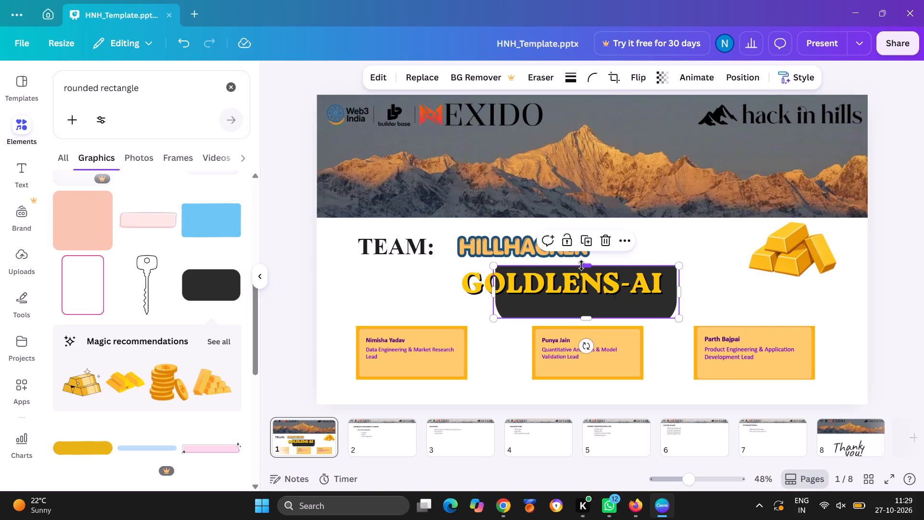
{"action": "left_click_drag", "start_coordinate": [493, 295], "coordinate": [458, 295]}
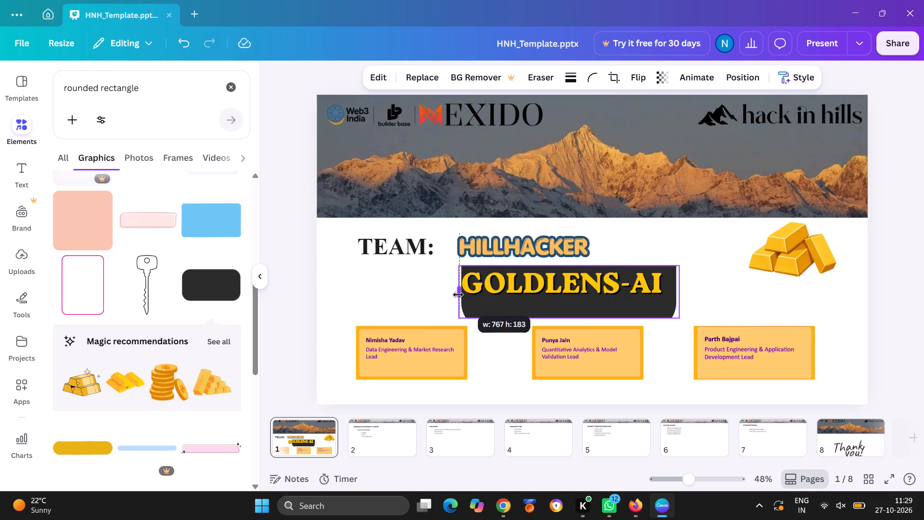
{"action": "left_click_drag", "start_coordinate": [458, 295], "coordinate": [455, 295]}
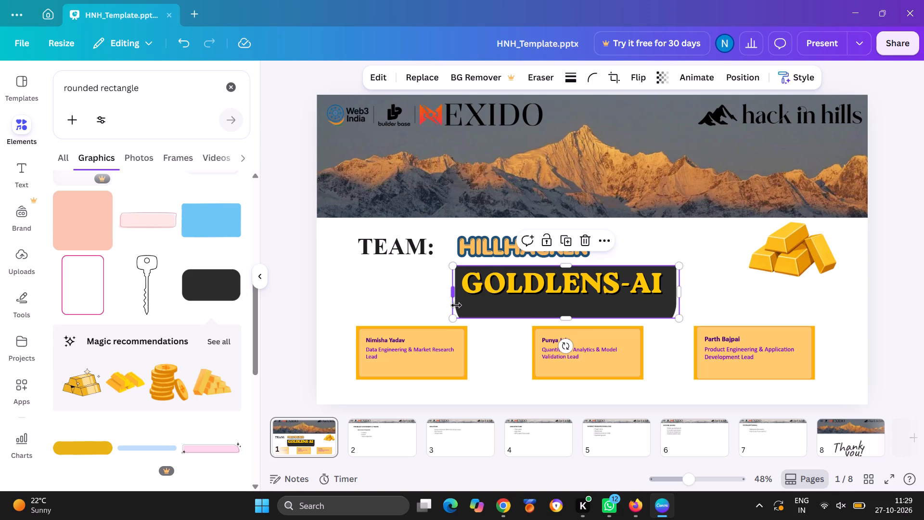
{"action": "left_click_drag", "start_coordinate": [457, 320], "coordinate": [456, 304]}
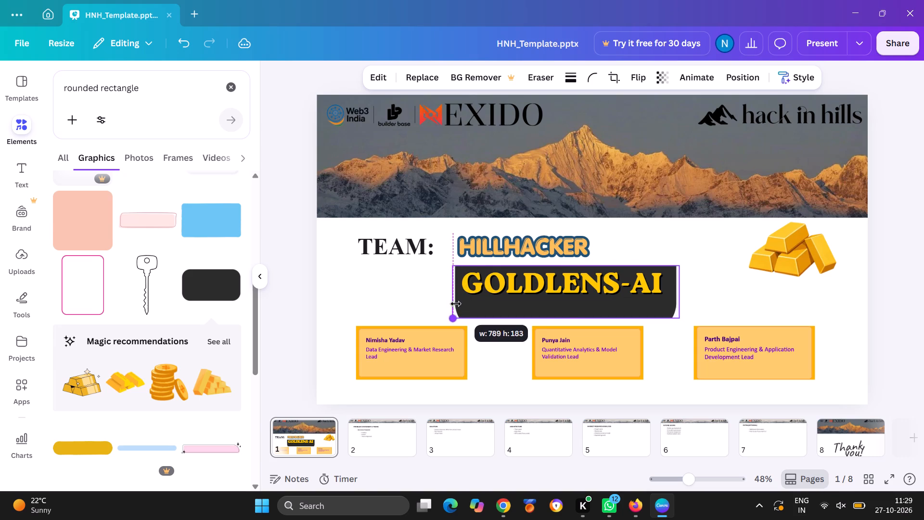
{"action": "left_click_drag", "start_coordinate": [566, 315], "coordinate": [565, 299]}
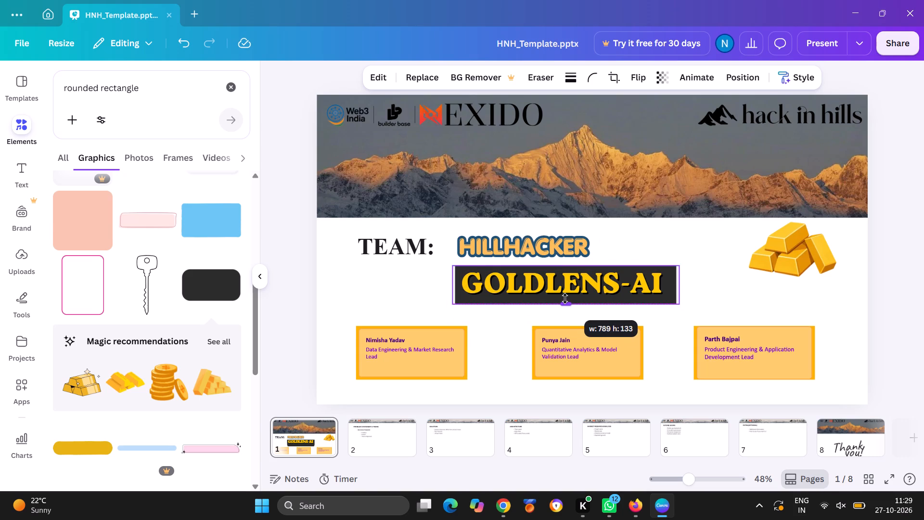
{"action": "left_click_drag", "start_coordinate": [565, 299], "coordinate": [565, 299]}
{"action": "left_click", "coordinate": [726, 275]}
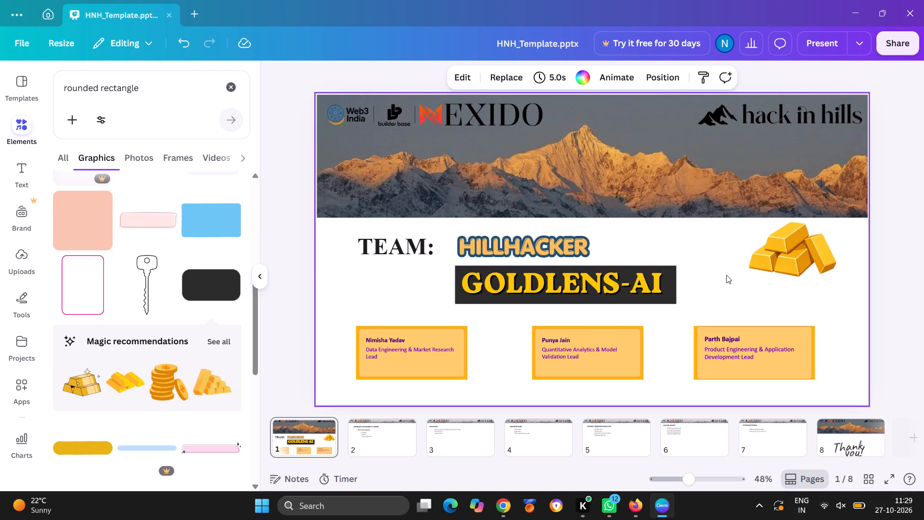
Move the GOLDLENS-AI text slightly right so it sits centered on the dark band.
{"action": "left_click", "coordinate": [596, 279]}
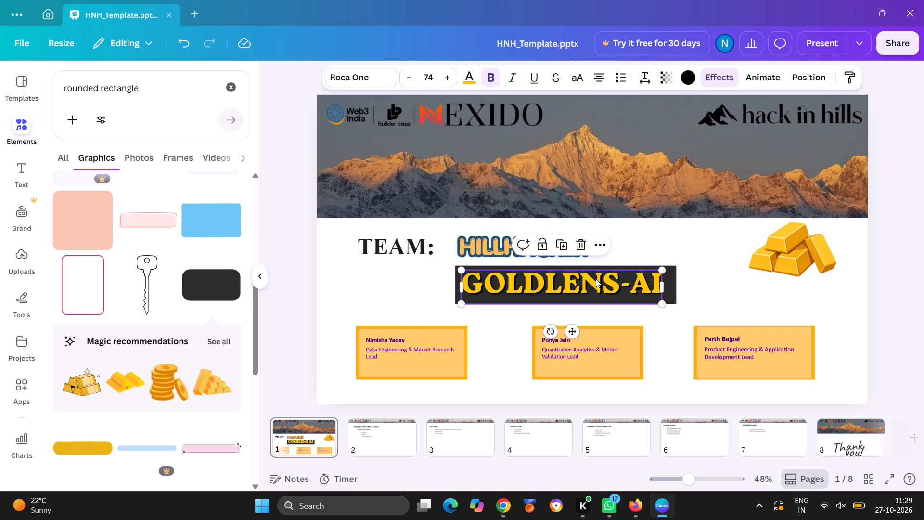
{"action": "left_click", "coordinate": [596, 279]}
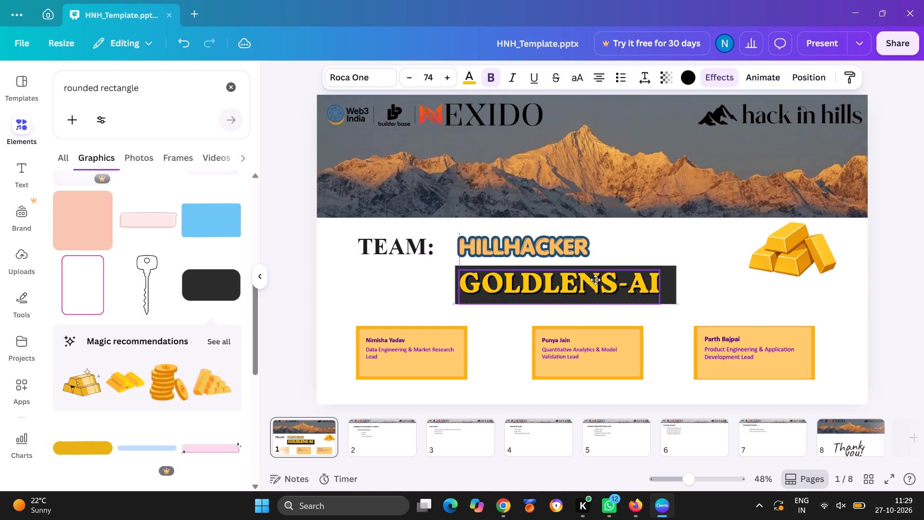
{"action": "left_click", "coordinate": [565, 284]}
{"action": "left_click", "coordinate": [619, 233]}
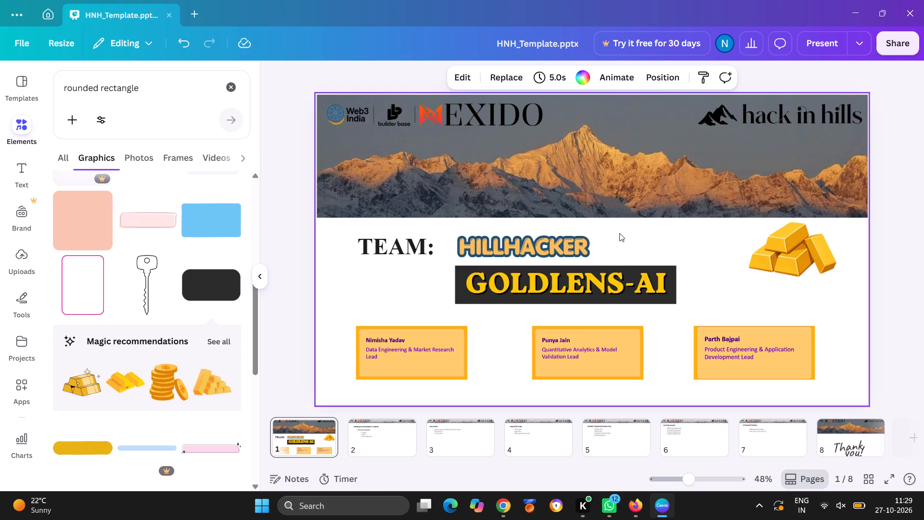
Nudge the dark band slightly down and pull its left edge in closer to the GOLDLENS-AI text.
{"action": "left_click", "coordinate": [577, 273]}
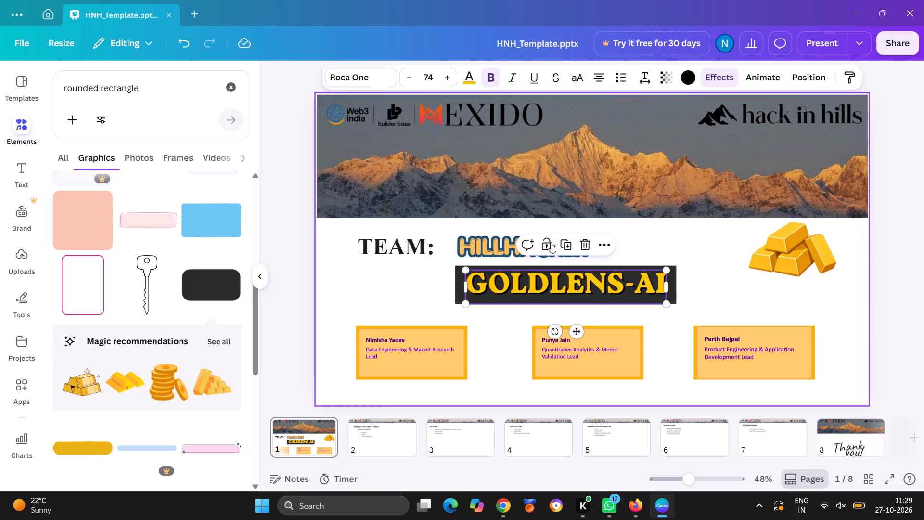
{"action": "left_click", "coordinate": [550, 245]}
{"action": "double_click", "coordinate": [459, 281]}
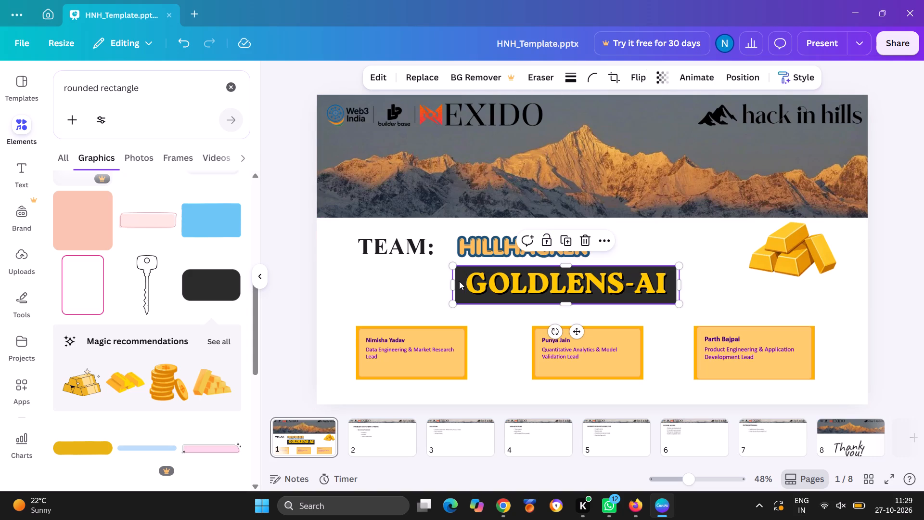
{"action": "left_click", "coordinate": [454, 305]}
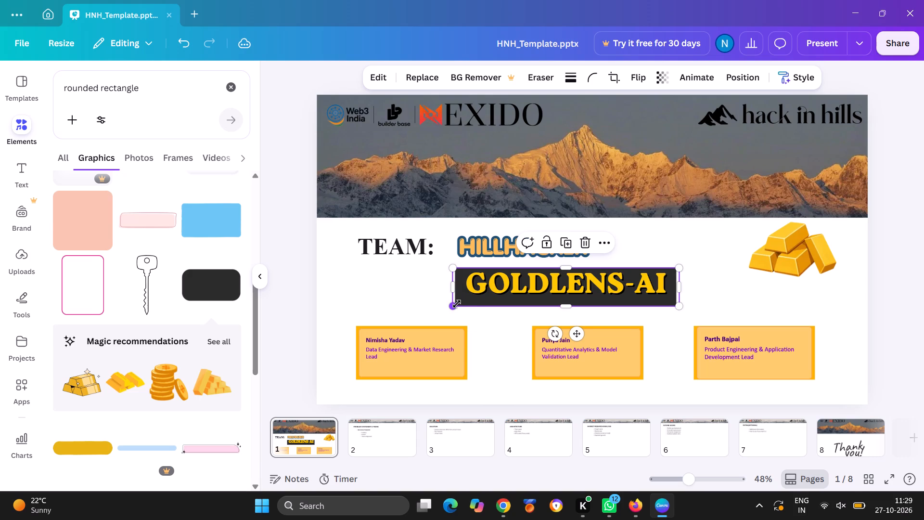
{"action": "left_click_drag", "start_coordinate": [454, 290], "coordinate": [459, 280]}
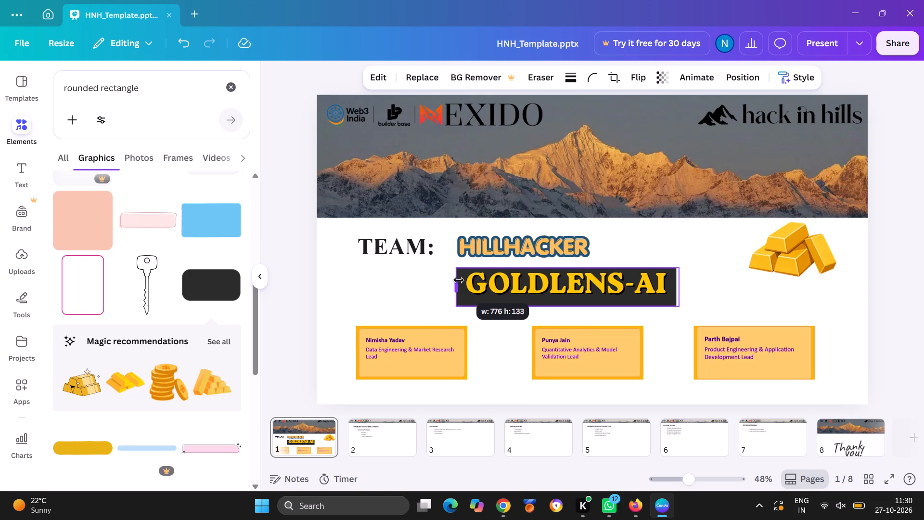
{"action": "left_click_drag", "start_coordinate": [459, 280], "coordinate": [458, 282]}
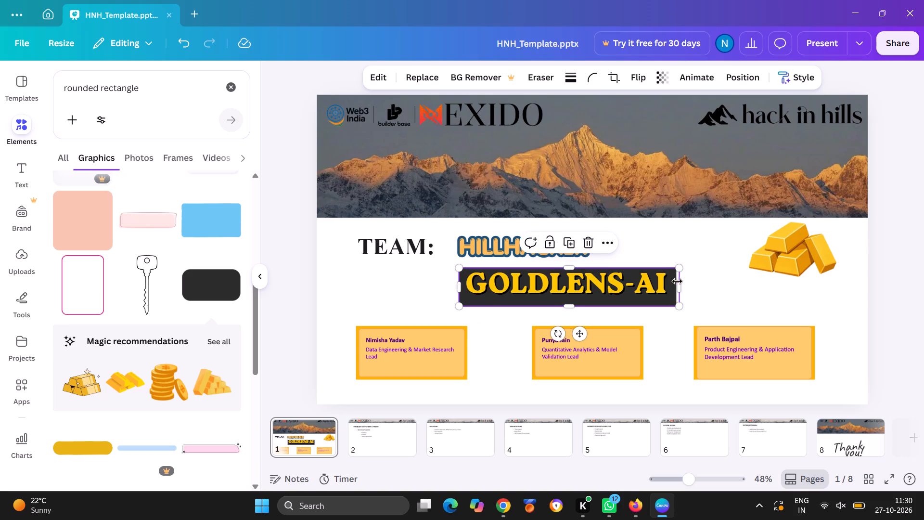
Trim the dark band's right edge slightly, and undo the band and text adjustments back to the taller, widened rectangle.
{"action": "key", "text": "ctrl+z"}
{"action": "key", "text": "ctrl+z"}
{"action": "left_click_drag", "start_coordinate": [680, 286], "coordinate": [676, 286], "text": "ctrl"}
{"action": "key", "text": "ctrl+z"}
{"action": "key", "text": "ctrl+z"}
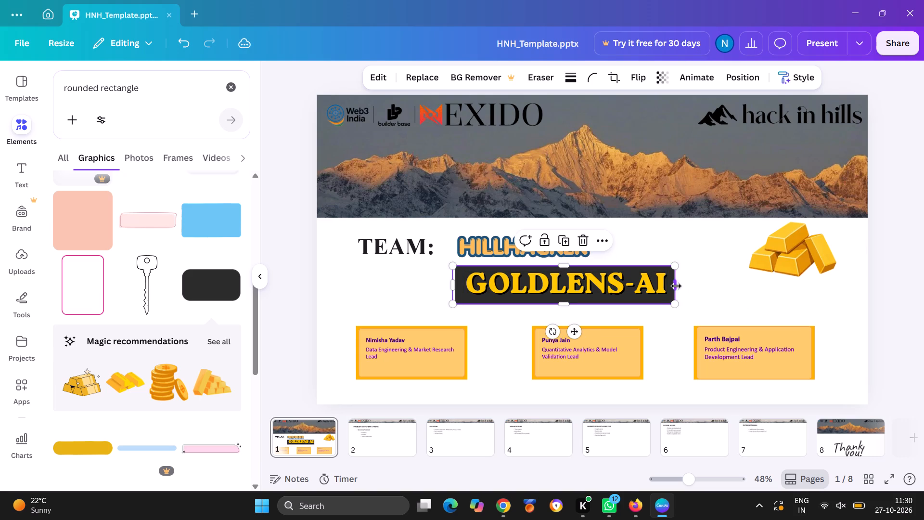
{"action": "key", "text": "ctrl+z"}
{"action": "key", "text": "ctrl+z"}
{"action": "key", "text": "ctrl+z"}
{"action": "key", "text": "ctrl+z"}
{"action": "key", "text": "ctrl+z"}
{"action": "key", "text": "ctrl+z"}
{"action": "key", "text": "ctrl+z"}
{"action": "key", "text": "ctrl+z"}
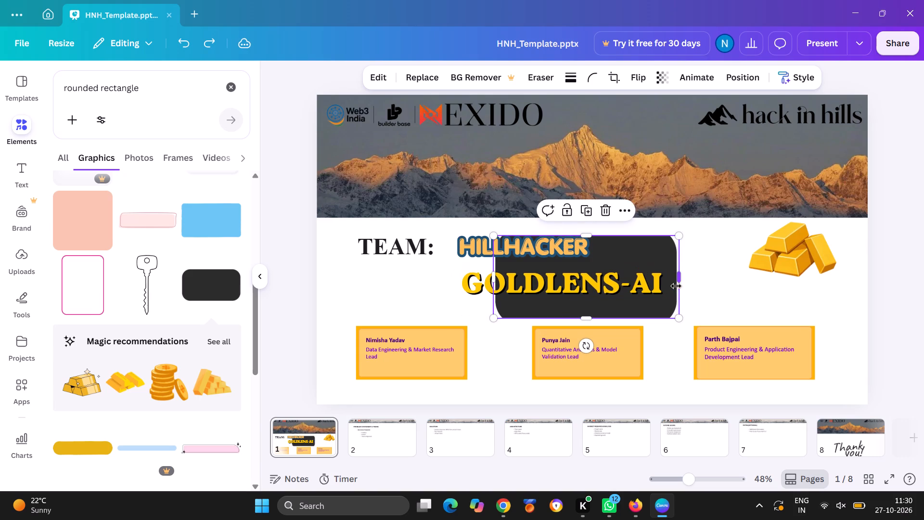
Undo the last widening and shrink the dark rectangle so it sits below the HILLHACKER text.
{"action": "key", "text": "ctrl+z"}
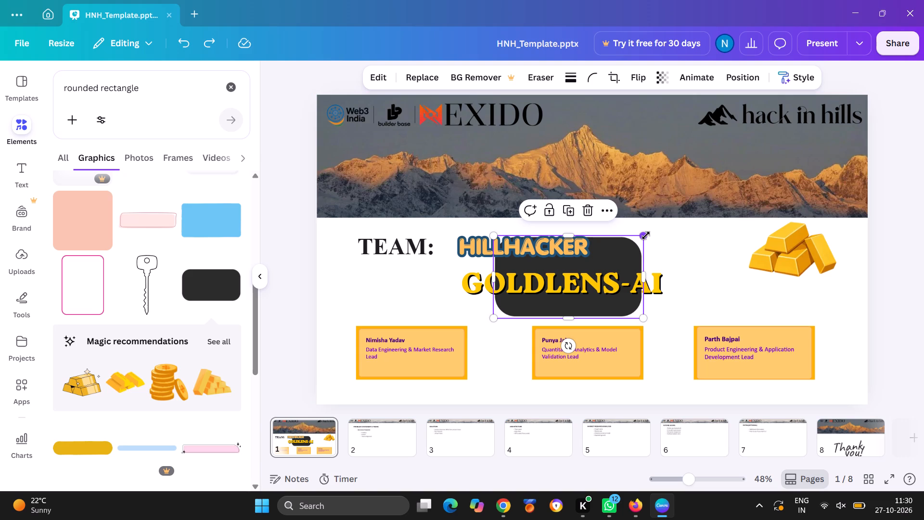
{"action": "left_click_drag", "start_coordinate": [646, 235], "coordinate": [638, 286]}
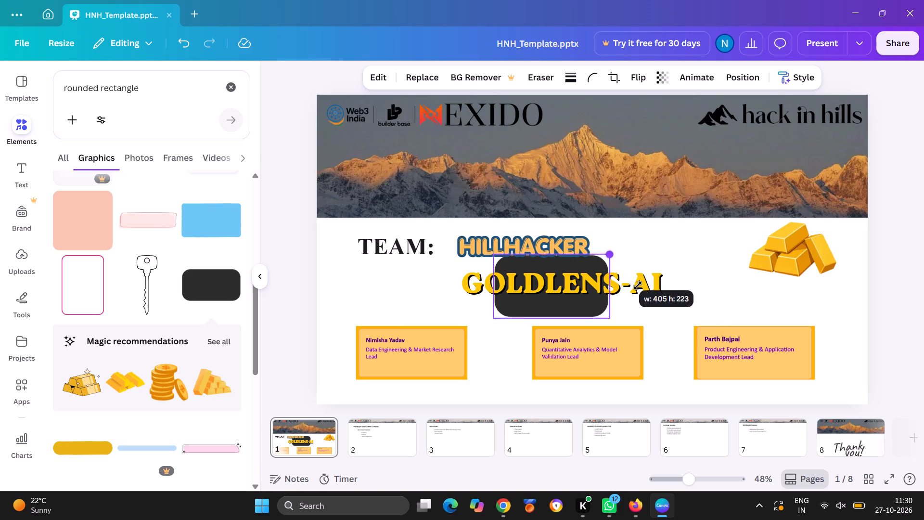
{"action": "left_click_drag", "start_coordinate": [638, 286], "coordinate": [608, 280]}
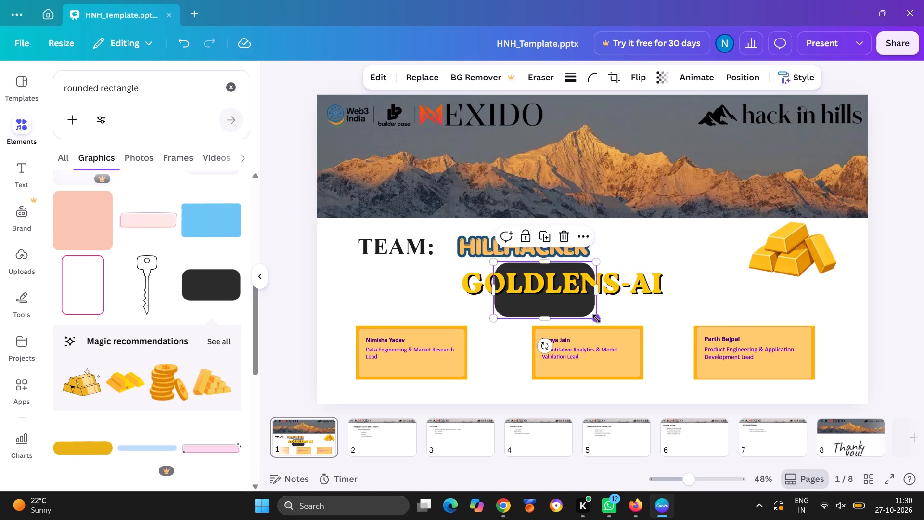
{"action": "left_click_drag", "start_coordinate": [597, 319], "coordinate": [616, 319]}
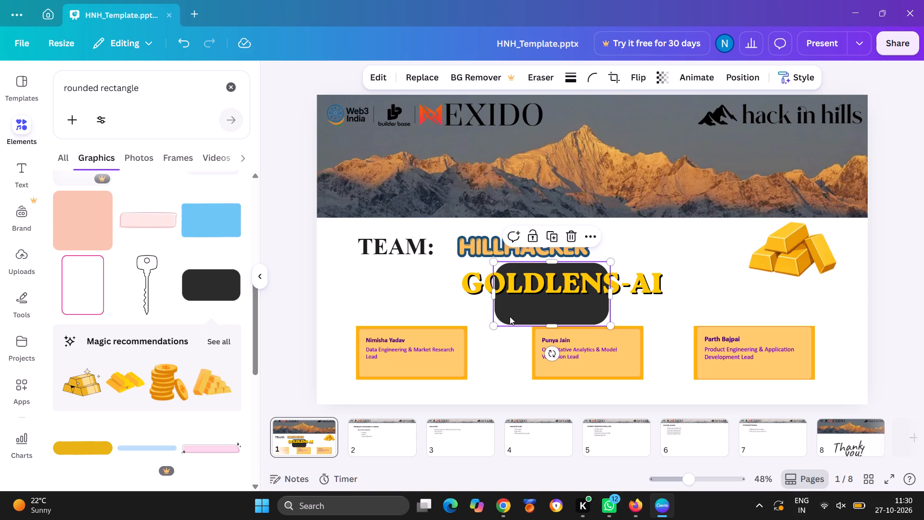
Stretch the dark rectangle past both ends of the GOLDLENS-AI text and flatten it into a band about 752 wide.
{"action": "left_click_drag", "start_coordinate": [497, 293], "coordinate": [469, 290]}
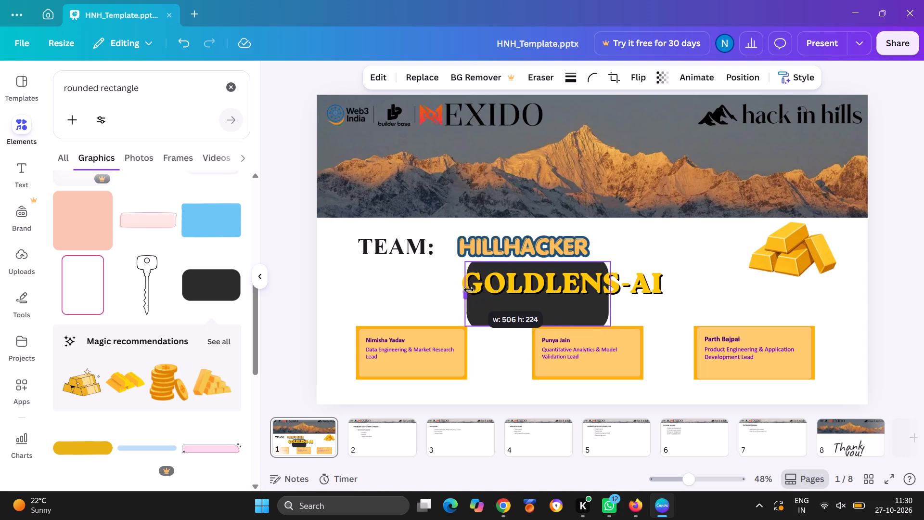
{"action": "left_click_drag", "start_coordinate": [469, 290], "coordinate": [458, 289]}
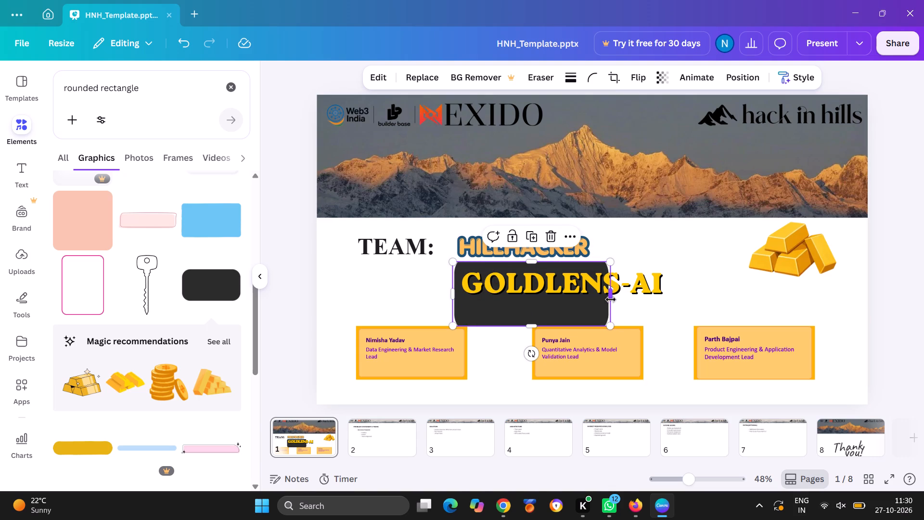
{"action": "left_click_drag", "start_coordinate": [611, 299], "coordinate": [667, 296]}
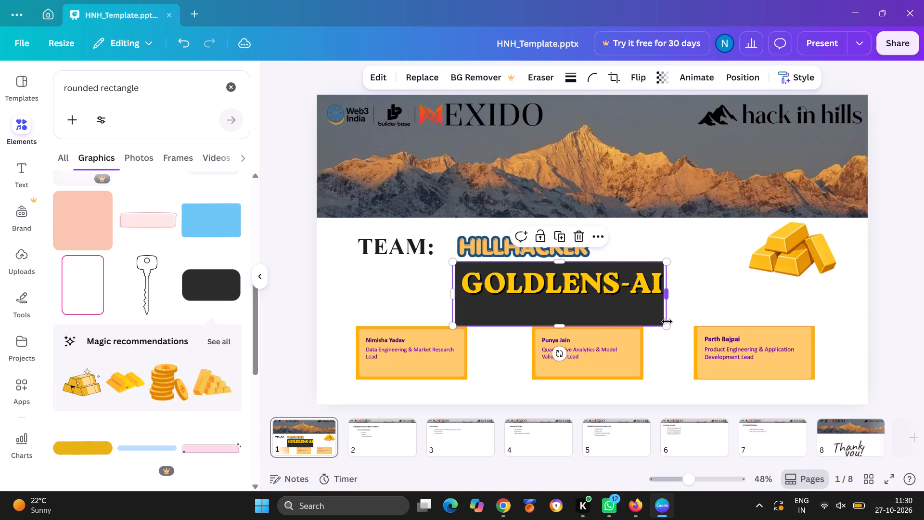
{"action": "left_click_drag", "start_coordinate": [666, 326], "coordinate": [664, 297]}
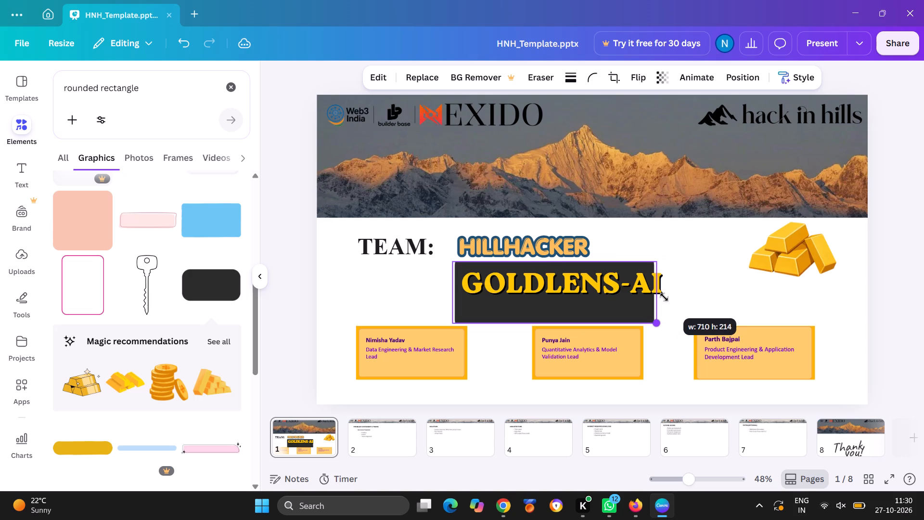
{"action": "left_click_drag", "start_coordinate": [664, 297], "coordinate": [627, 275]}
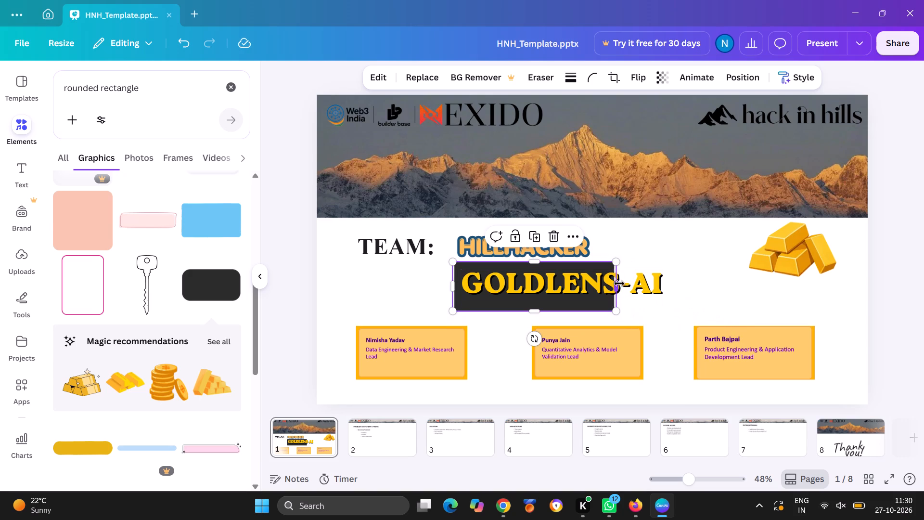
{"action": "left_click_drag", "start_coordinate": [618, 287], "coordinate": [671, 272]}
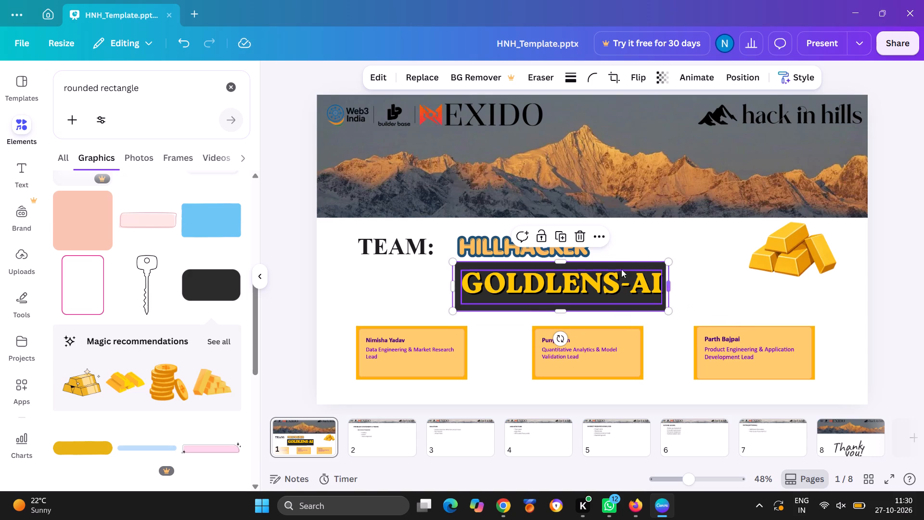
{"action": "left_click", "coordinate": [601, 261]}
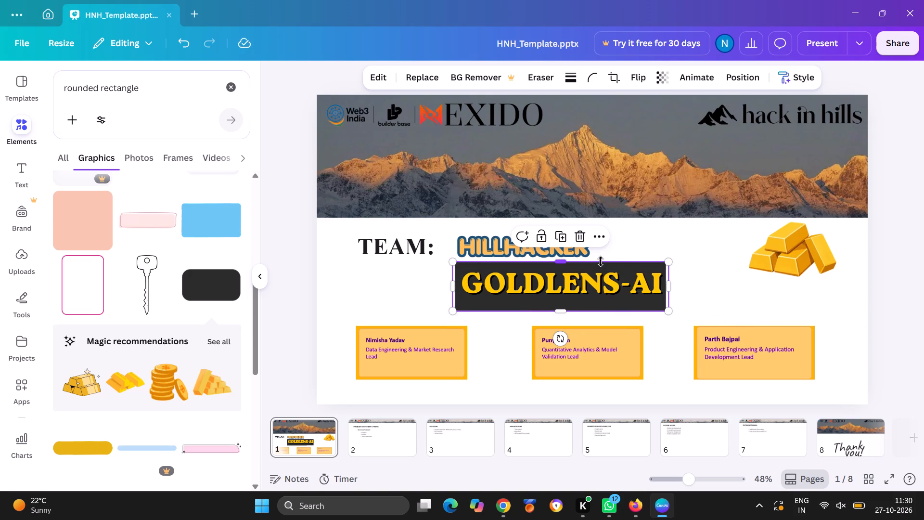
{"action": "left_click", "coordinate": [565, 261]}
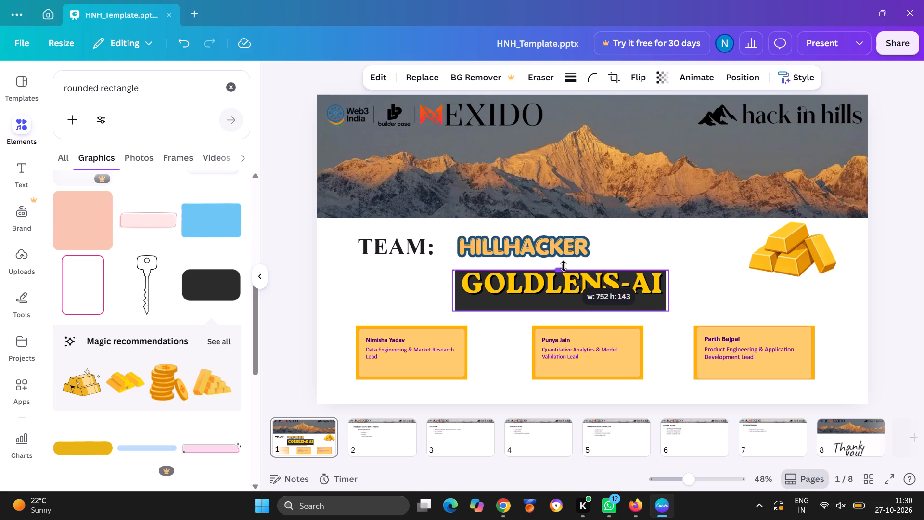
{"action": "left_click", "coordinate": [633, 249]}
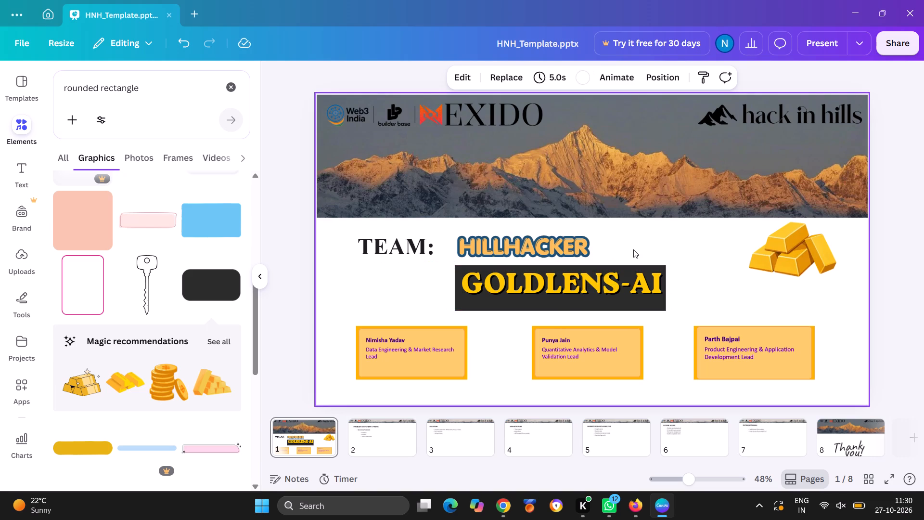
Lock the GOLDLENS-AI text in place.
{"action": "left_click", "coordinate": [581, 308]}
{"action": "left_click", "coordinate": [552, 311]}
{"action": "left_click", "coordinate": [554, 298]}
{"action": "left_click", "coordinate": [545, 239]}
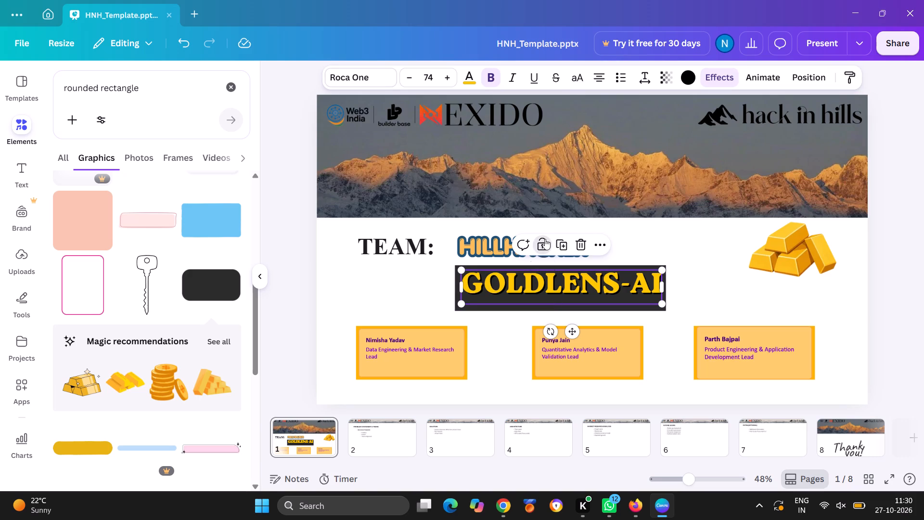
Trim the dark band's bottom and top edges to fit closely around the GOLDLENS-AI text.
{"action": "left_click", "coordinate": [552, 308]}
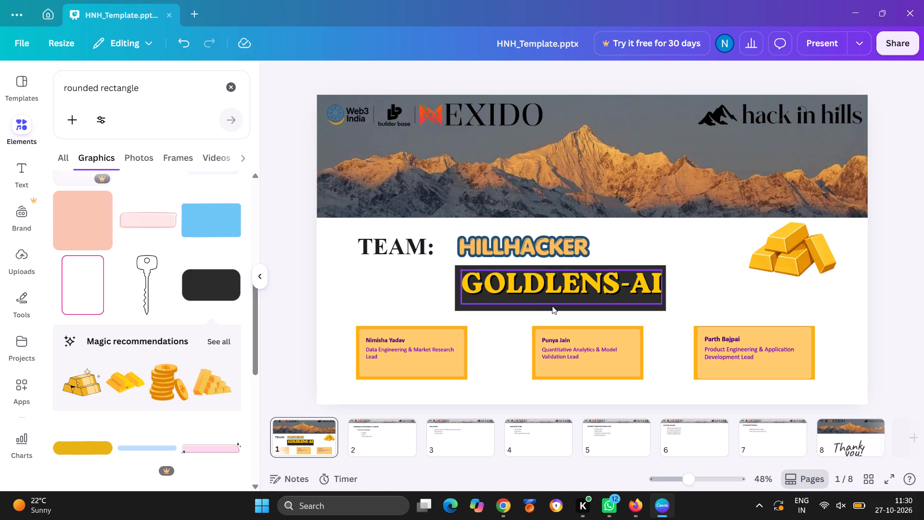
{"action": "left_click", "coordinate": [552, 305]}
{"action": "left_click", "coordinate": [543, 309]}
{"action": "left_click", "coordinate": [460, 308]}
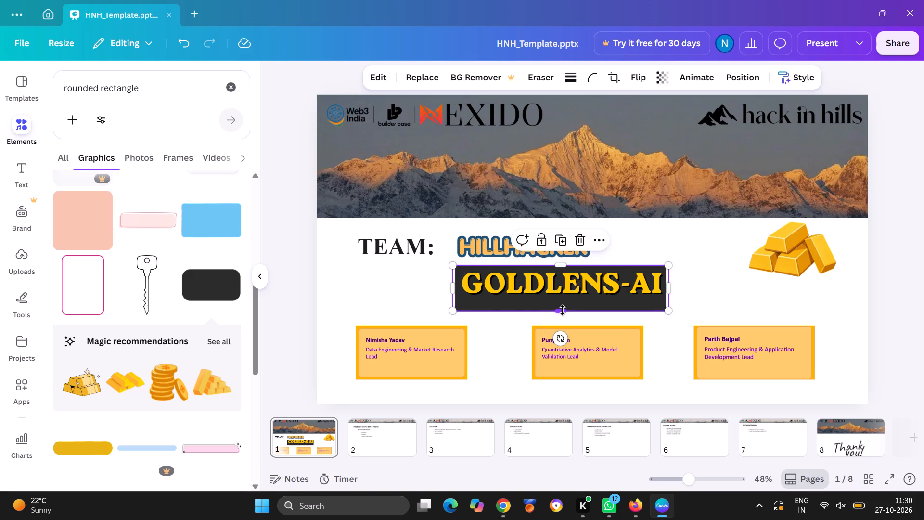
{"action": "left_click_drag", "start_coordinate": [563, 310], "coordinate": [564, 303]}
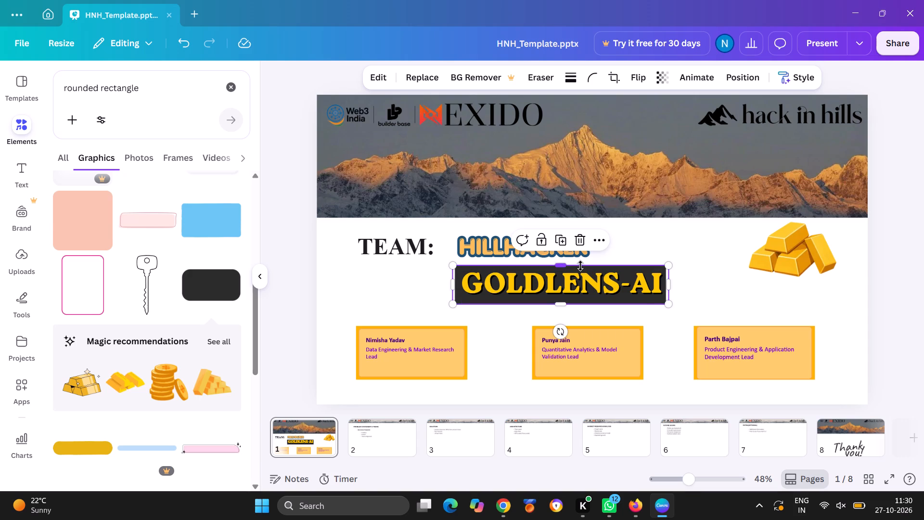
{"action": "left_click", "coordinate": [580, 266]}
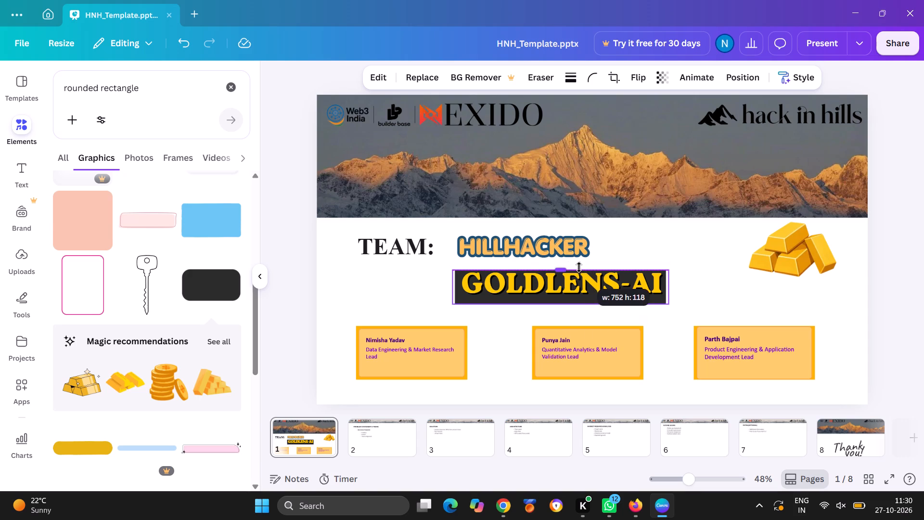
{"action": "left_click", "coordinate": [642, 245]}
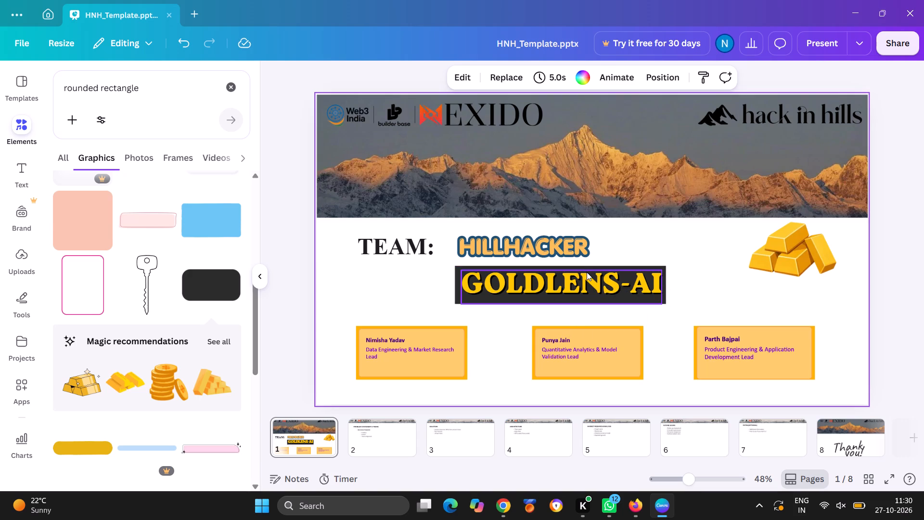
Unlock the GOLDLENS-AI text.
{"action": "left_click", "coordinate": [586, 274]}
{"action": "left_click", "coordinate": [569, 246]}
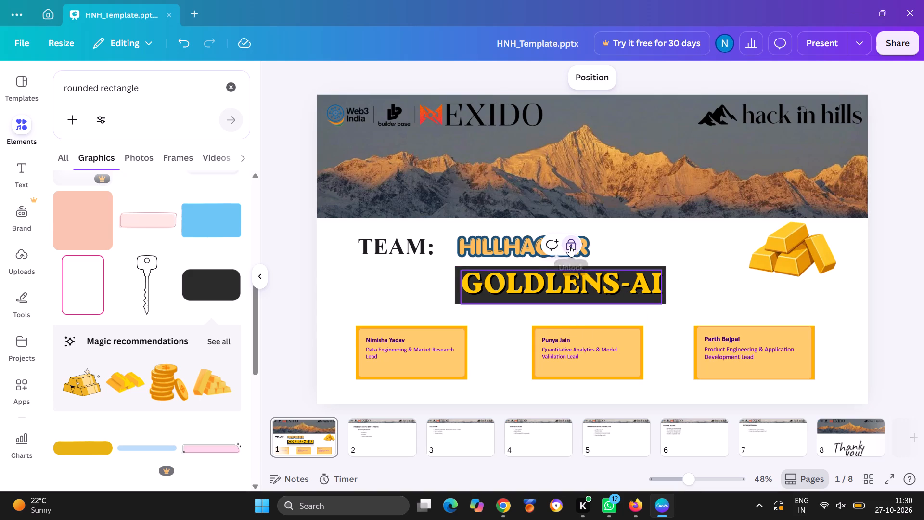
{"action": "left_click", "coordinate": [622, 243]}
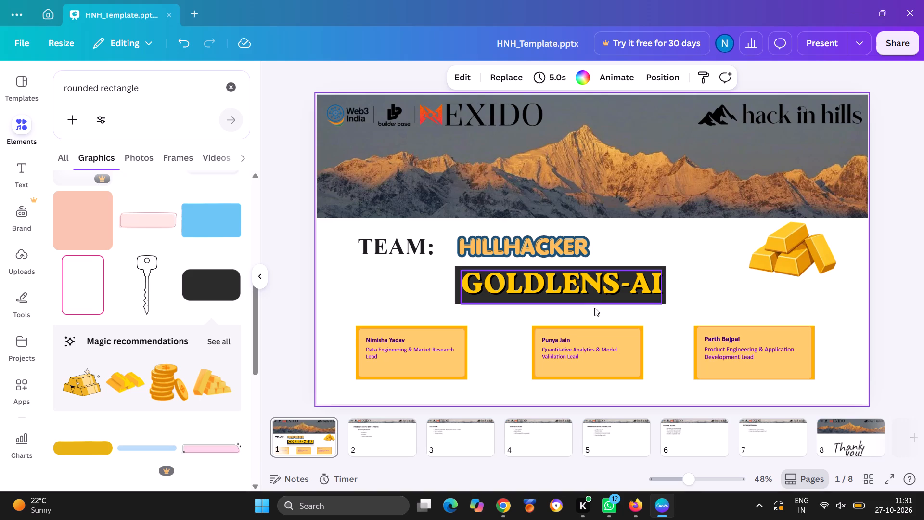
Move the GOLDLENS-AI text off the dark band onto the lower right of the mountain banner.
{"action": "left_click_drag", "start_coordinate": [596, 264], "coordinate": [627, 248]}
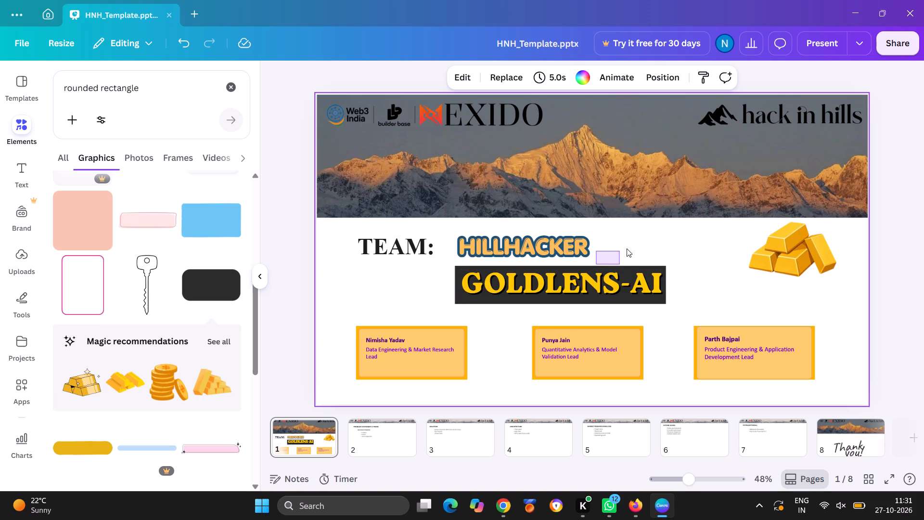
{"action": "left_click_drag", "start_coordinate": [627, 248], "coordinate": [628, 252]}
{"action": "left_click_drag", "start_coordinate": [598, 271], "coordinate": [711, 203]}
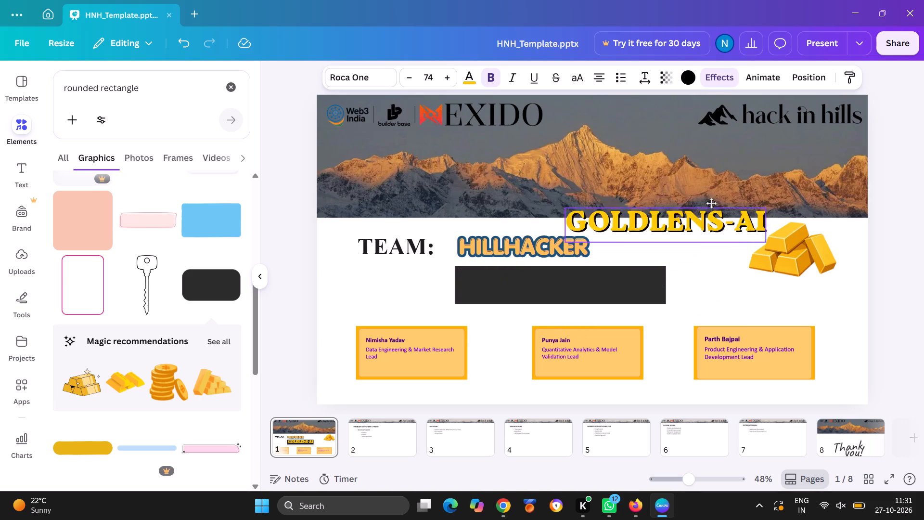
{"action": "left_click_drag", "start_coordinate": [711, 203], "coordinate": [718, 175]}
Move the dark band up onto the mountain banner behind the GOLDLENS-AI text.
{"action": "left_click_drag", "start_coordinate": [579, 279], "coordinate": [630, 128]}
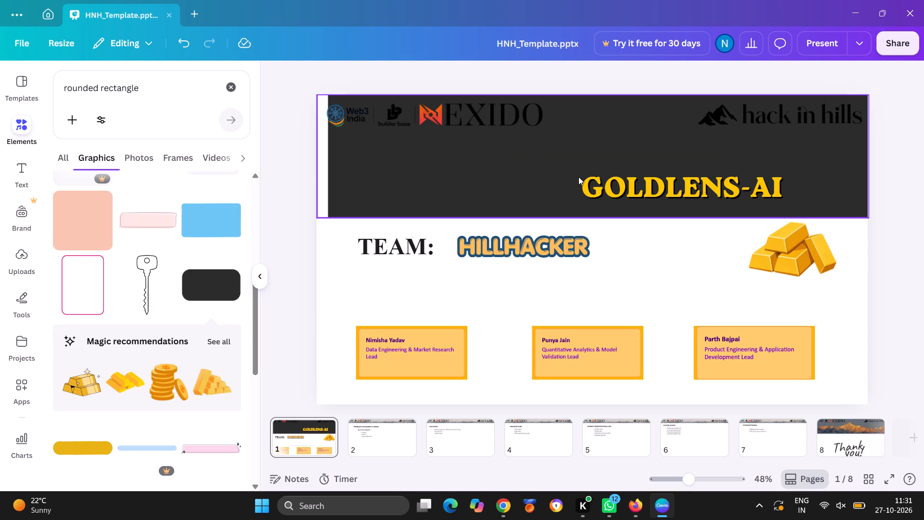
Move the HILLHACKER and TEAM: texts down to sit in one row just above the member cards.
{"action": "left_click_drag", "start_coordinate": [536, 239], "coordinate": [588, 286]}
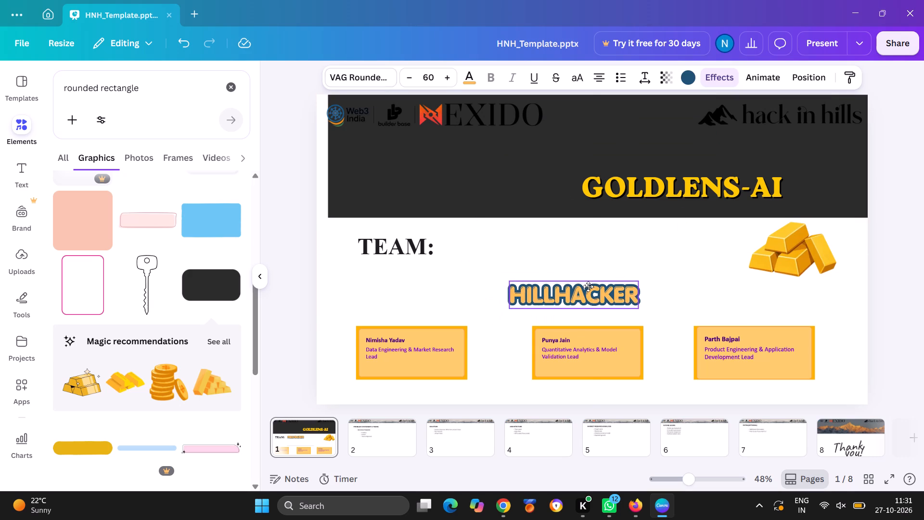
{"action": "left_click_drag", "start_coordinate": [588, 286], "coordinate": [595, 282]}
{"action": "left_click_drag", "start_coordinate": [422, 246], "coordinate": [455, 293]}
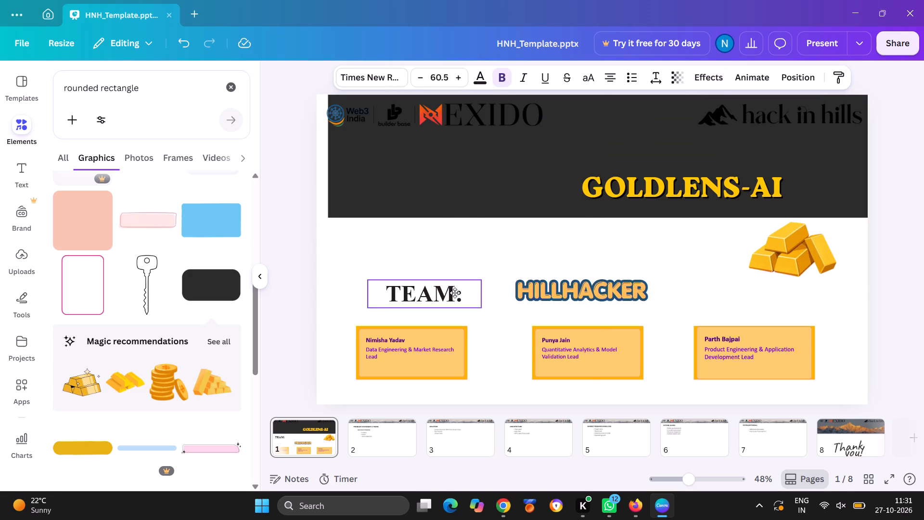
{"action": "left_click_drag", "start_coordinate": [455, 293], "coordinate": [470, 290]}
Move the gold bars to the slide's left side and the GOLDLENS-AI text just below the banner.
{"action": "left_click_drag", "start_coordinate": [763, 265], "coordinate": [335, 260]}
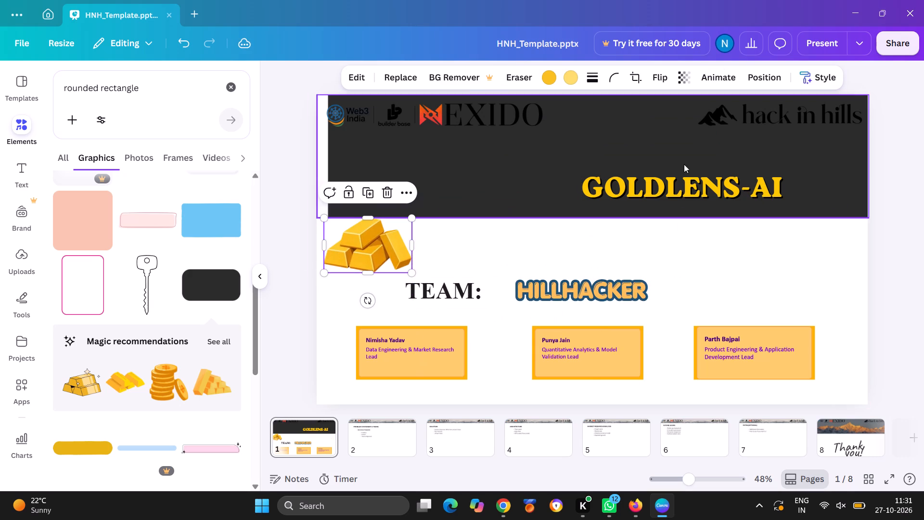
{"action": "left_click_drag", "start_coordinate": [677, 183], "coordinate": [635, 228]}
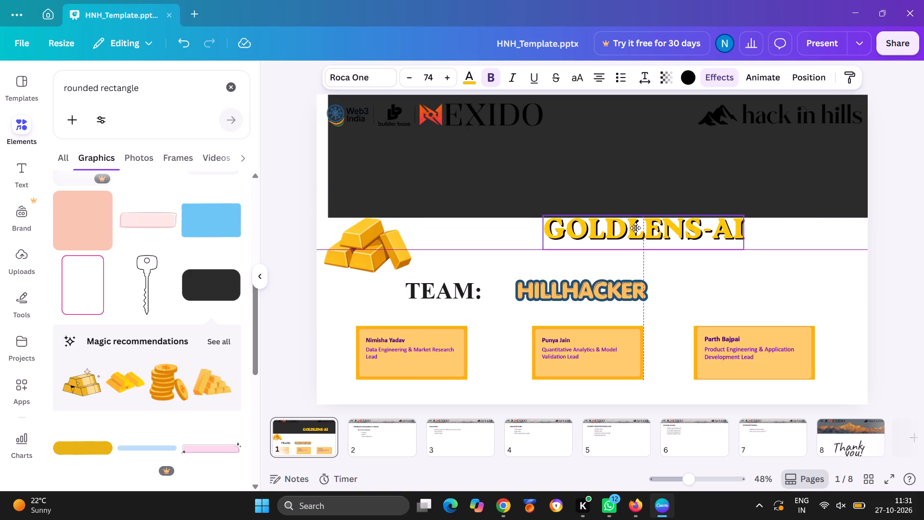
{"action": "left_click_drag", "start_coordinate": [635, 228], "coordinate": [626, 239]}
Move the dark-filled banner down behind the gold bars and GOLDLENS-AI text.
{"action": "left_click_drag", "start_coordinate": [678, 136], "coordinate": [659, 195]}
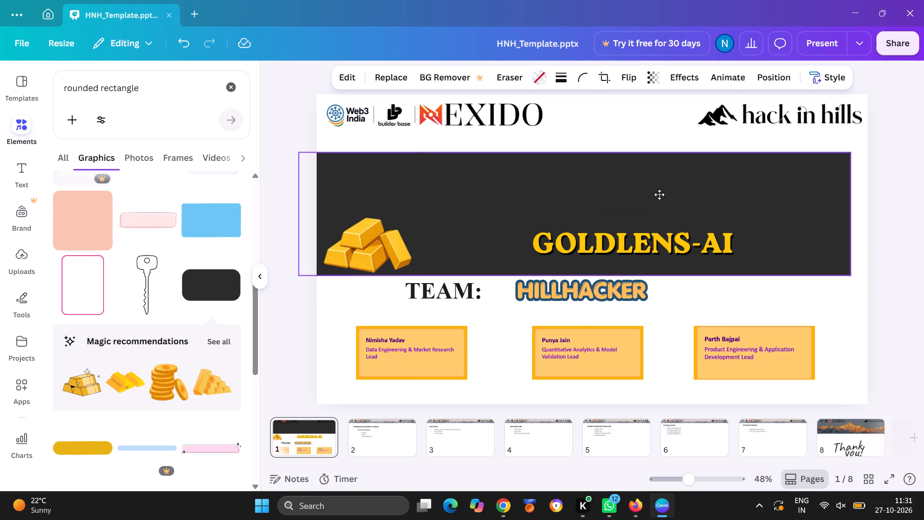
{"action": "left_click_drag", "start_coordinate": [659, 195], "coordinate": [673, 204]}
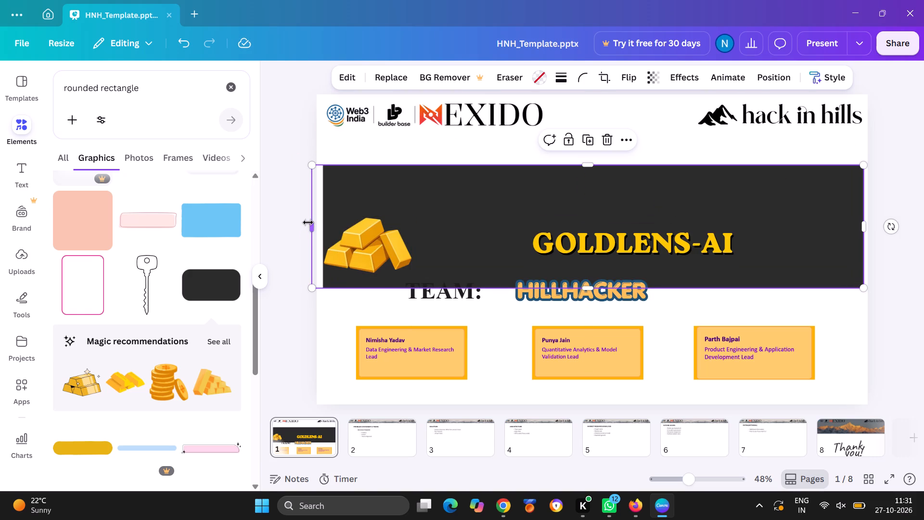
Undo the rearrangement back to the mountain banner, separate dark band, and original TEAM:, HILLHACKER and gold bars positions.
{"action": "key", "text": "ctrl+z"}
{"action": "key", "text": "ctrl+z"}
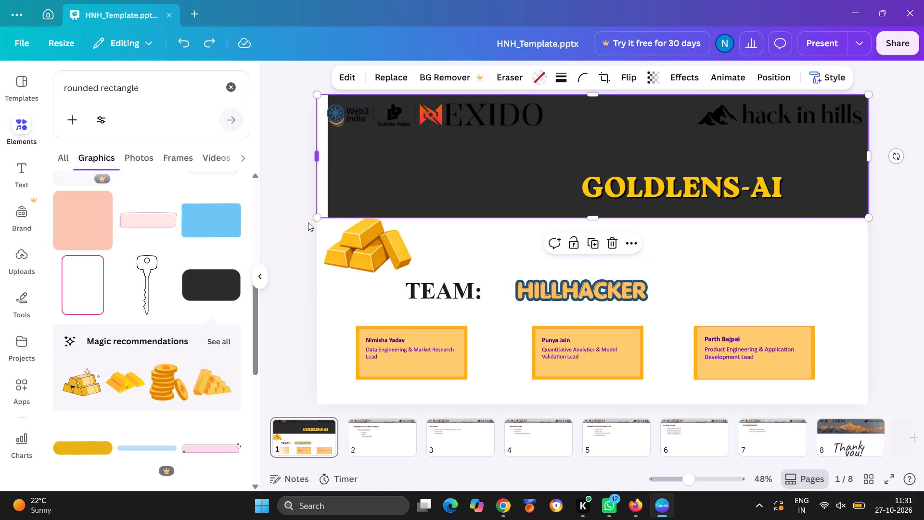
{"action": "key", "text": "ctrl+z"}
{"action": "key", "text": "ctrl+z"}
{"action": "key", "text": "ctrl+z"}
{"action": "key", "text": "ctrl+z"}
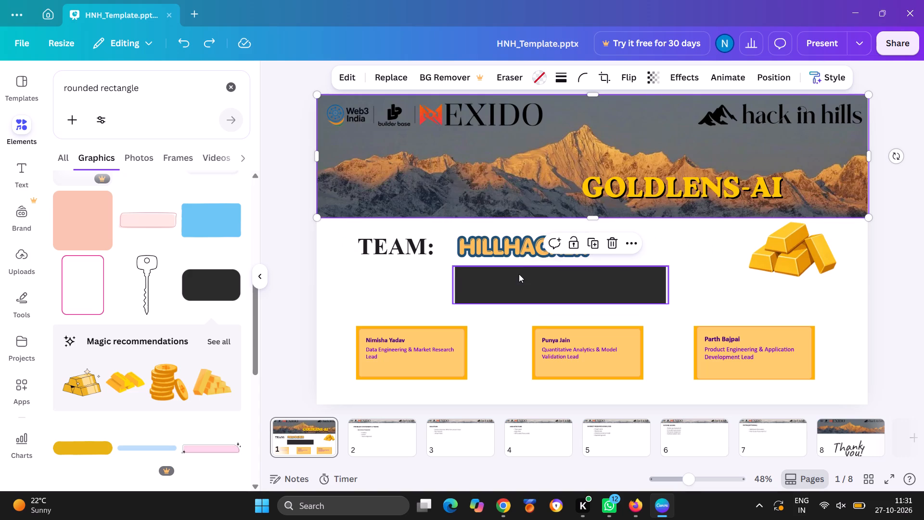
Clear the TEAM: and HILLHACKER texts down toward the cards and place the dark band and gold bars side by side just below the banner.
{"action": "left_click_drag", "start_coordinate": [519, 257], "coordinate": [421, 326]}
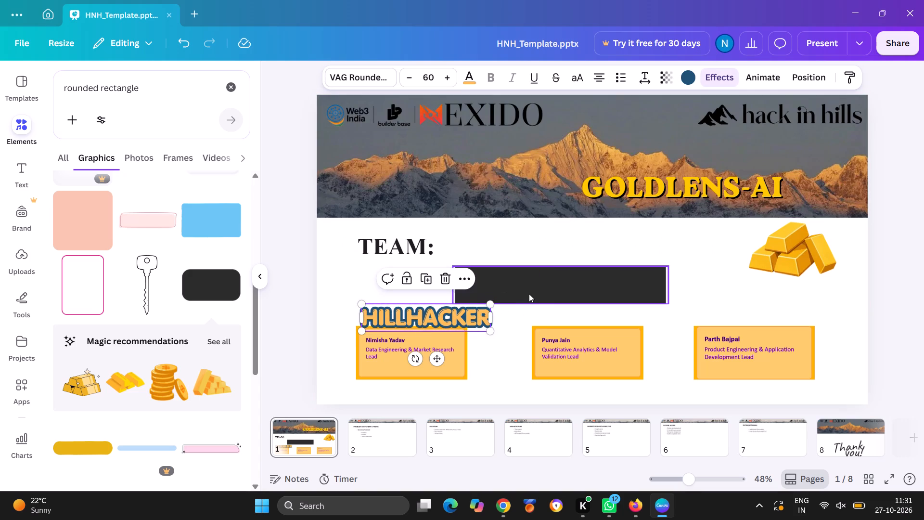
{"action": "left_click_drag", "start_coordinate": [530, 292], "coordinate": [539, 254]}
{"action": "left_click_drag", "start_coordinate": [414, 248], "coordinate": [745, 303]}
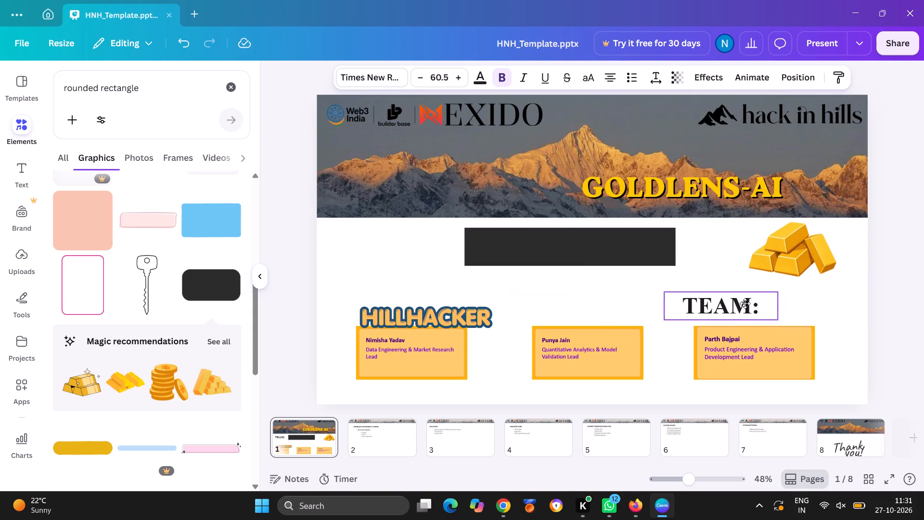
{"action": "left_click_drag", "start_coordinate": [745, 303], "coordinate": [751, 299]}
{"action": "left_click_drag", "start_coordinate": [798, 261], "coordinate": [366, 260]}
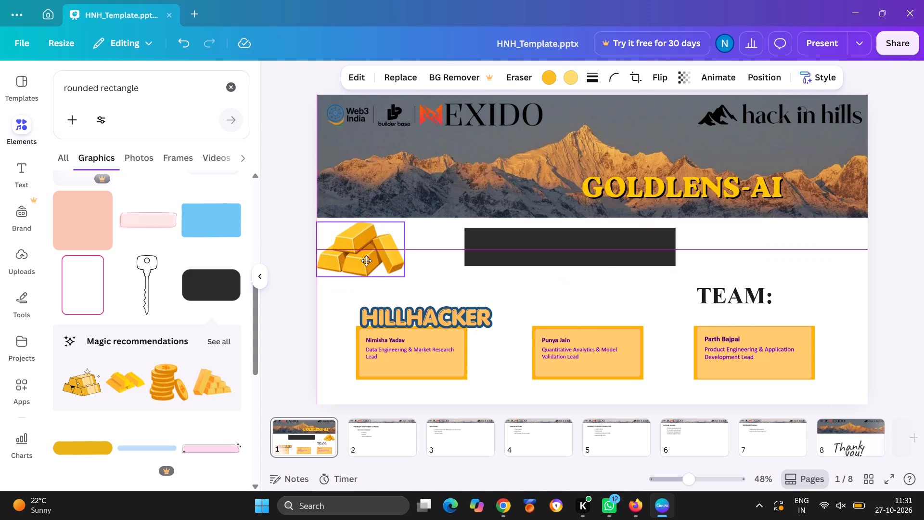
{"action": "left_click_drag", "start_coordinate": [366, 260], "coordinate": [371, 258]}
Widen the dark band on both sides to about 1,000 wide, keeping its height.
{"action": "left_click", "coordinate": [497, 255]}
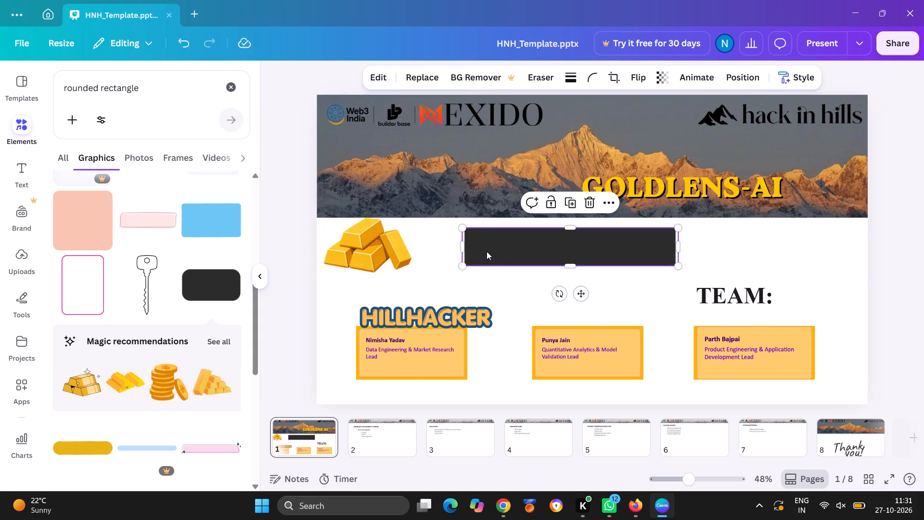
{"action": "left_click_drag", "start_coordinate": [460, 244], "coordinate": [434, 245]}
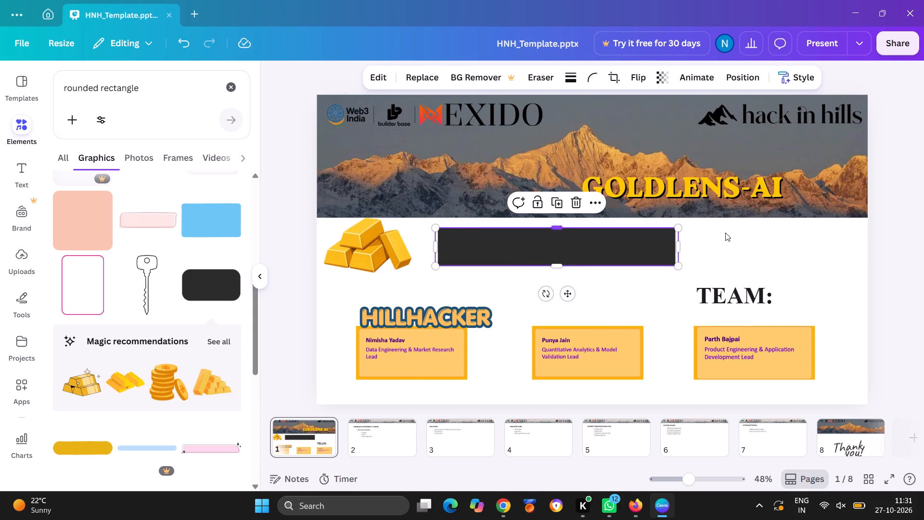
{"action": "left_click_drag", "start_coordinate": [677, 247], "coordinate": [723, 238]}
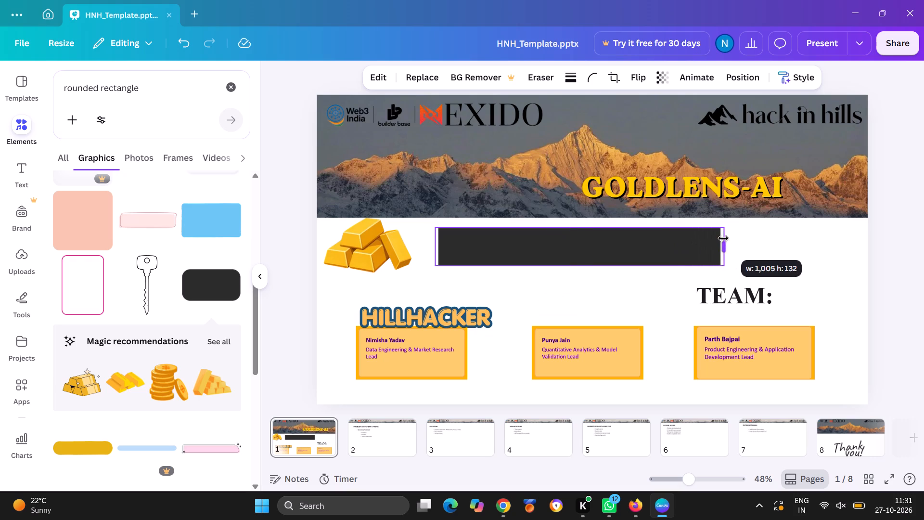
{"action": "left_click_drag", "start_coordinate": [723, 238], "coordinate": [727, 238]}
Place the GOLDLENS-AI text on the dark band, widen its text box to nearly fill the band, and enlarge the font to about 86.
{"action": "left_click_drag", "start_coordinate": [704, 183], "coordinate": [610, 241]}
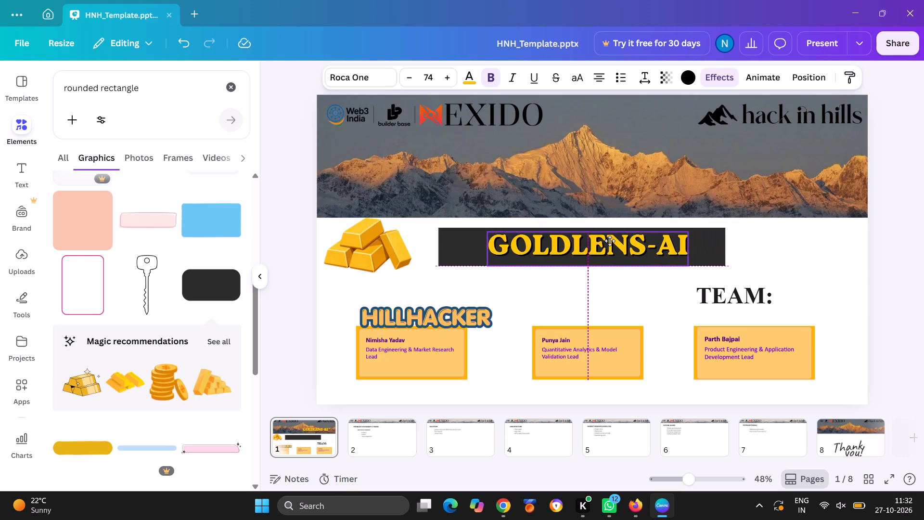
{"action": "left_click_drag", "start_coordinate": [610, 241], "coordinate": [609, 241]}
{"action": "left_click_drag", "start_coordinate": [689, 247], "coordinate": [711, 244]}
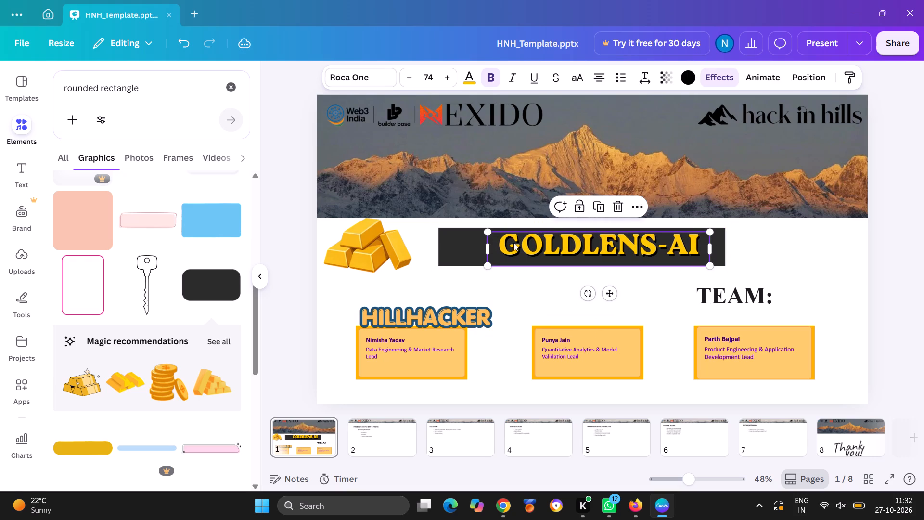
{"action": "left_click_drag", "start_coordinate": [487, 246], "coordinate": [448, 242]}
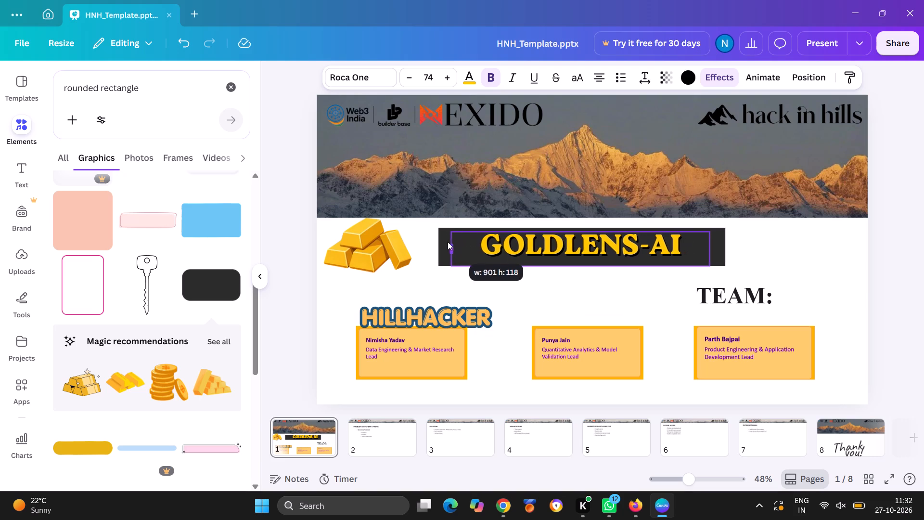
{"action": "left_click_drag", "start_coordinate": [448, 242], "coordinate": [431, 239]}
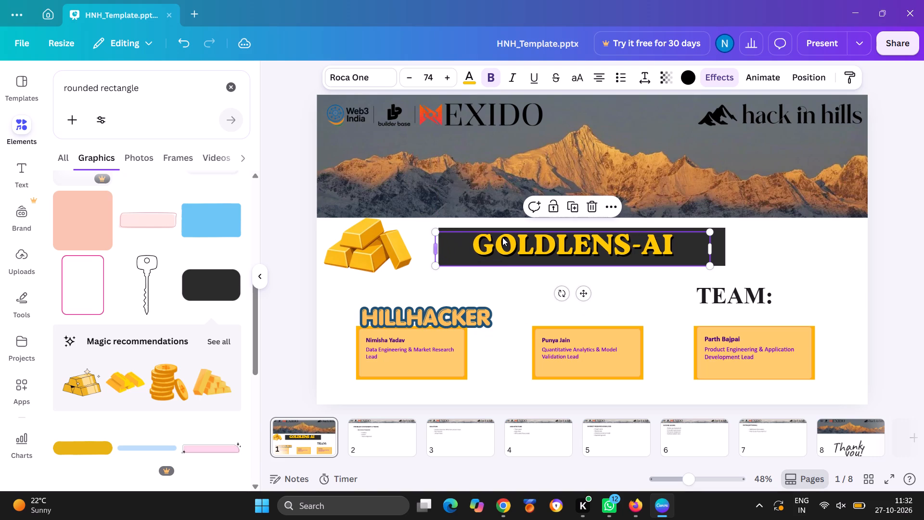
{"action": "triple_click", "coordinate": [445, 81]}
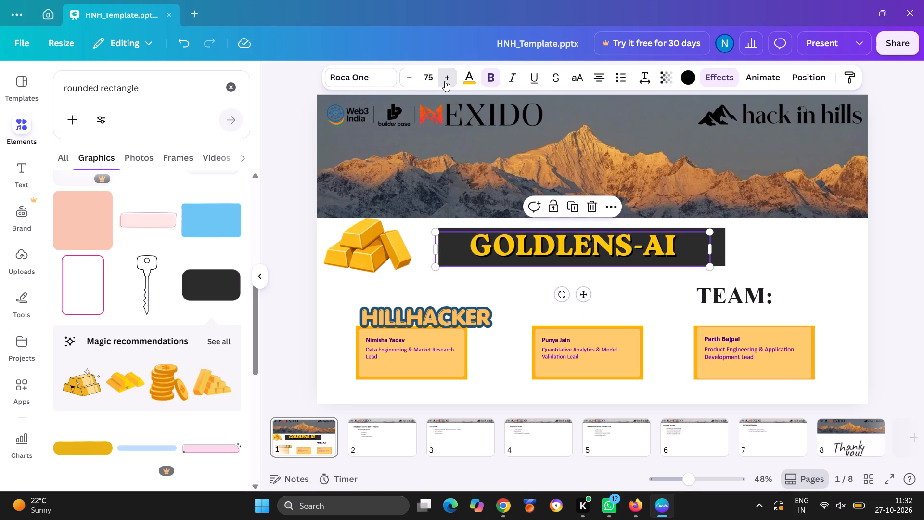
{"action": "triple_click", "coordinate": [445, 81]}
{"action": "triple_click", "coordinate": [445, 81]}
{"action": "triple_click", "coordinate": [445, 81]}
{"action": "left_click", "coordinate": [445, 81]}
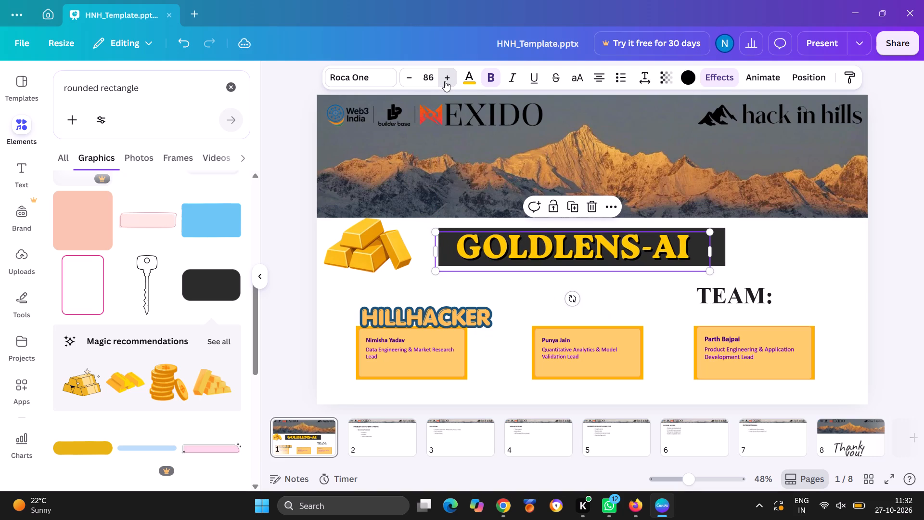
{"action": "left_click", "coordinate": [766, 264]}
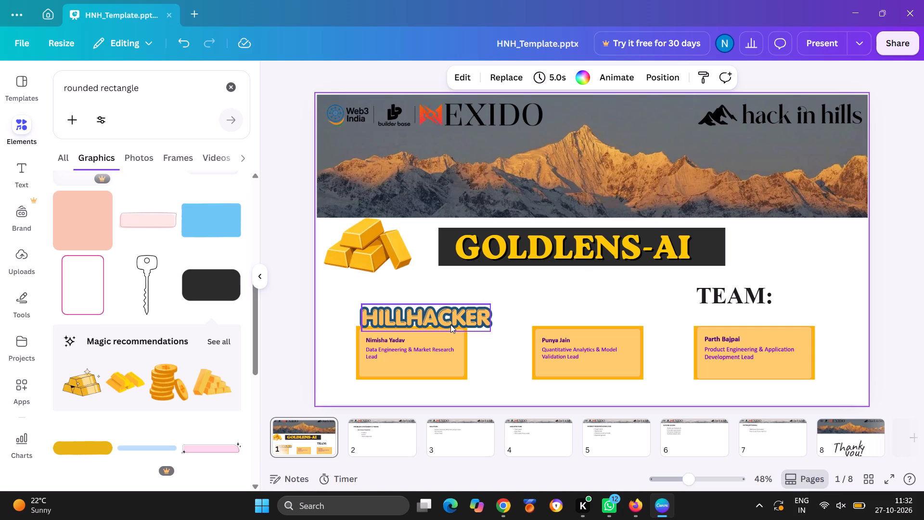
Arrange the TEAM: and HILLHACKER texts side by side in a row starting above the first member card.
{"action": "left_click_drag", "start_coordinate": [450, 325], "coordinate": [789, 264]}
{"action": "left_click_drag", "start_coordinate": [723, 298], "coordinate": [583, 300]}
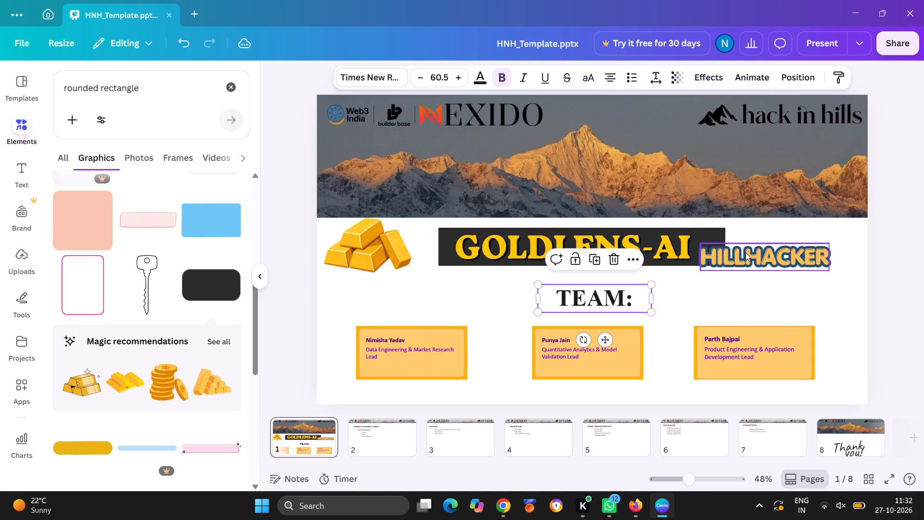
{"action": "left_click_drag", "start_coordinate": [745, 252], "coordinate": [762, 292]}
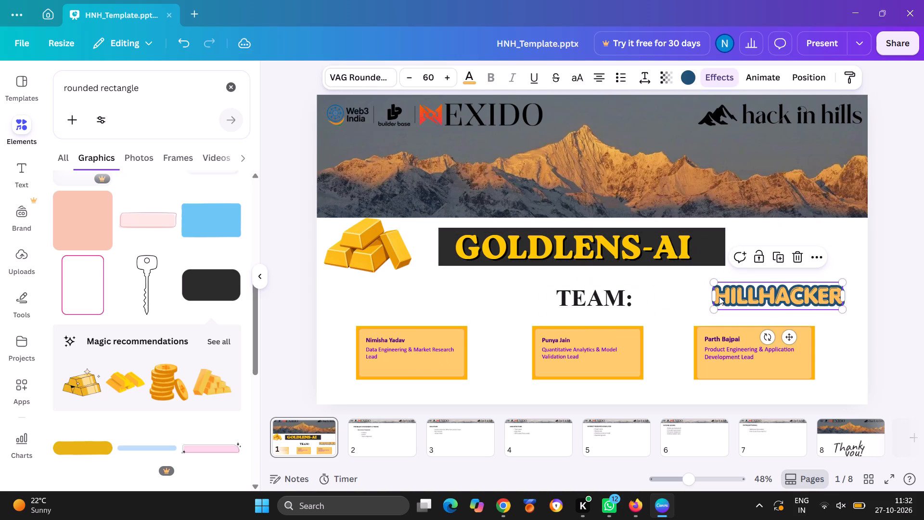
{"action": "left_click_drag", "start_coordinate": [609, 293], "coordinate": [641, 289]}
{"action": "left_click", "coordinate": [762, 243]}
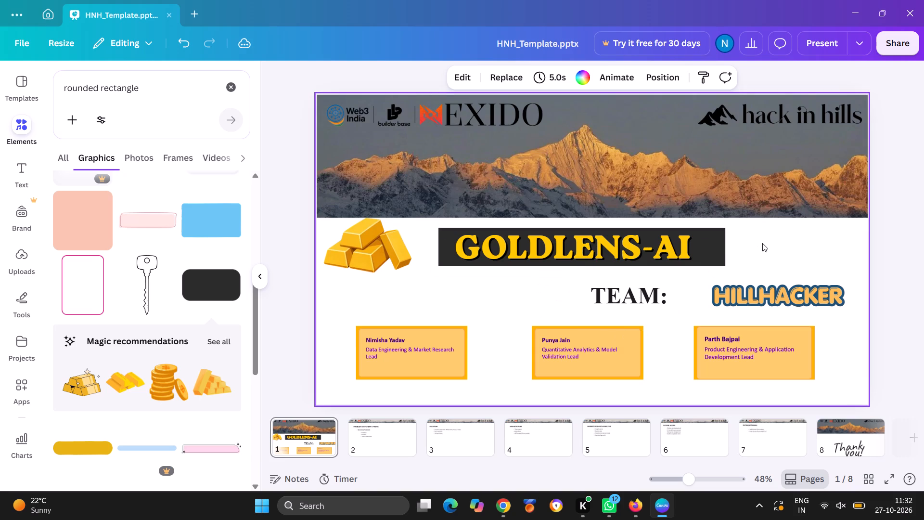
{"action": "left_click_drag", "start_coordinate": [642, 301], "coordinate": [559, 305]}
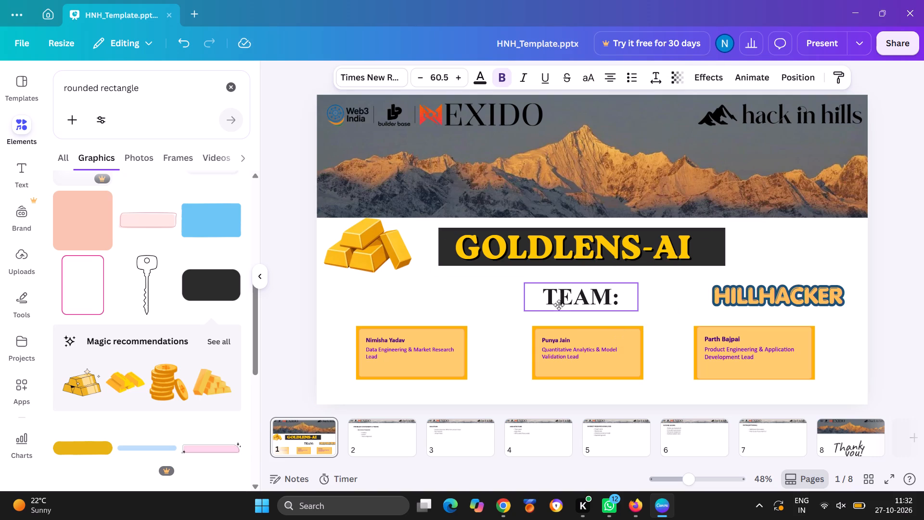
{"action": "left_click_drag", "start_coordinate": [559, 305], "coordinate": [407, 306]}
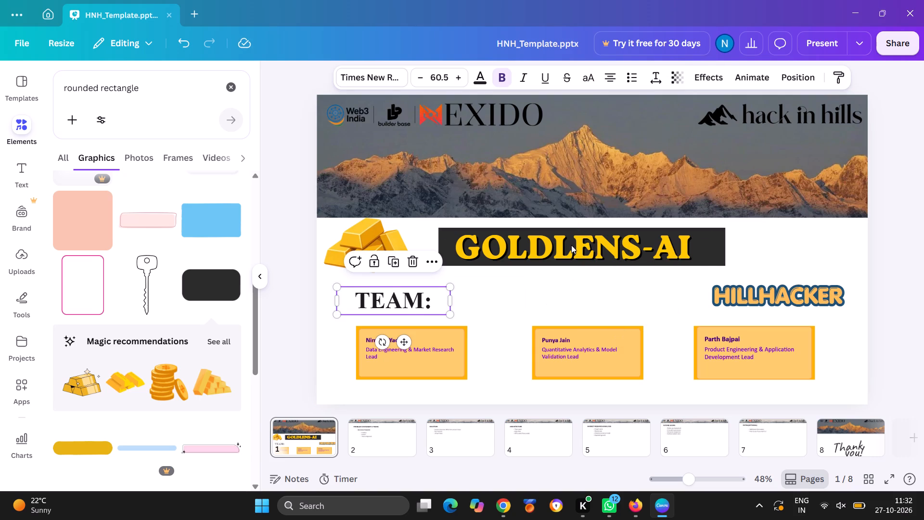
{"action": "left_click_drag", "start_coordinate": [751, 296], "coordinate": [505, 299]}
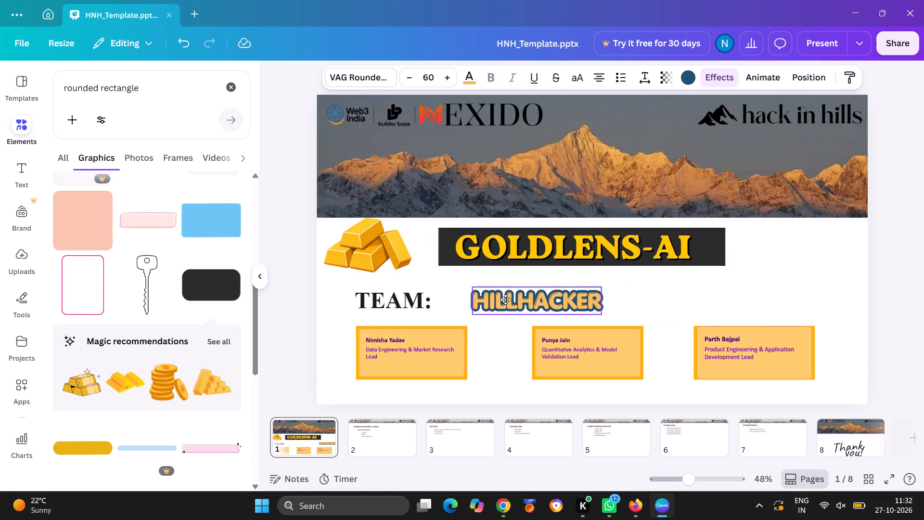
{"action": "left_click_drag", "start_coordinate": [505, 299], "coordinate": [488, 300]}
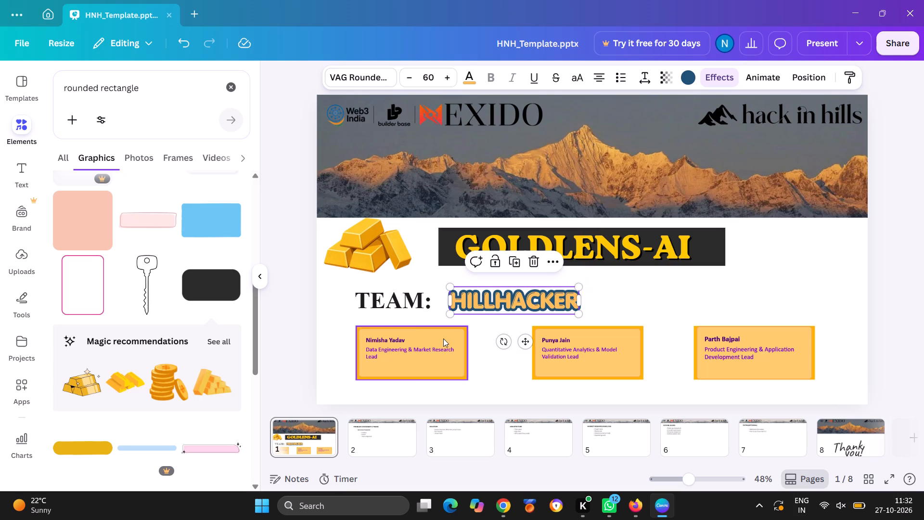
Shift the three member cards slightly down and left, keeping them aligned in one row below the team name.
{"action": "left_click_drag", "start_coordinate": [441, 339], "coordinate": [435, 346]}
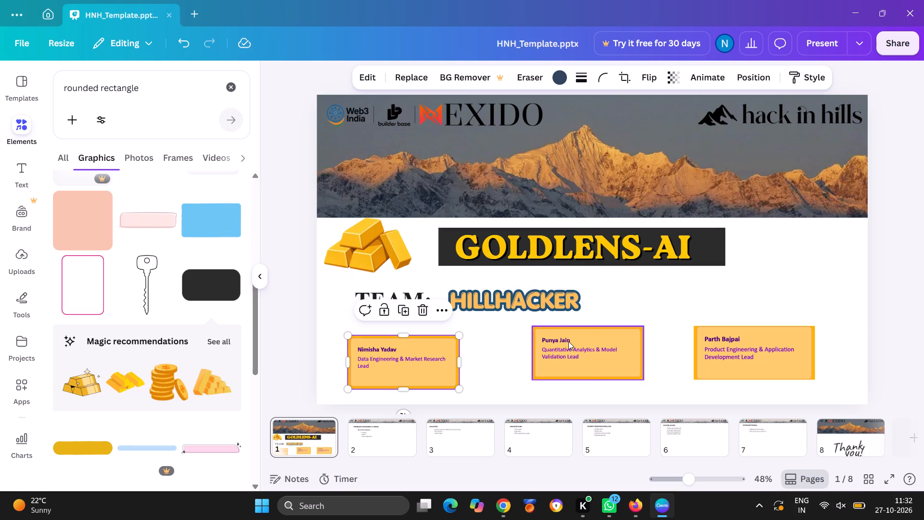
{"action": "left_click_drag", "start_coordinate": [568, 341], "coordinate": [557, 357]}
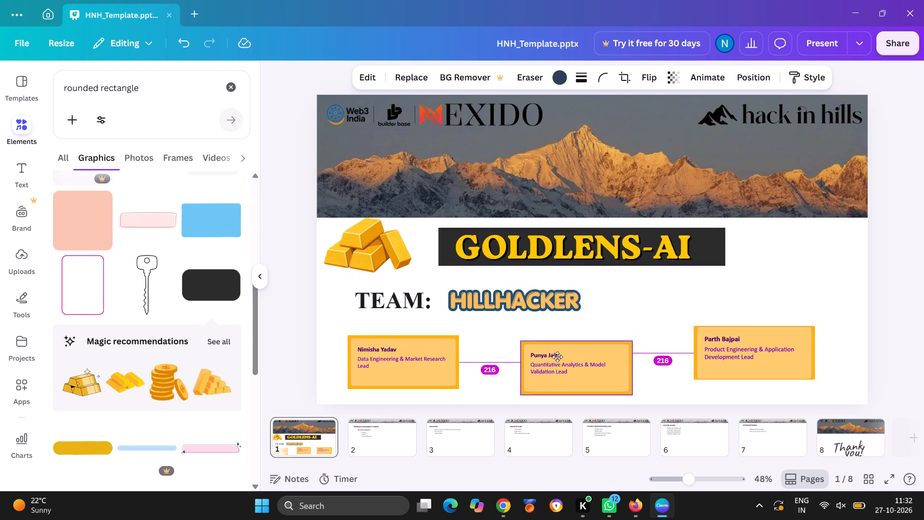
{"action": "left_click_drag", "start_coordinate": [557, 357], "coordinate": [558, 354]}
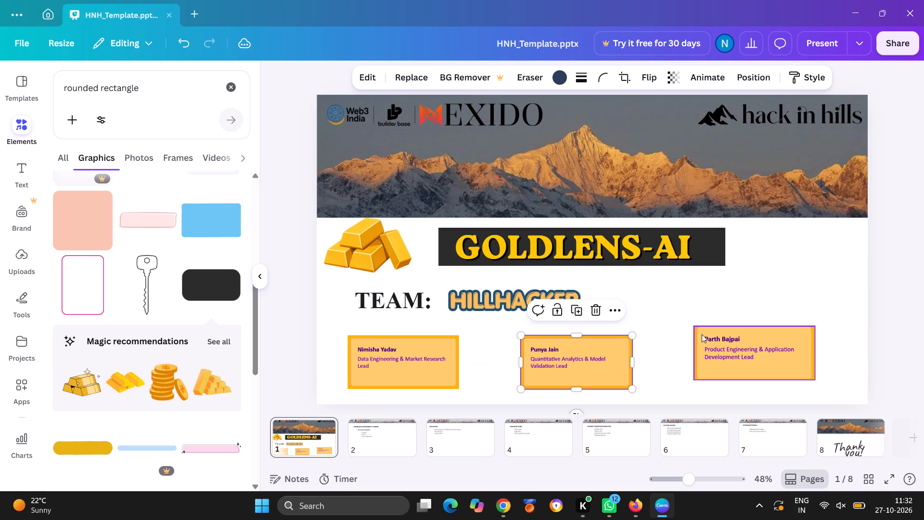
{"action": "left_click", "coordinate": [705, 336]}
{"action": "left_click_drag", "start_coordinate": [705, 336], "coordinate": [695, 342]}
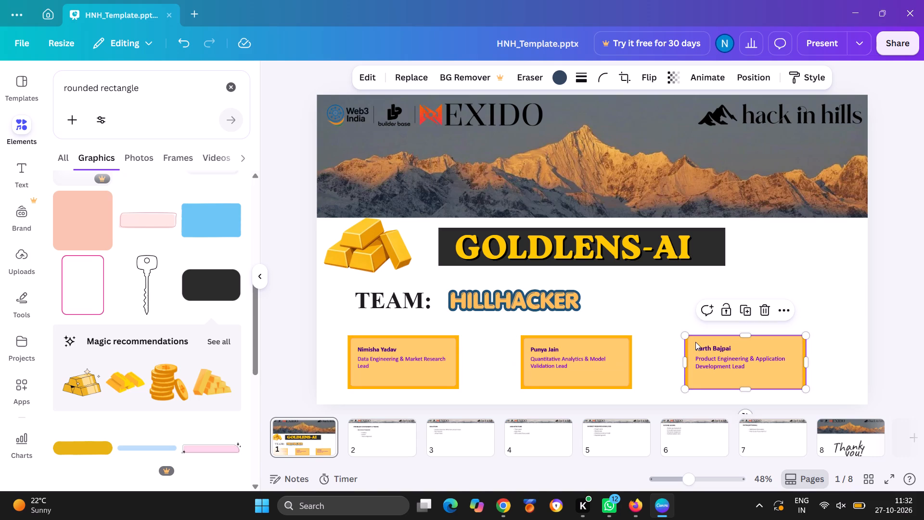
{"action": "left_click", "coordinate": [752, 269]}
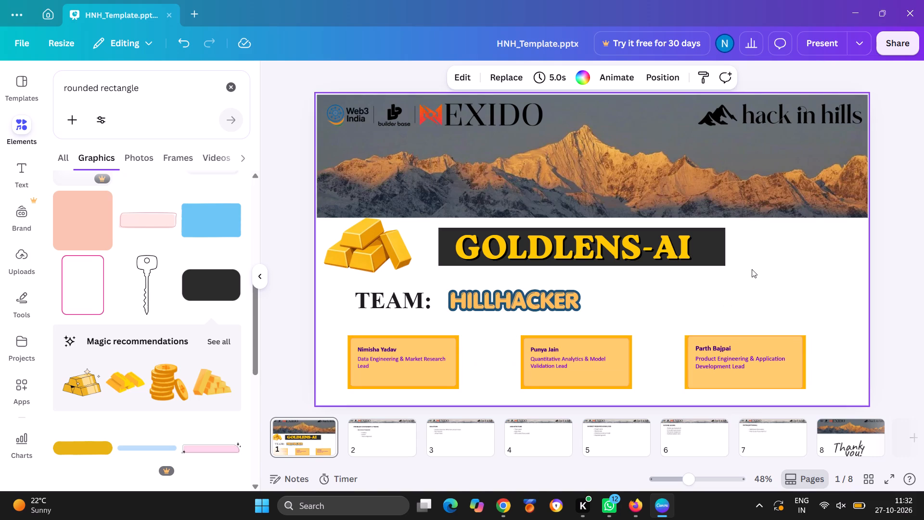
Delete the Structure/Template placeholder and its Problem, Impact and Theme Alignment bullets from slide 2, PROBLEM STATEMENT & THEME.
{"action": "left_click", "coordinate": [392, 426]}
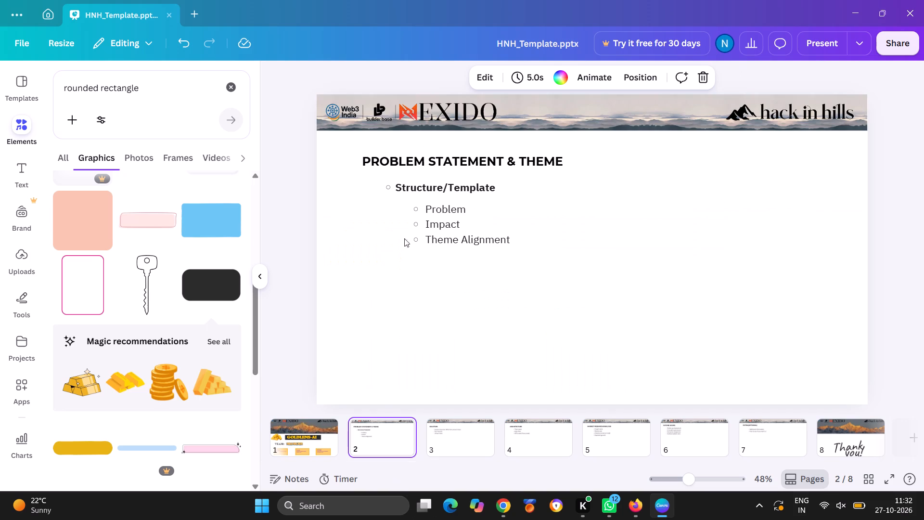
{"action": "left_click", "coordinate": [432, 223]}
{"action": "key", "text": "Delete"}
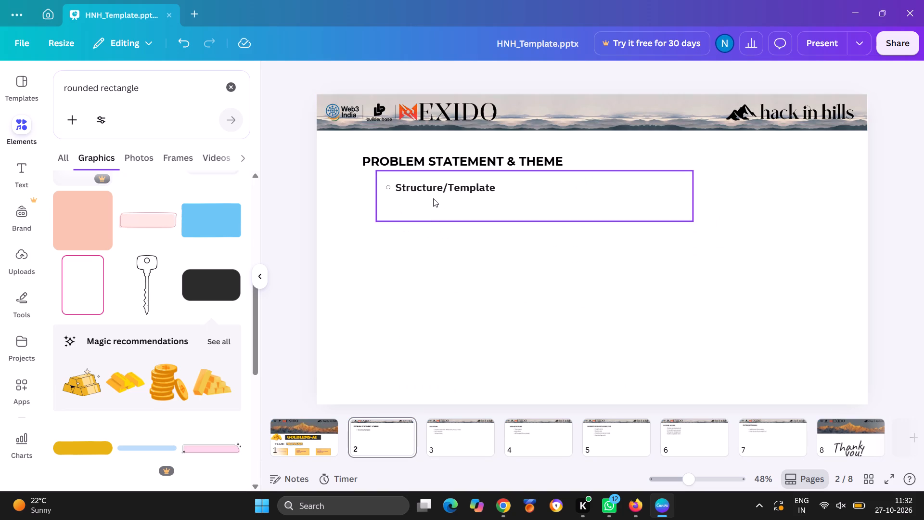
{"action": "left_click", "coordinate": [433, 196]}
{"action": "key", "text": "Delete"}
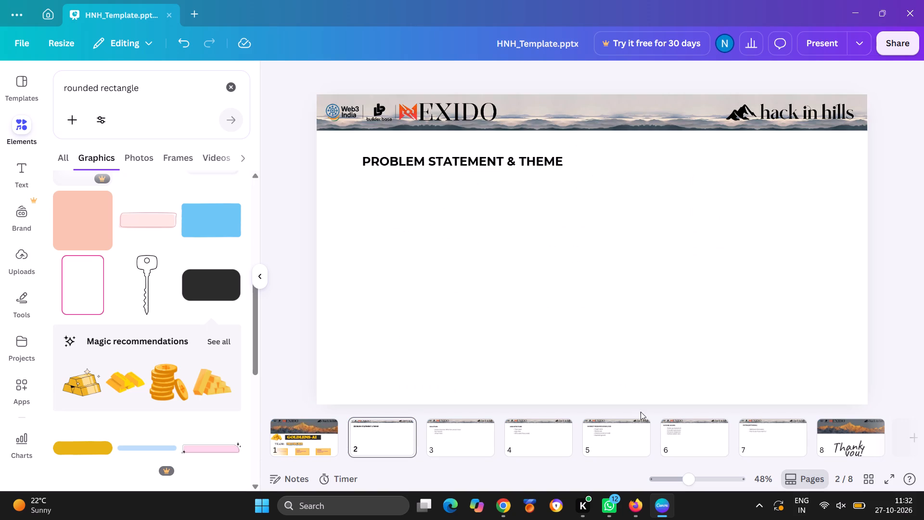
Switch to the ChatGPT deck in Chrome and view slide 2, PROBLEM STATEMENT & THEME.
{"action": "left_click", "coordinate": [500, 505]}
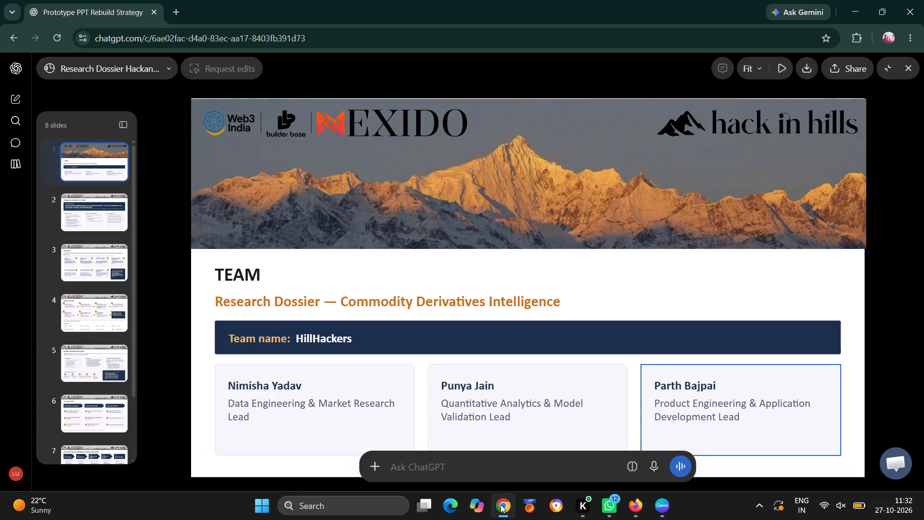
{"action": "left_click_drag", "start_coordinate": [113, 182], "coordinate": [98, 220]}
{"action": "left_click", "coordinate": [98, 220]}
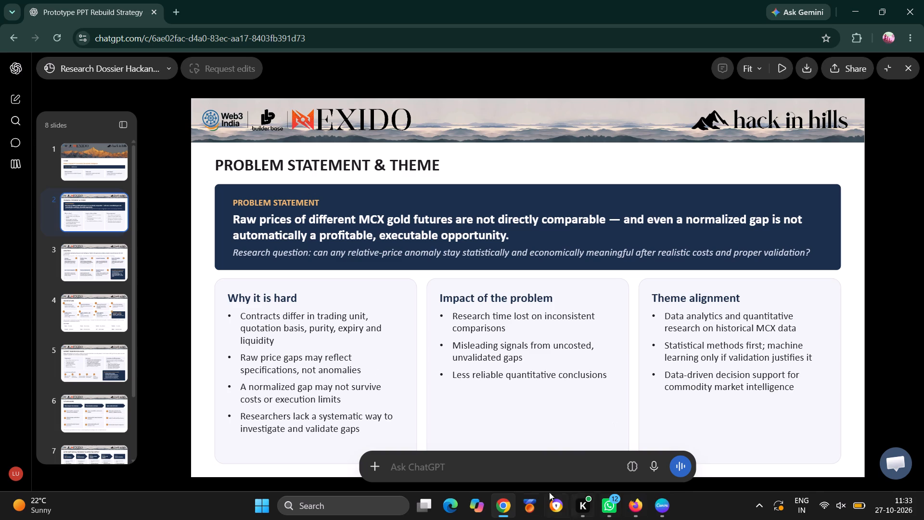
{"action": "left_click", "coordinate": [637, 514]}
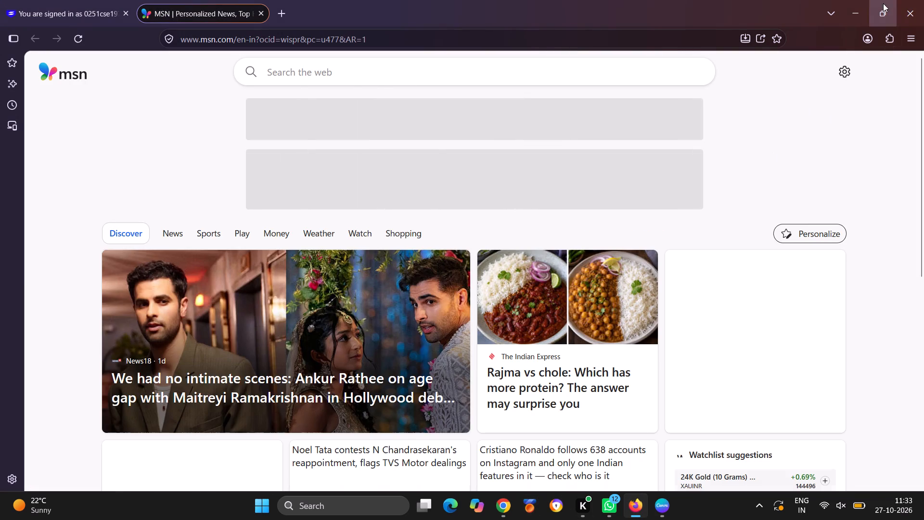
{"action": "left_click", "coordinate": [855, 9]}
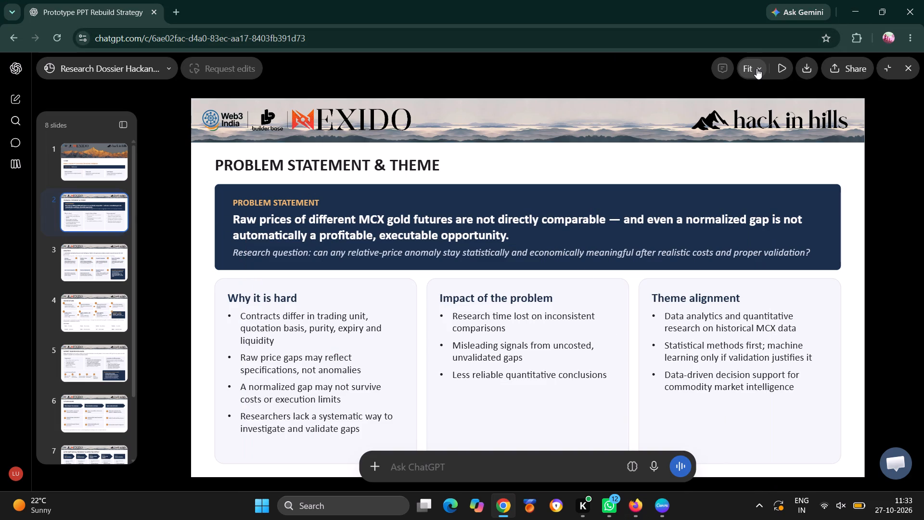
{"action": "left_click", "coordinate": [909, 71]}
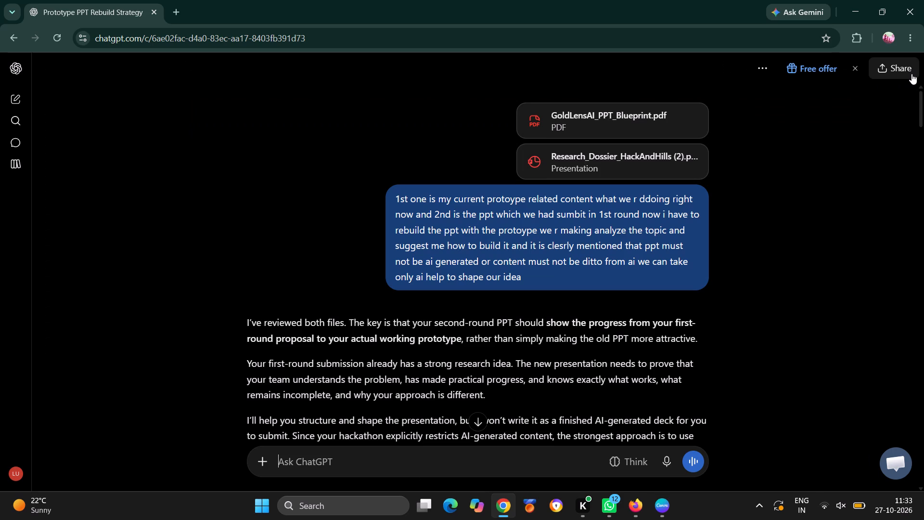
{"action": "scroll", "coordinate": [566, 182], "scroll_direction": "down", "scroll_amount": 4}
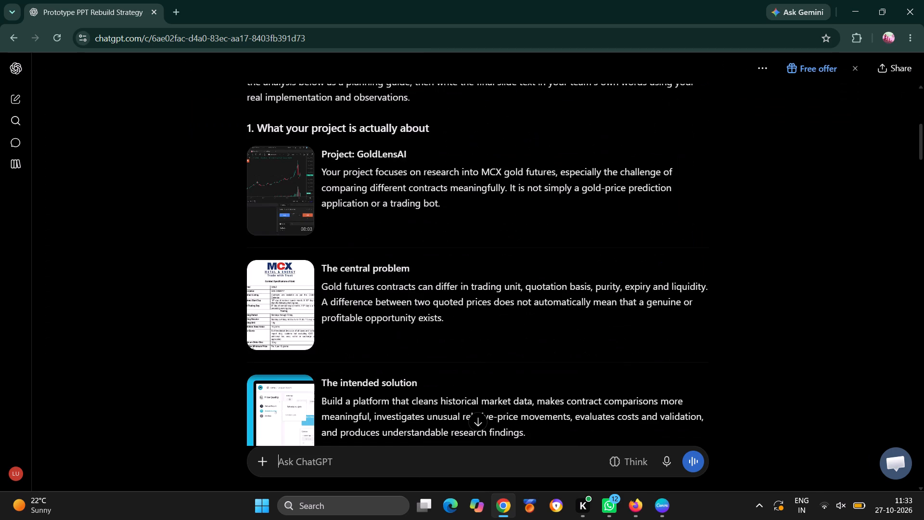
{"action": "scroll", "coordinate": [566, 182], "scroll_direction": "down", "scroll_amount": 5}
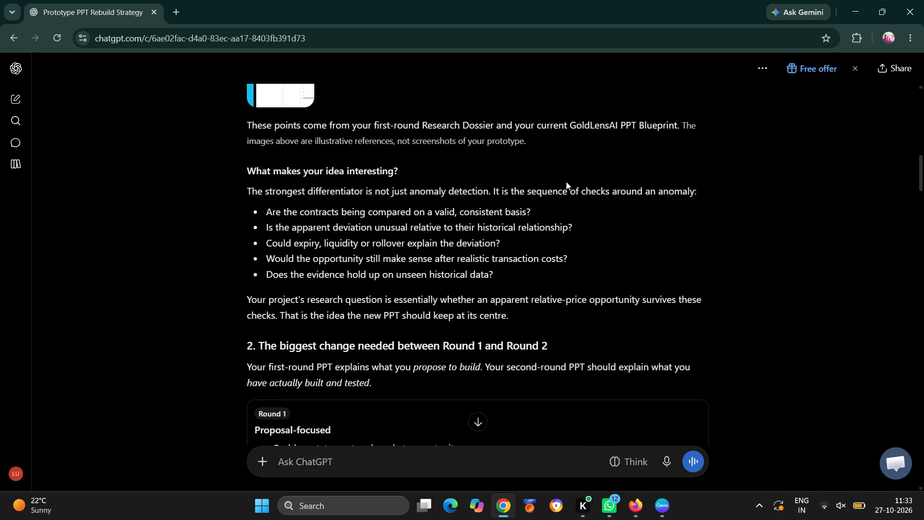
{"action": "scroll", "coordinate": [566, 182], "scroll_direction": "down", "scroll_amount": 2}
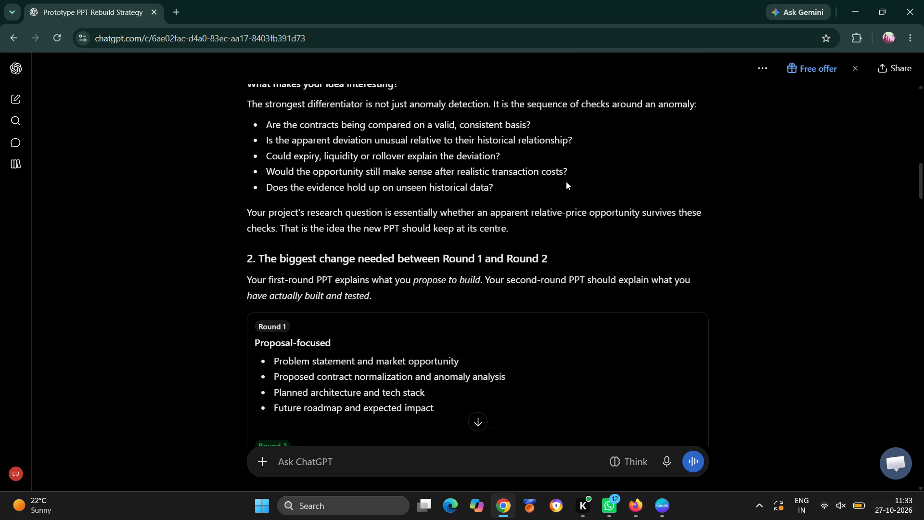
{"action": "scroll", "coordinate": [566, 182], "scroll_direction": "down", "scroll_amount": 7}
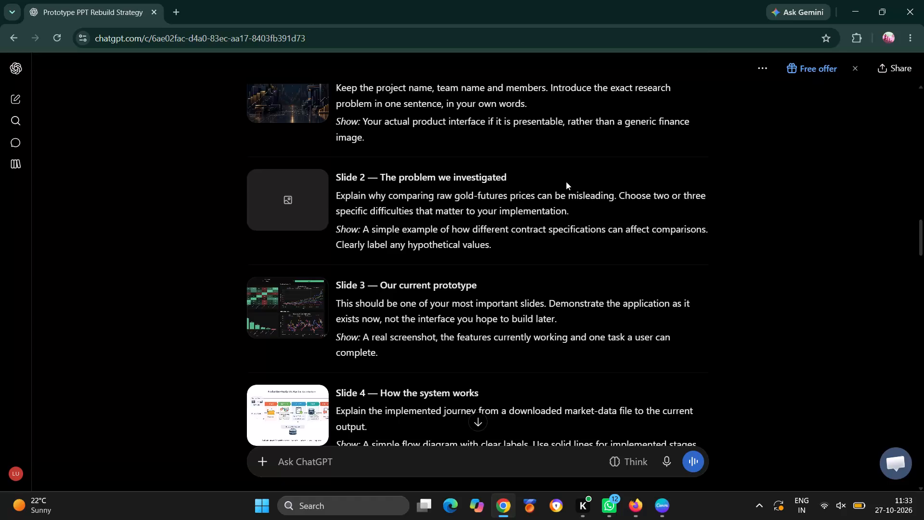
{"action": "scroll", "coordinate": [566, 182], "scroll_direction": "down", "scroll_amount": 7}
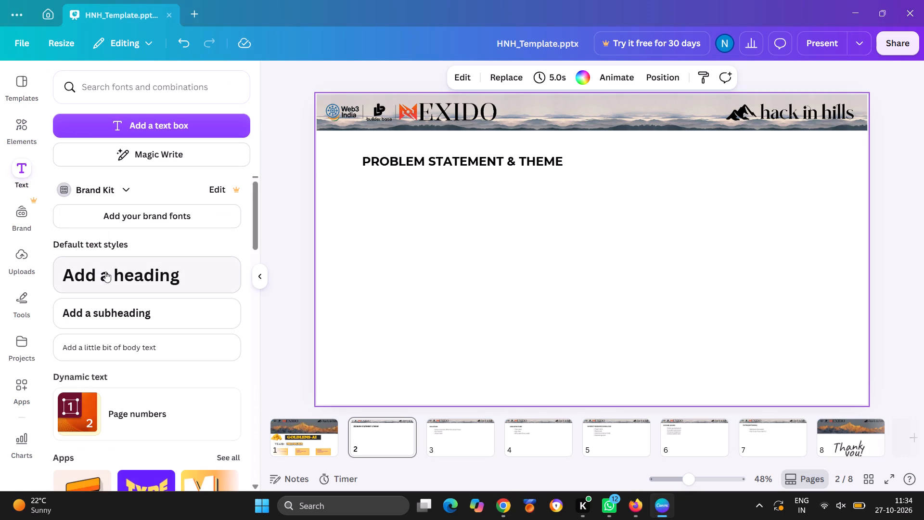
{"action": "left_click", "coordinate": [111, 310]}
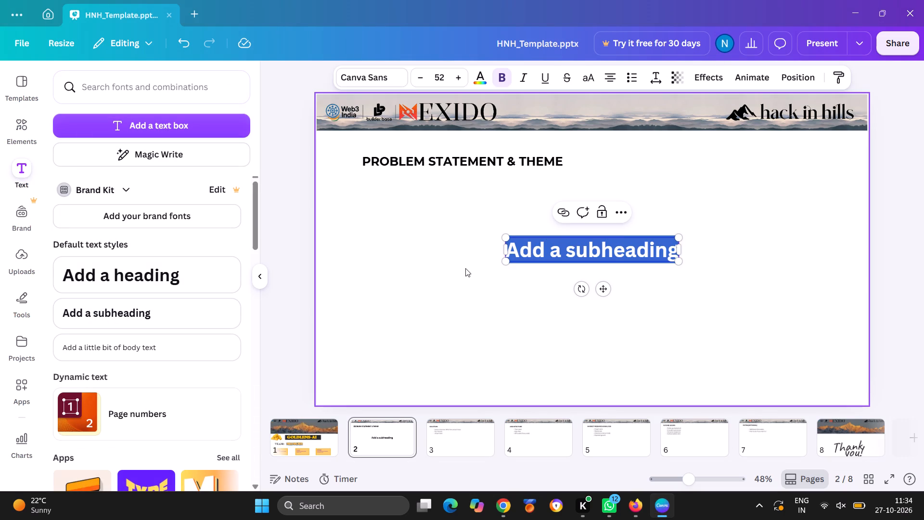
Replace the subheading's placeholder text with the copied Problem Statement heading and its two paragraphs.
{"action": "left_click", "coordinate": [553, 259]}
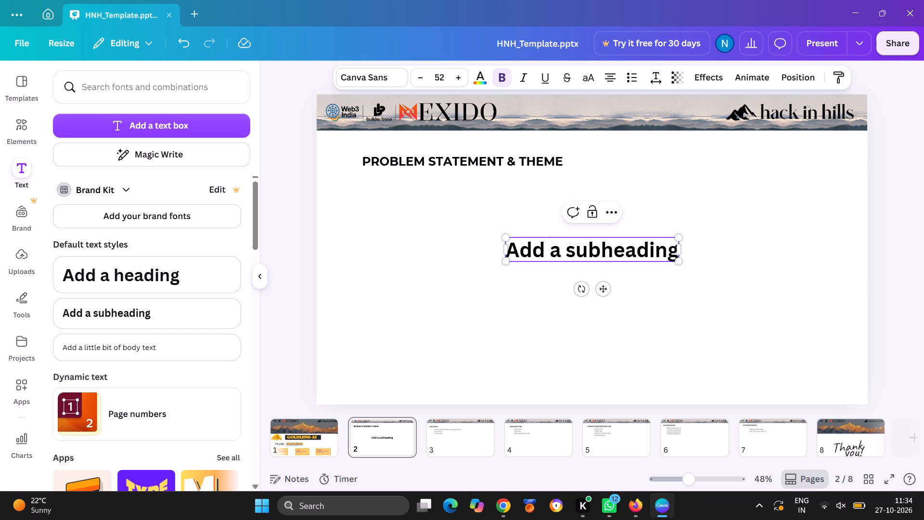
{"action": "key", "text": "Right"}
{"action": "key", "text": "Right"}
{"action": "key", "text": "Right"}
{"action": "key", "text": "Right"}
{"action": "key", "text": "Right"}
{"action": "key", "text": "Right"}
{"action": "key", "text": "Right"}
{"action": "key", "text": "Right"}
{"action": "key", "text": "Right"}
{"action": "key", "text": "Right"}
{"action": "key", "text": "Right"}
{"action": "key", "text": "Right"}
{"action": "key", "text": "Right"}
{"action": "key", "text": "Right"}
{"action": "key", "text": "Right"}
{"action": "key", "text": "BackSpace"}
{"action": "key", "text": "BackSpace"}
{"action": "key", "text": "BackSpace"}
{"action": "key", "text": "BackSpace"}
{"action": "key", "text": "BackSpace"}
{"action": "key", "text": "BackSpace"}
{"action": "key", "text": "BackSpace"}
{"action": "key", "text": "BackSpace"}
{"action": "key", "text": "BackSpace"}
{"action": "key", "text": "BackSpace"}
{"action": "key", "text": "BackSpace"}
{"action": "key", "text": "BackSpace"}
{"action": "key", "text": "BackSpace"}
{"action": "key", "text": "BackSpace"}
{"action": "key", "text": "BackSpace"}
{"action": "key", "text": "BackSpace"}
{"action": "key", "text": "BackSpace"}
{"action": "key", "text": "BackSpace"}
{"action": "key", "text": "BackSpace"}
{"action": "key", "text": "BackSpace"}
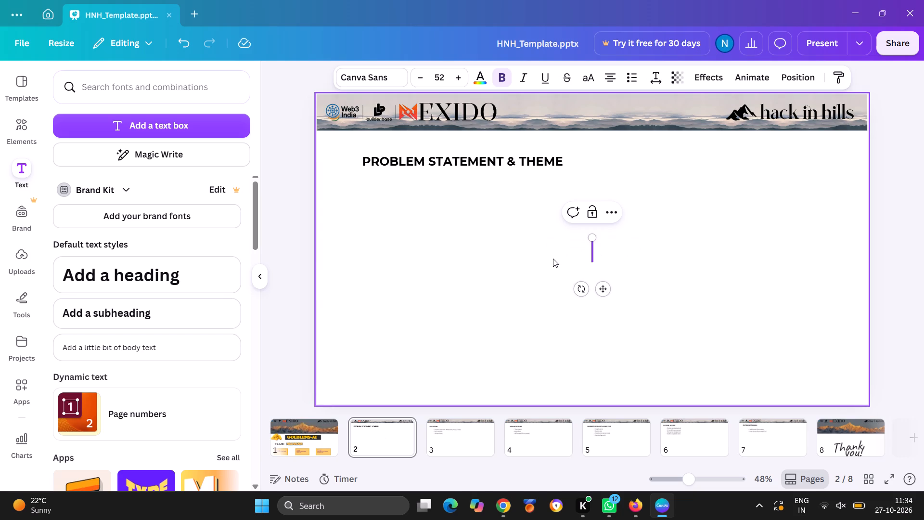
{"action": "key", "text": "ctrl+v"}
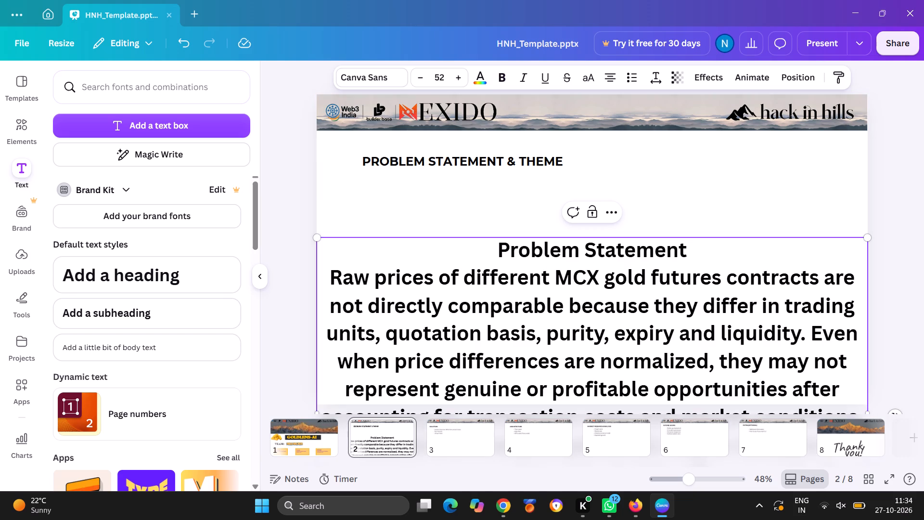
Shrink the pasted Problem Statement text box to font size 23.7 and place it below the PROBLEM STATEMENT & THEME title.
{"action": "left_click_drag", "start_coordinate": [556, 291], "coordinate": [566, 258]}
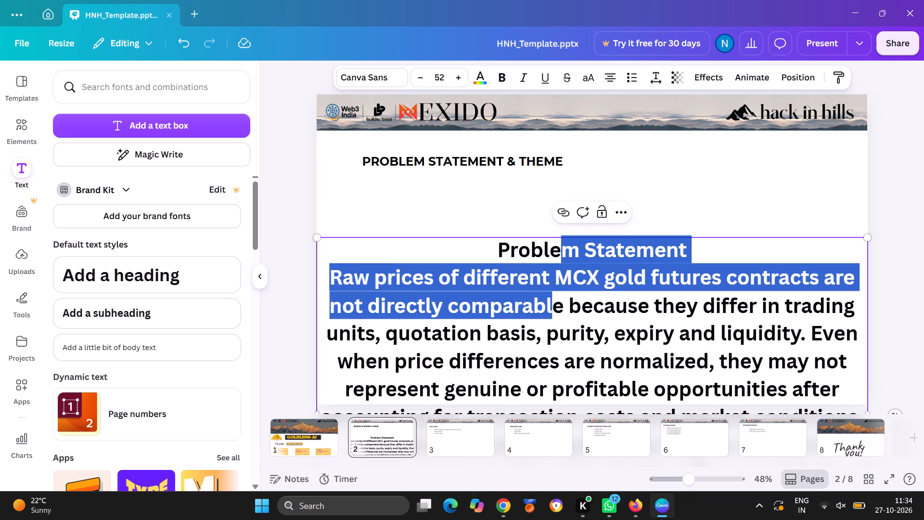
{"action": "left_click_drag", "start_coordinate": [316, 238], "coordinate": [458, 257]}
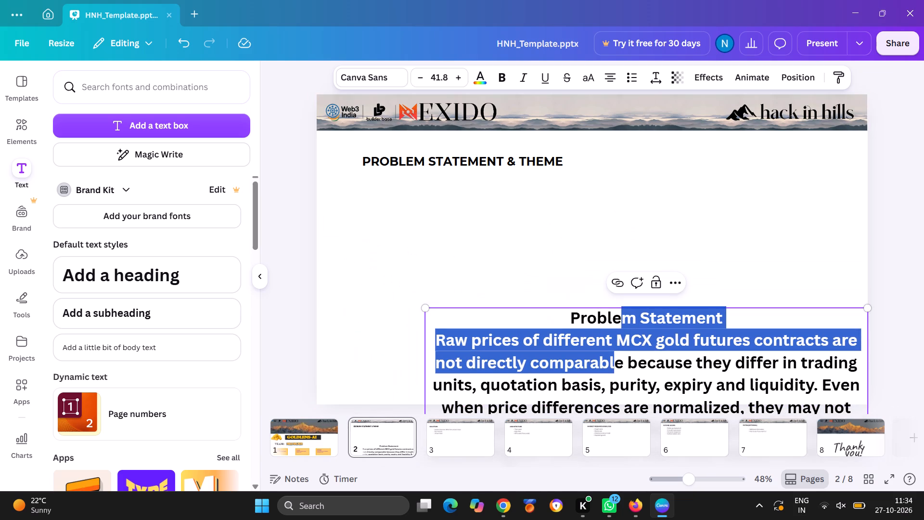
{"action": "left_click_drag", "start_coordinate": [521, 307], "coordinate": [462, 180]}
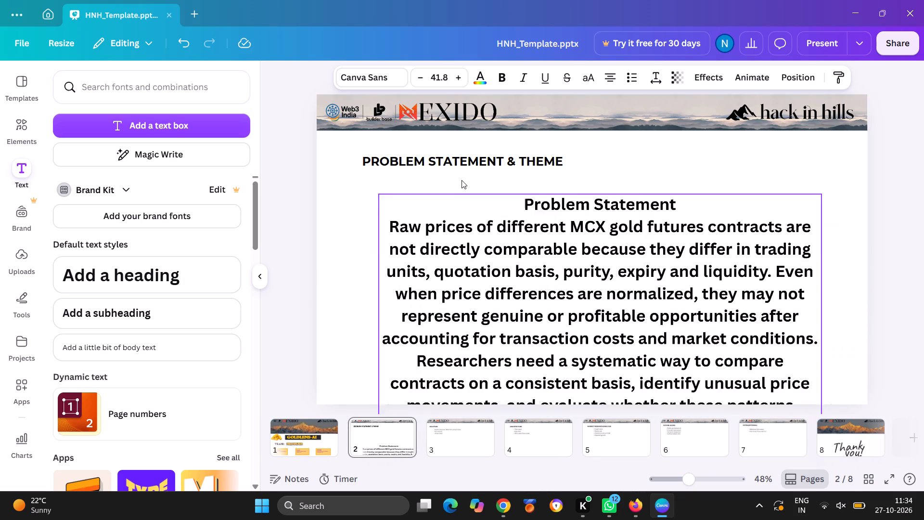
{"action": "left_click_drag", "start_coordinate": [462, 180], "coordinate": [453, 78]}
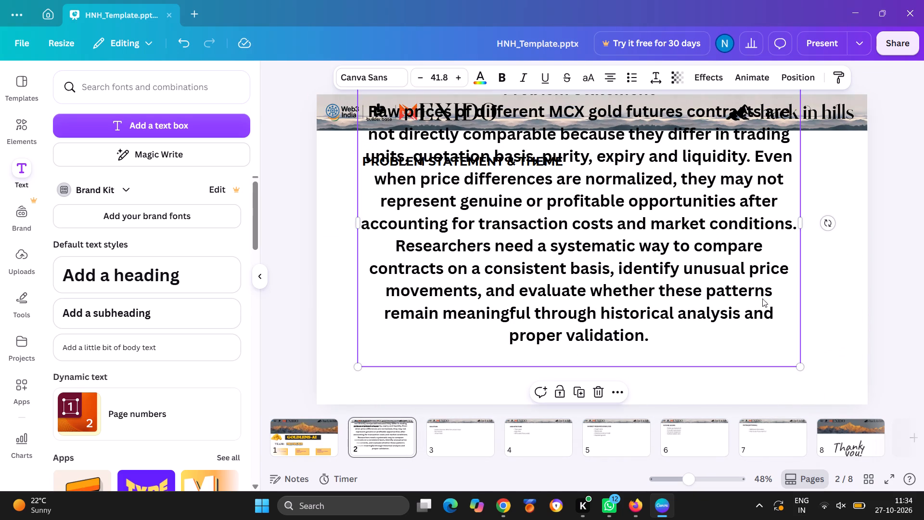
{"action": "left_click_drag", "start_coordinate": [802, 372], "coordinate": [639, 219]}
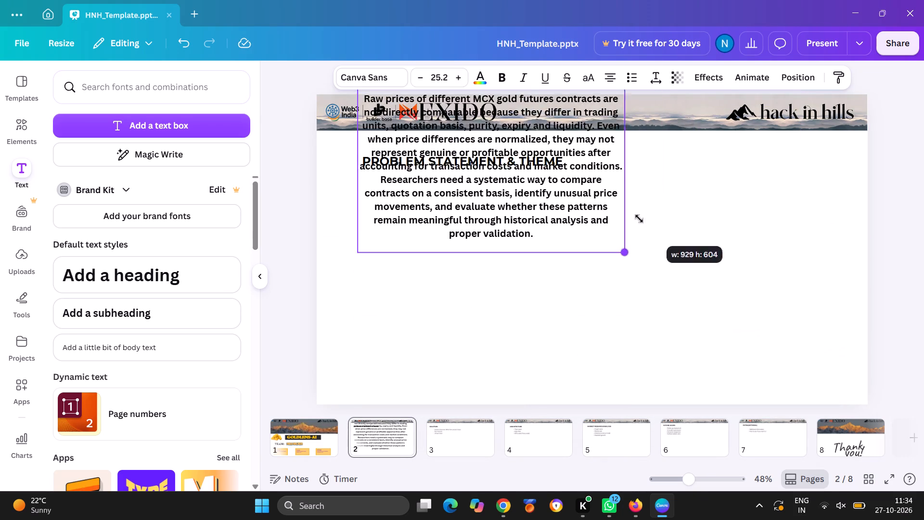
{"action": "left_click_drag", "start_coordinate": [639, 219], "coordinate": [630, 216]}
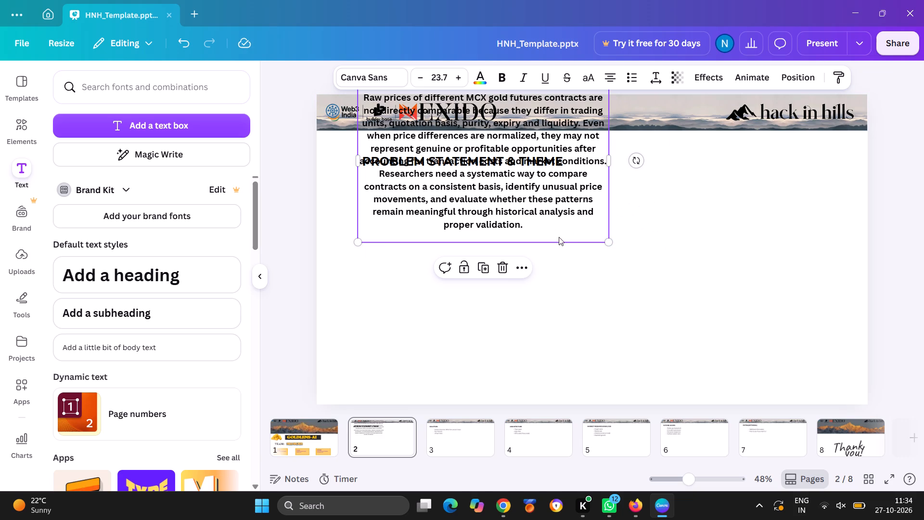
{"action": "left_click_drag", "start_coordinate": [558, 241], "coordinate": [575, 284]}
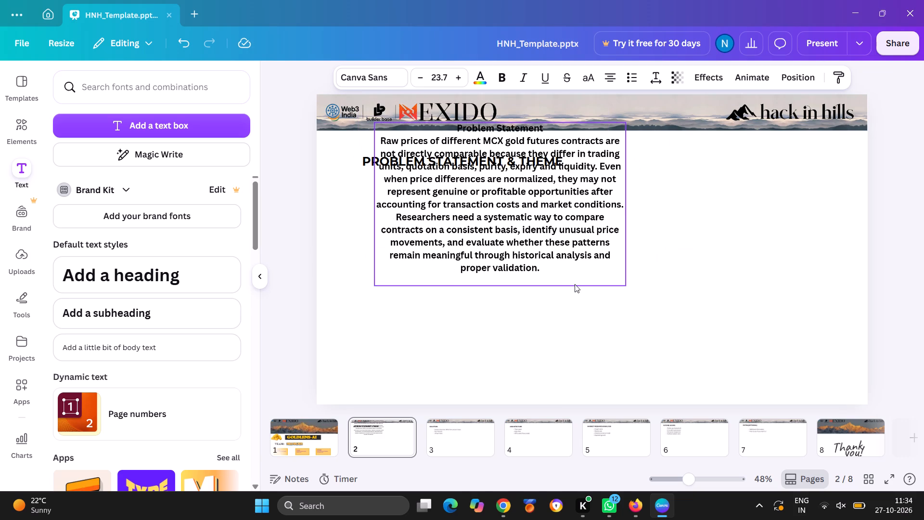
{"action": "left_click_drag", "start_coordinate": [577, 286], "coordinate": [593, 353]}
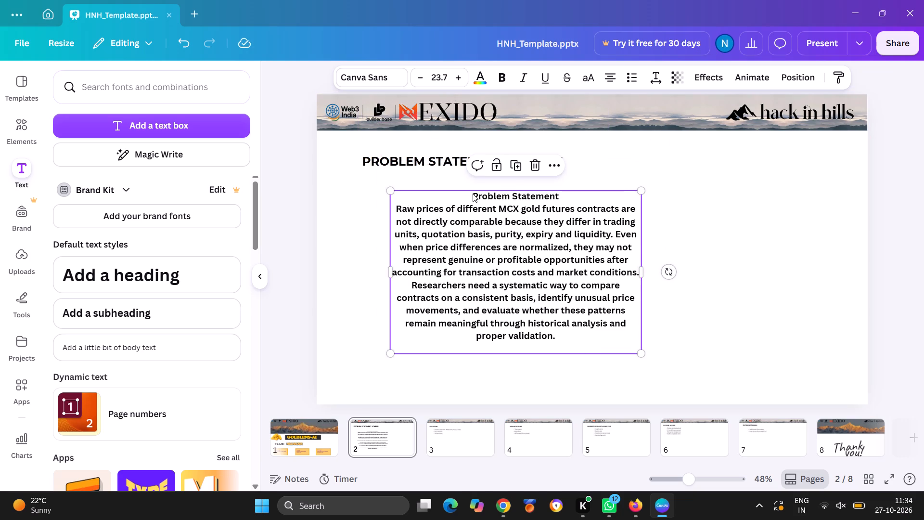
{"action": "left_click_drag", "start_coordinate": [475, 195], "coordinate": [480, 213]}
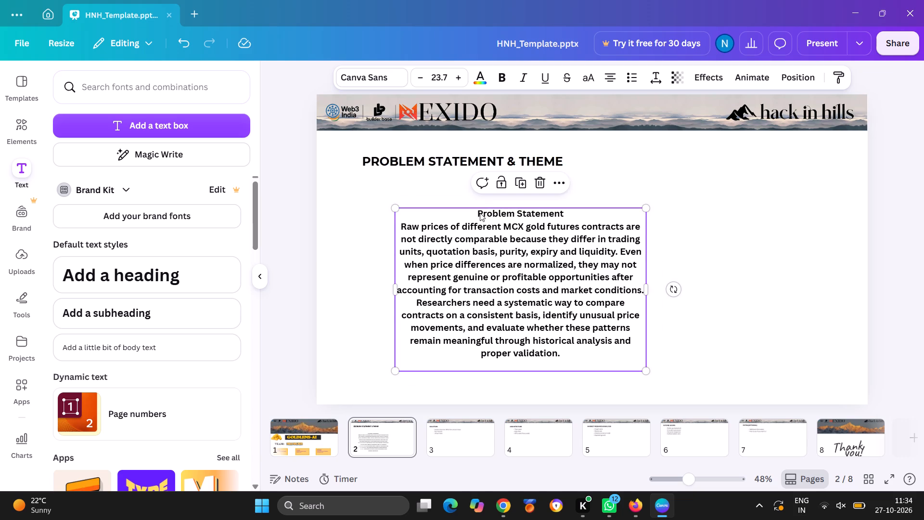
Select all the text in the Problem Statement box and increase its font size to 35.7.
{"action": "left_click", "coordinate": [475, 211]}
{"action": "left_click", "coordinate": [475, 211]}
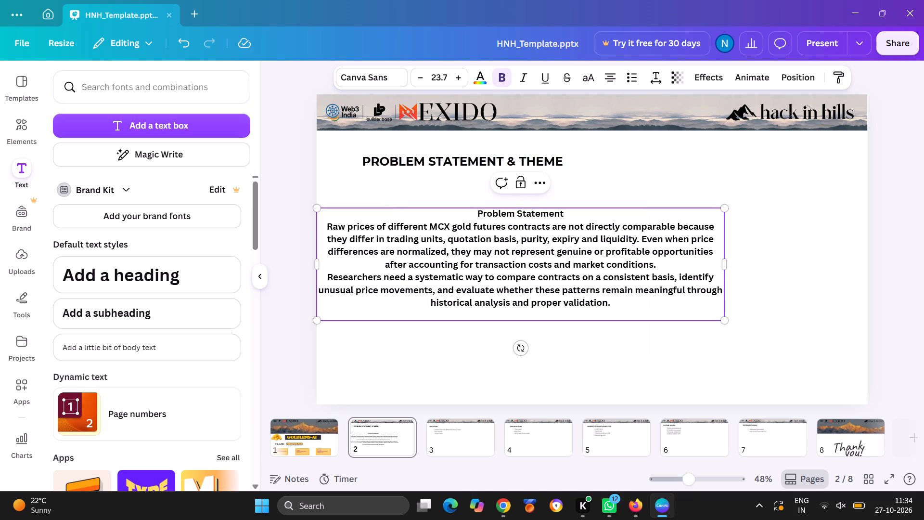
{"action": "left_click_drag", "start_coordinate": [475, 211], "coordinate": [668, 299]}
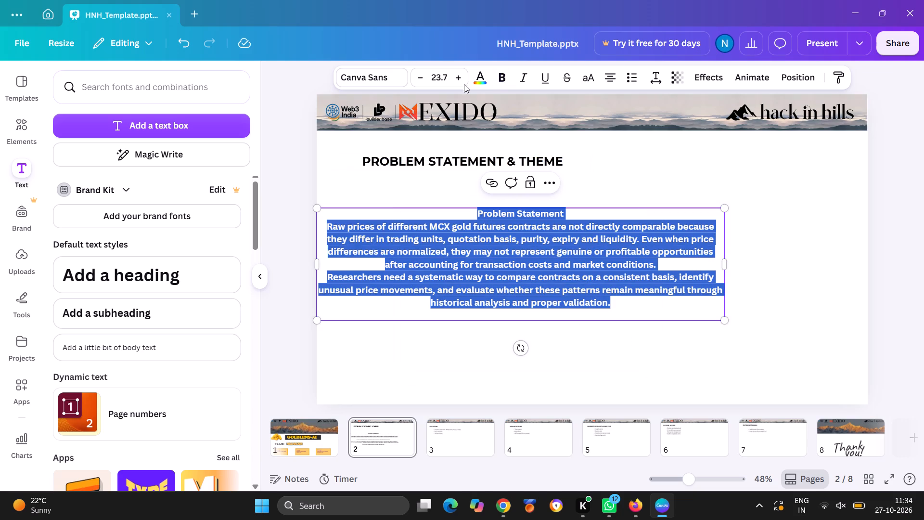
{"action": "triple_click", "coordinate": [464, 77]}
{"action": "left_click", "coordinate": [464, 77]}
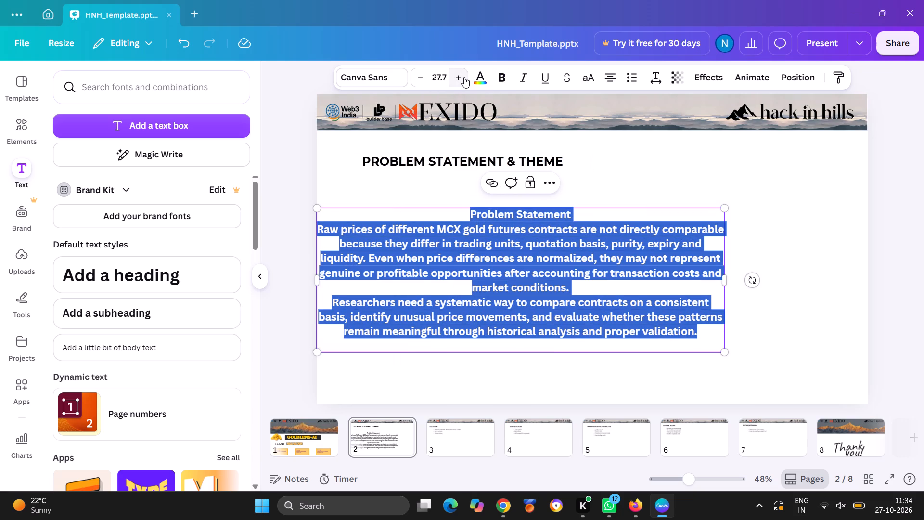
{"action": "double_click", "coordinate": [464, 77]}
{"action": "double_click", "coordinate": [464, 77]}
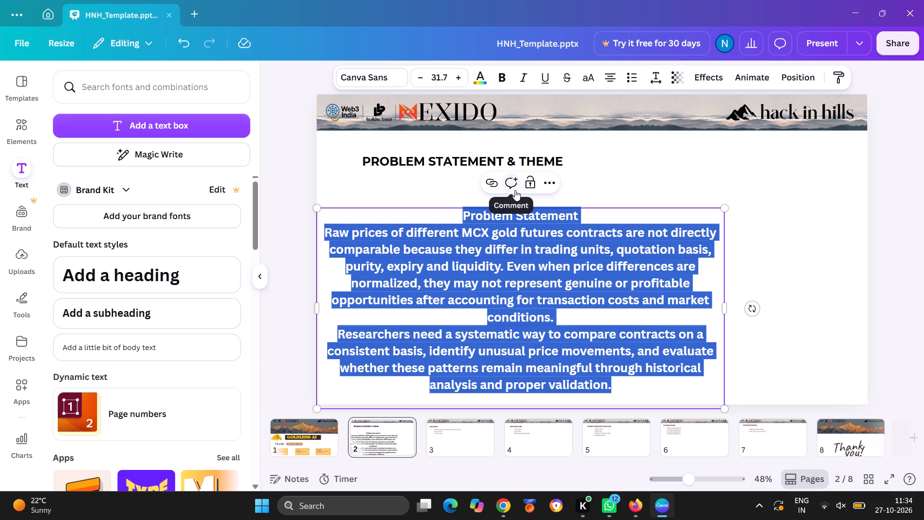
{"action": "left_click", "coordinate": [459, 79]}
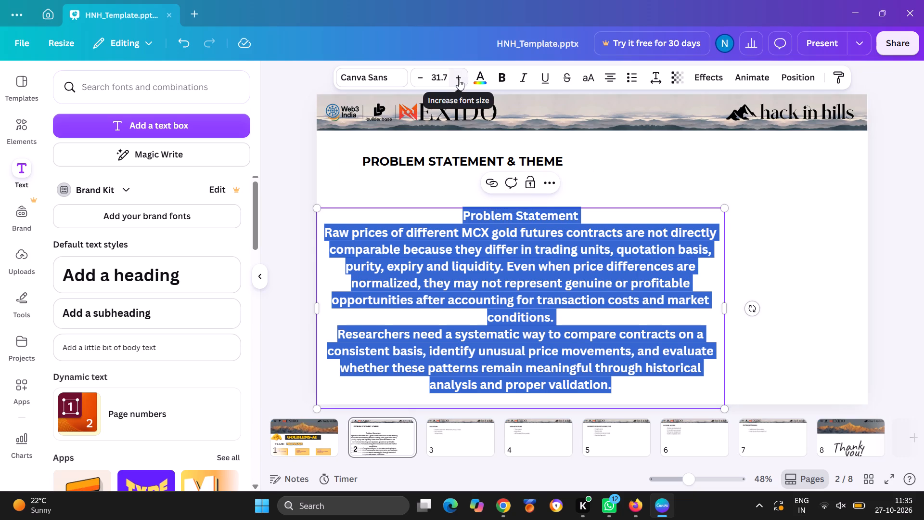
{"action": "triple_click", "coordinate": [459, 79]}
{"action": "triple_click", "coordinate": [459, 79]}
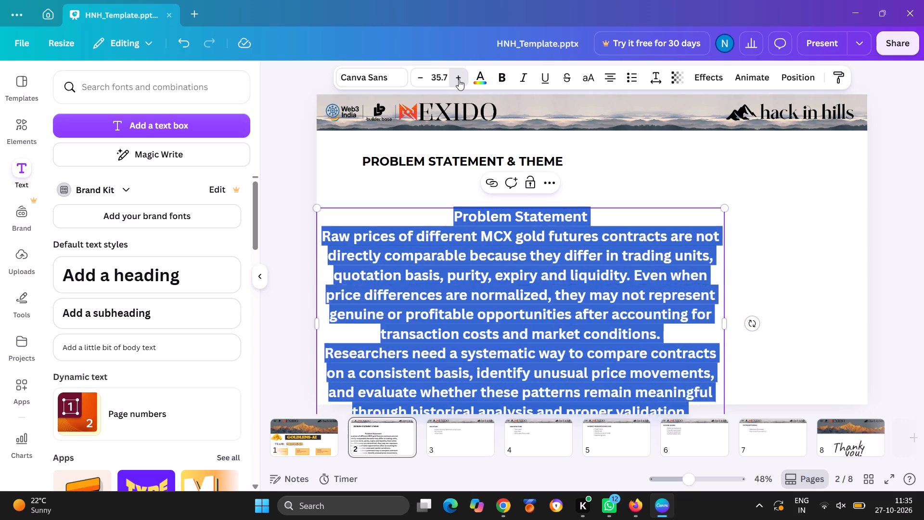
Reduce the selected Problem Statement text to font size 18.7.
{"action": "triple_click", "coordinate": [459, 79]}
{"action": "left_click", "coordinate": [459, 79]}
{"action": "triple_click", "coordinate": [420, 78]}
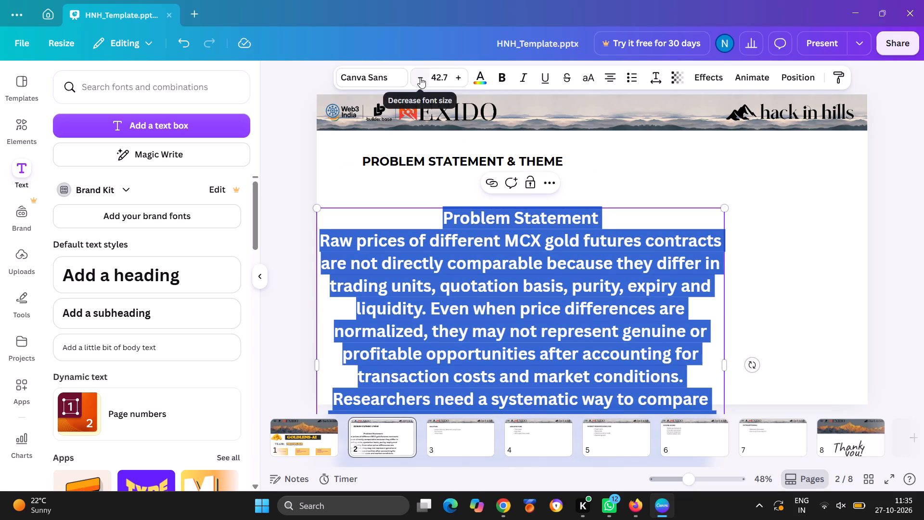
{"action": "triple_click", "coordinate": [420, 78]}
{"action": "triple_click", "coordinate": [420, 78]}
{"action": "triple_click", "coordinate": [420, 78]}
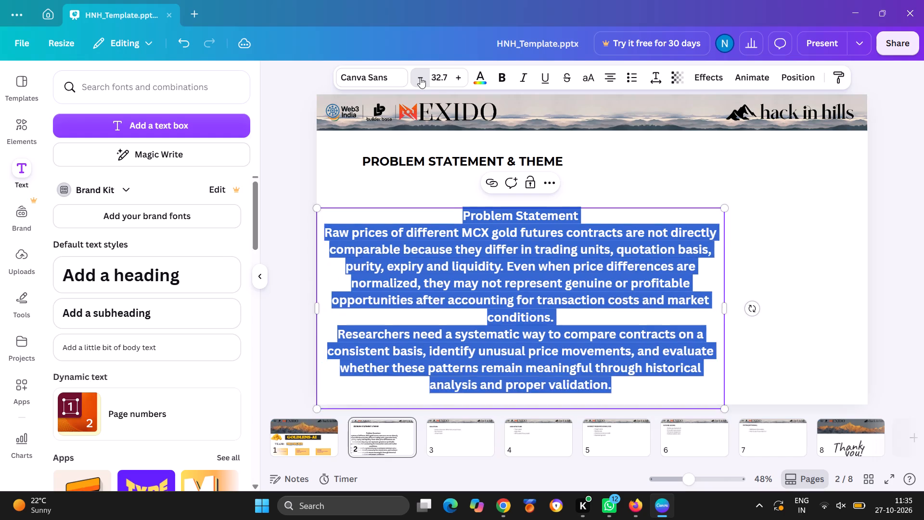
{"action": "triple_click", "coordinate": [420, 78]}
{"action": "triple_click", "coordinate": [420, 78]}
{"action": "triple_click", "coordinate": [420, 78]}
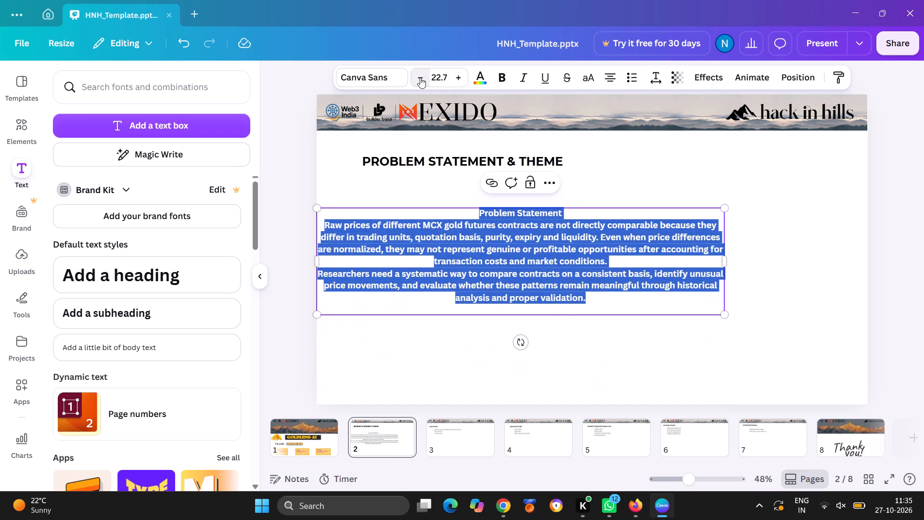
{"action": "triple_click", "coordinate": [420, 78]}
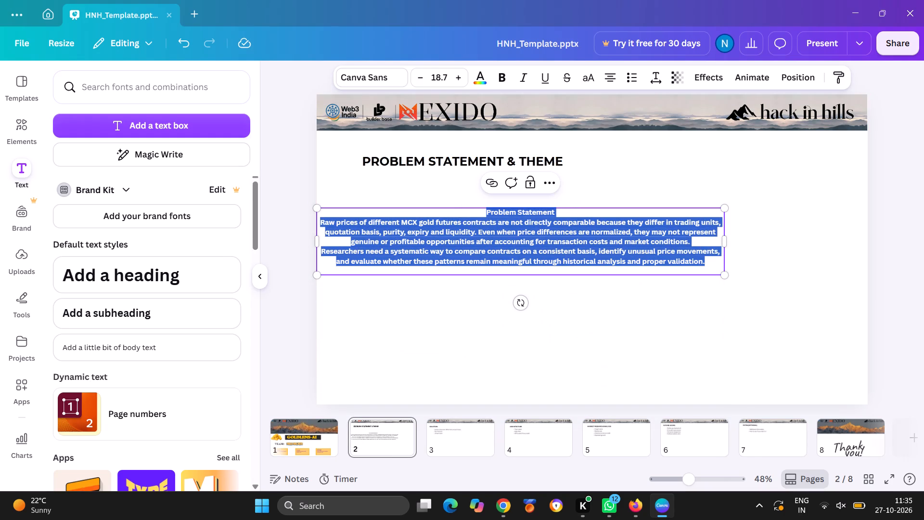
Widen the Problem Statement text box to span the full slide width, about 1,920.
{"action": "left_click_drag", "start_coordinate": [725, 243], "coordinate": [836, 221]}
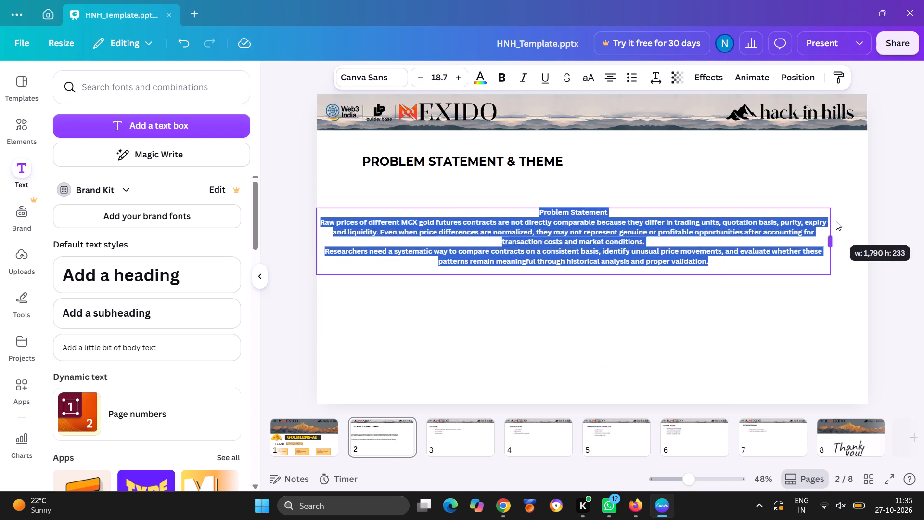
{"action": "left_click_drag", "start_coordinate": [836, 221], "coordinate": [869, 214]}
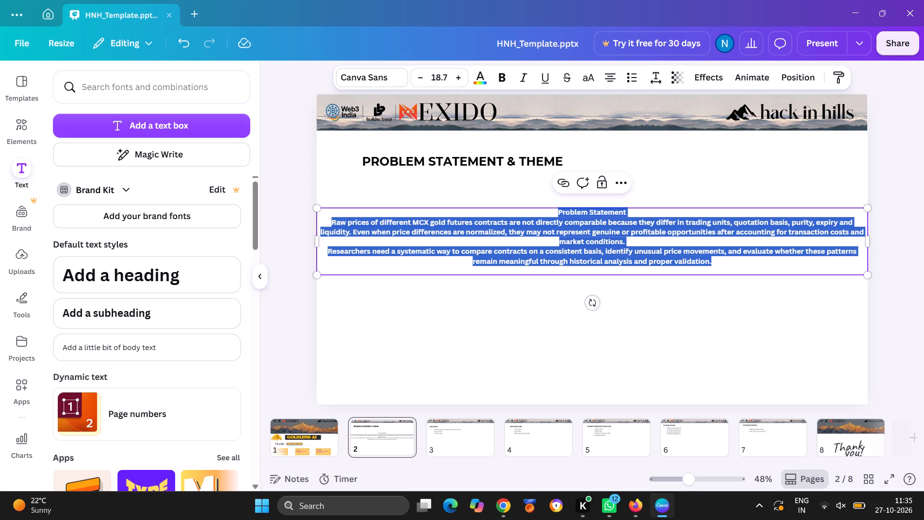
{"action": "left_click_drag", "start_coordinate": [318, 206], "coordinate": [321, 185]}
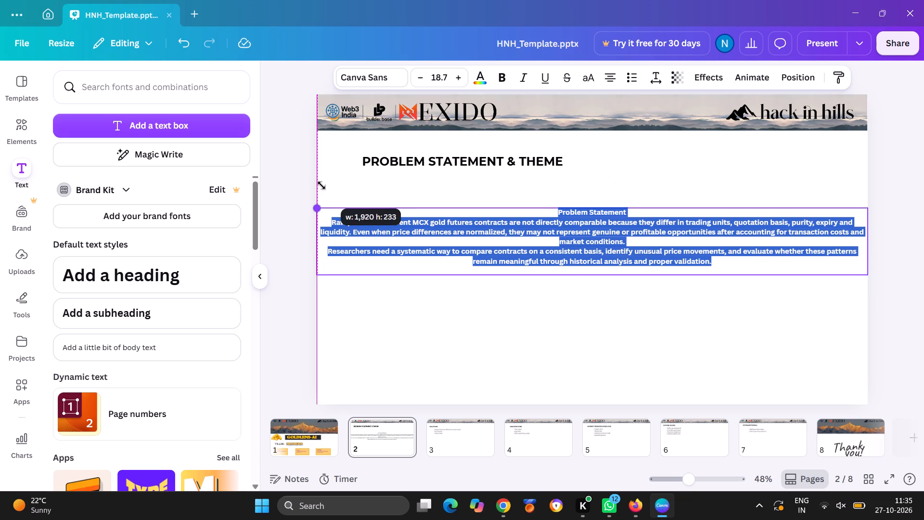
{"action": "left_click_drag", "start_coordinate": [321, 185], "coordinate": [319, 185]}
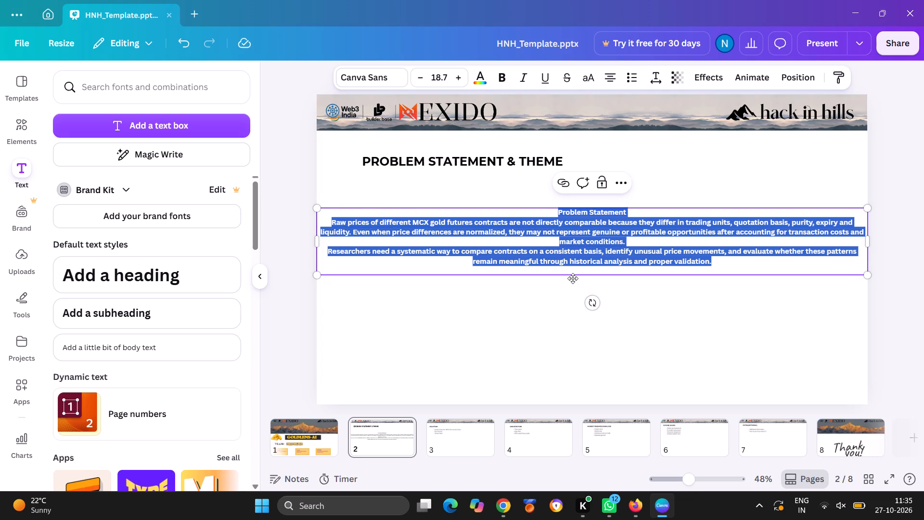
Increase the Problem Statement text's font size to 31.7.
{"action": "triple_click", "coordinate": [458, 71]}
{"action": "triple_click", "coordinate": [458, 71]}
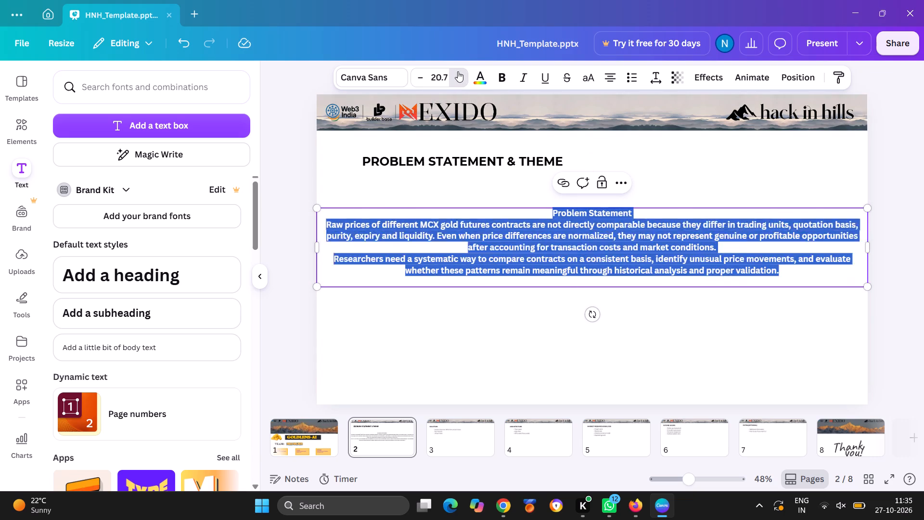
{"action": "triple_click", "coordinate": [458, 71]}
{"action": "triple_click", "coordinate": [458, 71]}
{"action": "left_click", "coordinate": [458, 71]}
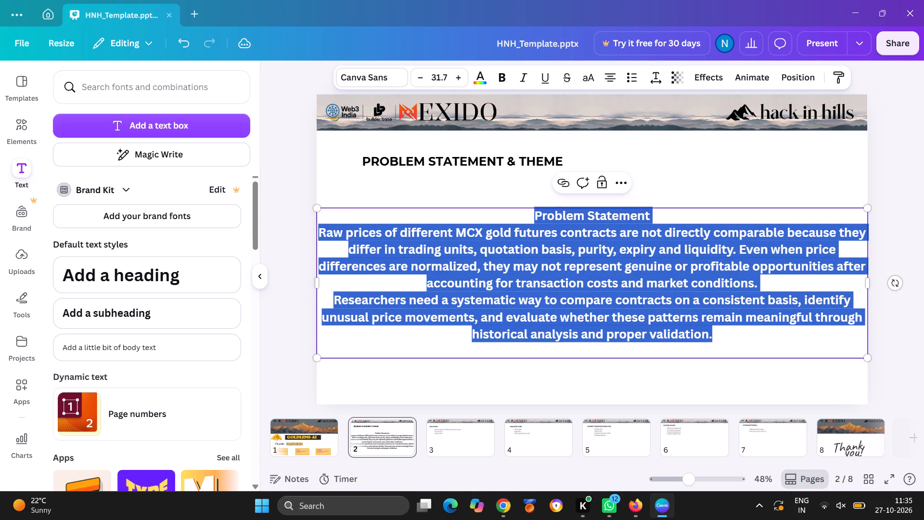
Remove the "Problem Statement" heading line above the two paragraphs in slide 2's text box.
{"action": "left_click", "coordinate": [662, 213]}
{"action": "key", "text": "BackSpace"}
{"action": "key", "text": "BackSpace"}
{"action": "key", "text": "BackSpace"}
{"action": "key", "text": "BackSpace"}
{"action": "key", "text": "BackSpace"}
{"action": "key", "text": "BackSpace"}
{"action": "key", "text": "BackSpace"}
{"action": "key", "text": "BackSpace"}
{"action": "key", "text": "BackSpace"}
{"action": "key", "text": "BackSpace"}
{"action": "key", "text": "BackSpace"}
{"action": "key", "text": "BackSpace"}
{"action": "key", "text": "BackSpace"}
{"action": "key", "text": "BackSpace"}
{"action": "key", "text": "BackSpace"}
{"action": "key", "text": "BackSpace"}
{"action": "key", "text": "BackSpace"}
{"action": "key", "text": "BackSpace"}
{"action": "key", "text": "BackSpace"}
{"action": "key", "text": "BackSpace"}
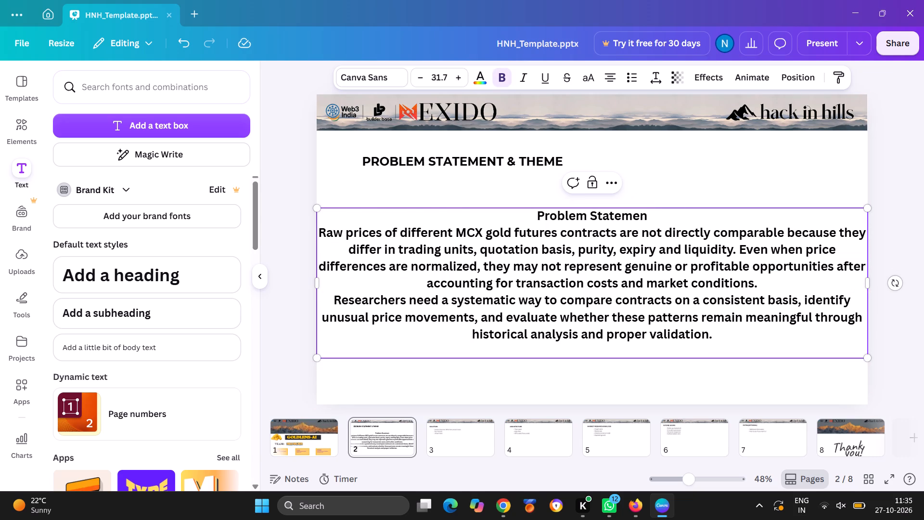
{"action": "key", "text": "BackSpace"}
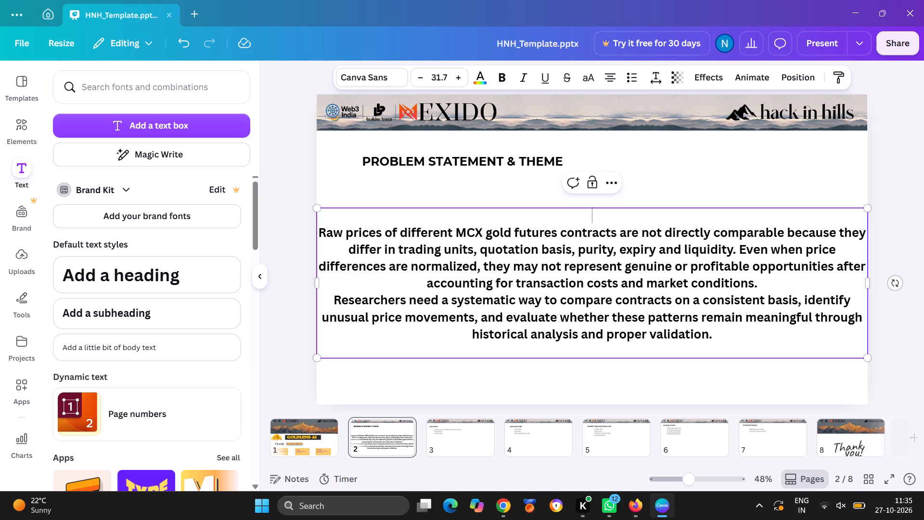
Left-align the text in slide 2's Problem Statement box, including both paragraphs, and open the font choices.
{"action": "left_click", "coordinate": [612, 69]}
{"action": "left_click_drag", "start_coordinate": [319, 227], "coordinate": [699, 351]}
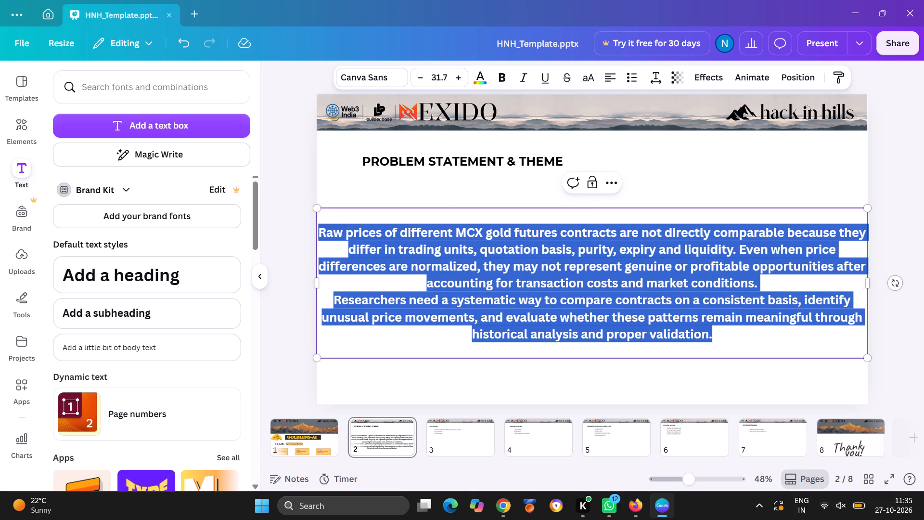
{"action": "left_click_drag", "start_coordinate": [699, 351], "coordinate": [720, 346]}
{"action": "left_click", "coordinate": [606, 69]}
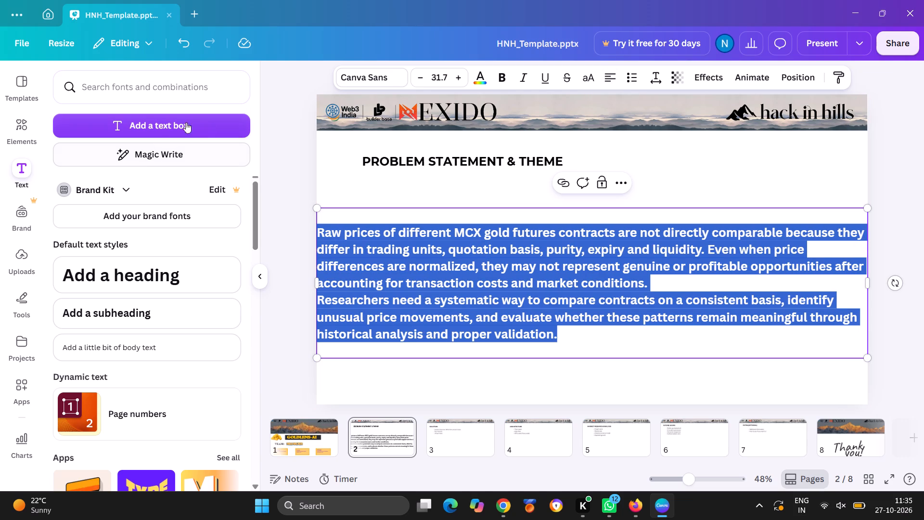
{"action": "left_click", "coordinate": [393, 72]}
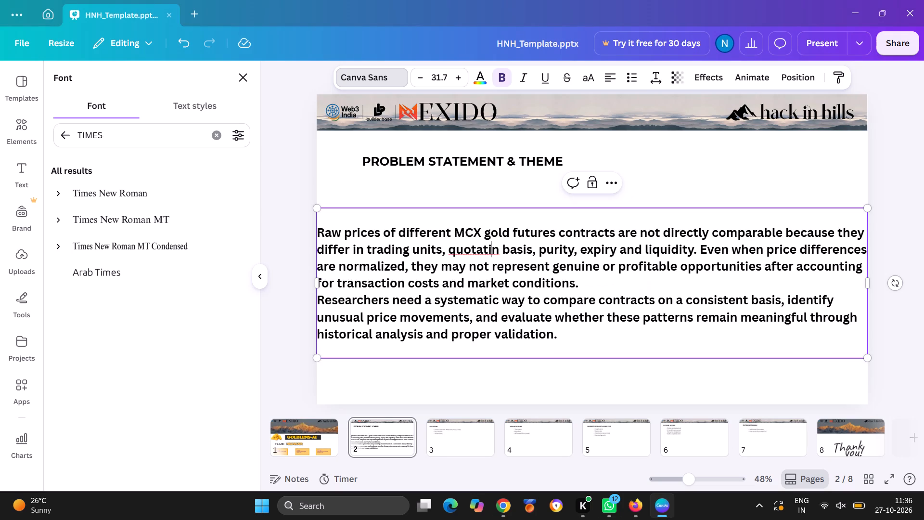
{"action": "left_click_drag", "start_coordinate": [318, 234], "coordinate": [583, 364]}
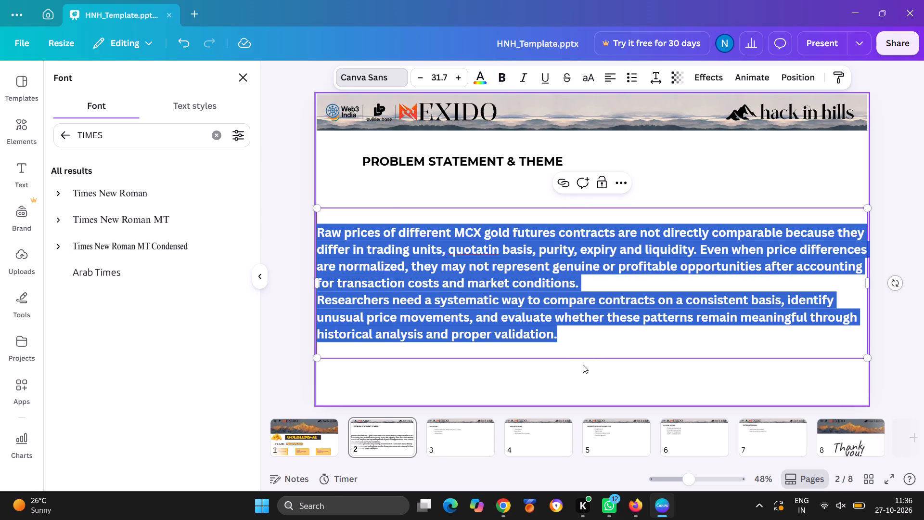
{"action": "key", "text": "Delete"}
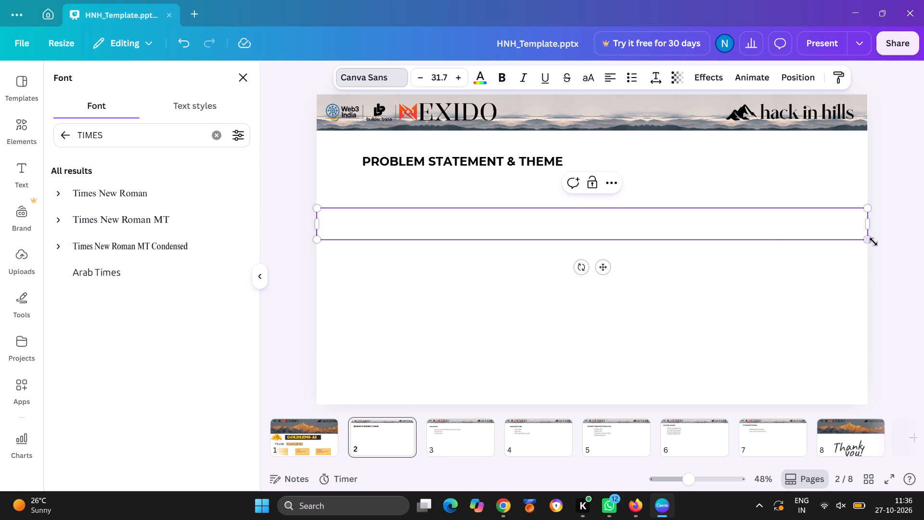
Narrow the emptied text box below the PROBLEM STATEMENT & THEME title and scale it down to font size 21.
{"action": "left_click_drag", "start_coordinate": [867, 243], "coordinate": [849, 314]}
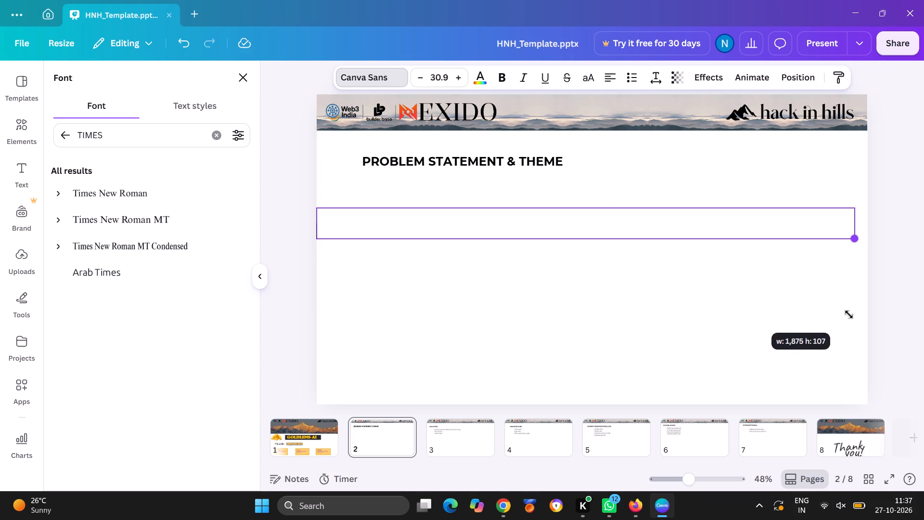
{"action": "left_click_drag", "start_coordinate": [849, 314], "coordinate": [860, 388]}
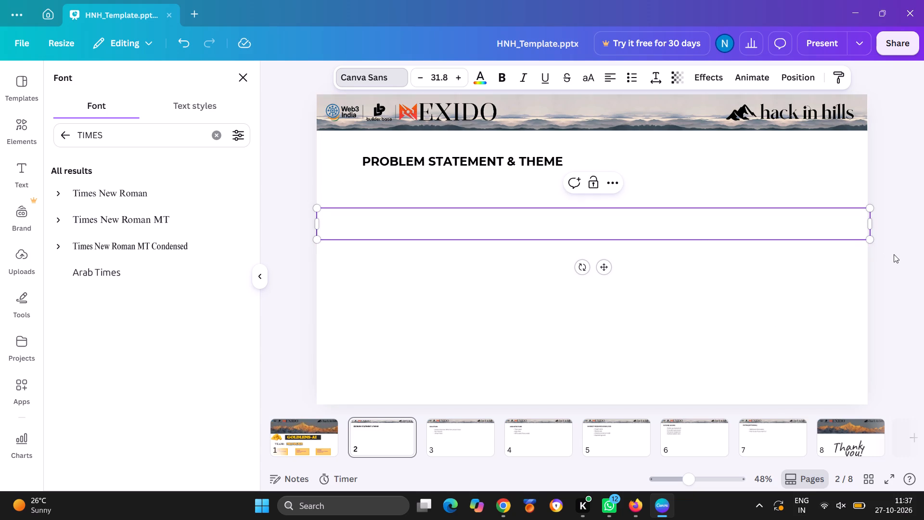
{"action": "left_click_drag", "start_coordinate": [873, 224], "coordinate": [633, 249]}
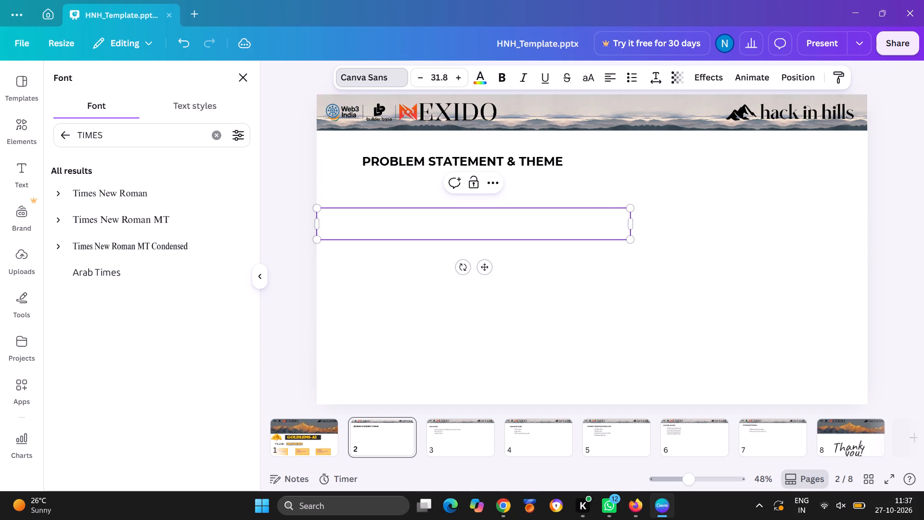
{"action": "left_click_drag", "start_coordinate": [632, 243], "coordinate": [728, 357]}
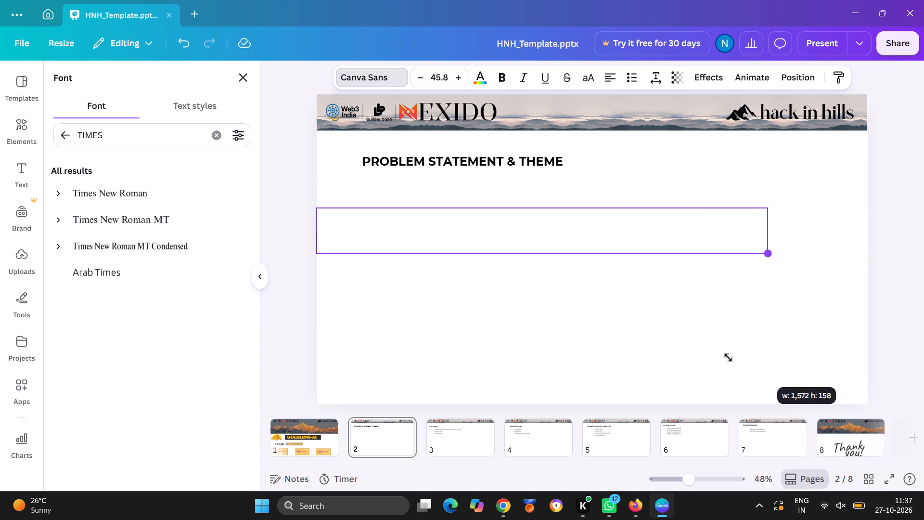
{"action": "left_click_drag", "start_coordinate": [728, 357], "coordinate": [518, 306]}
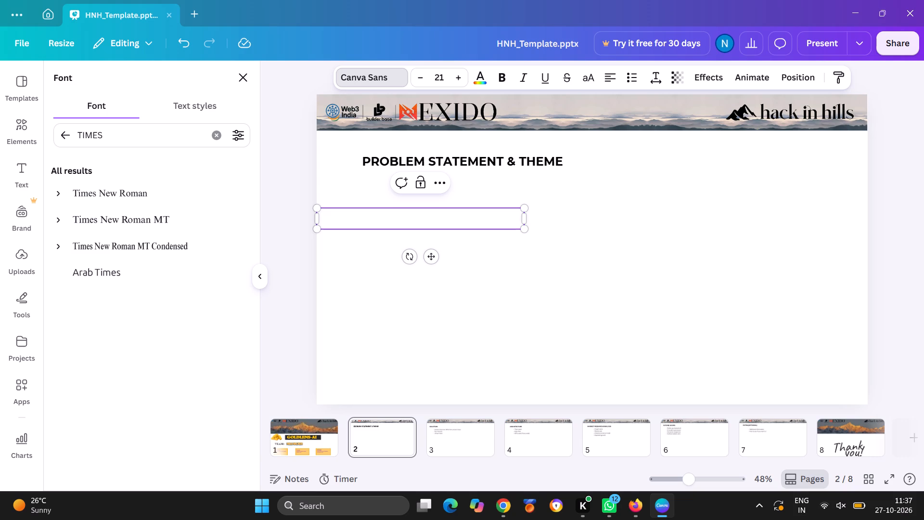
{"action": "key", "text": "Delete"}
{"action": "left_click", "coordinate": [452, 221]}
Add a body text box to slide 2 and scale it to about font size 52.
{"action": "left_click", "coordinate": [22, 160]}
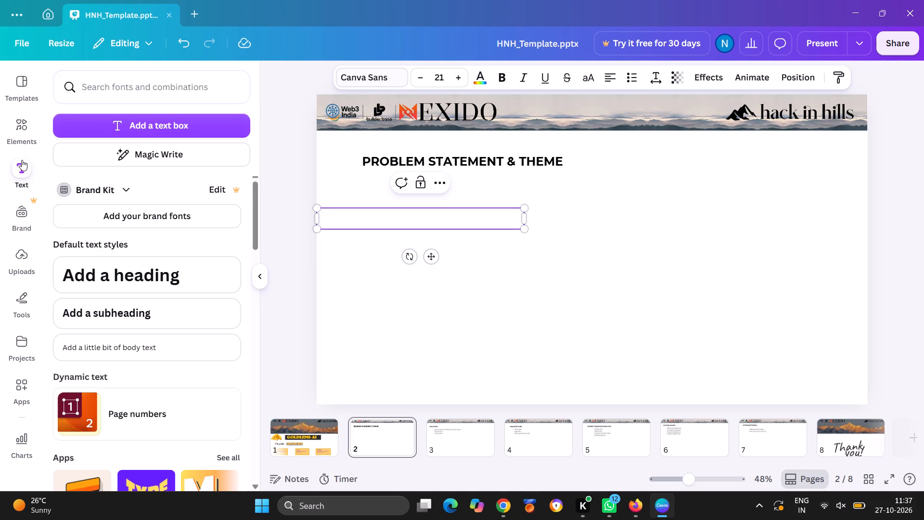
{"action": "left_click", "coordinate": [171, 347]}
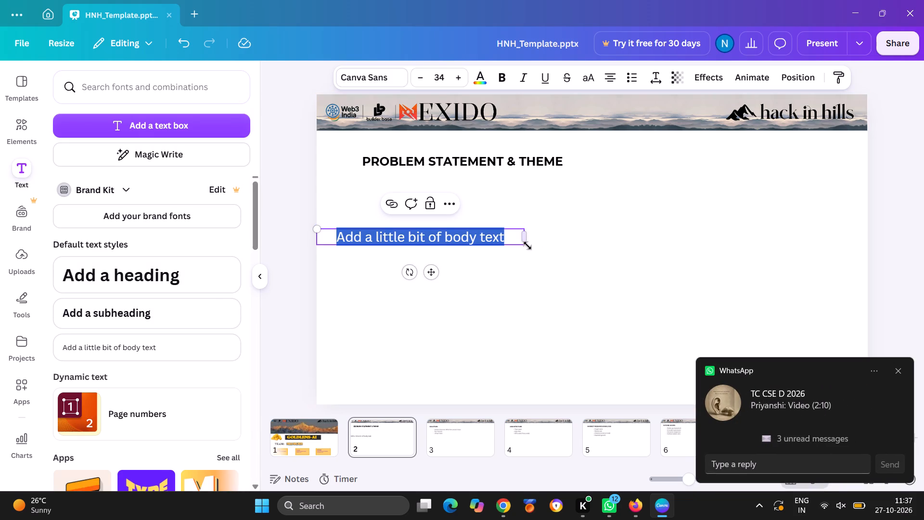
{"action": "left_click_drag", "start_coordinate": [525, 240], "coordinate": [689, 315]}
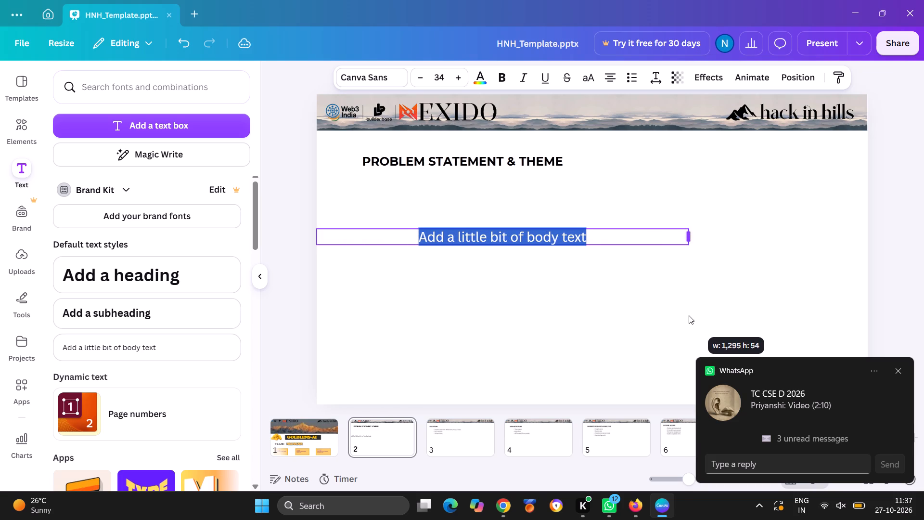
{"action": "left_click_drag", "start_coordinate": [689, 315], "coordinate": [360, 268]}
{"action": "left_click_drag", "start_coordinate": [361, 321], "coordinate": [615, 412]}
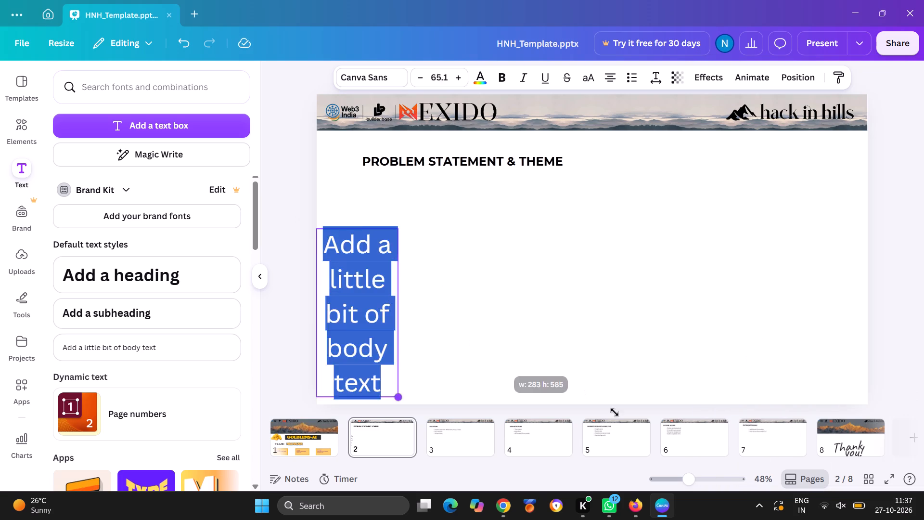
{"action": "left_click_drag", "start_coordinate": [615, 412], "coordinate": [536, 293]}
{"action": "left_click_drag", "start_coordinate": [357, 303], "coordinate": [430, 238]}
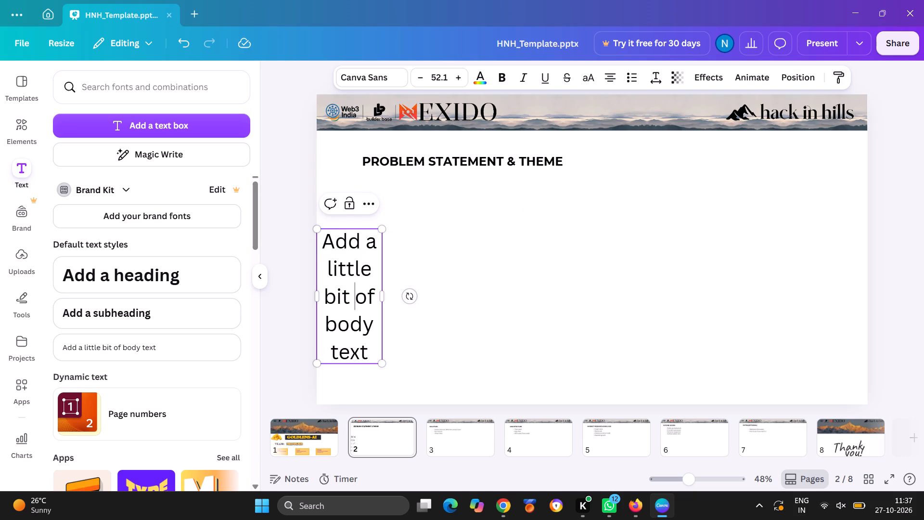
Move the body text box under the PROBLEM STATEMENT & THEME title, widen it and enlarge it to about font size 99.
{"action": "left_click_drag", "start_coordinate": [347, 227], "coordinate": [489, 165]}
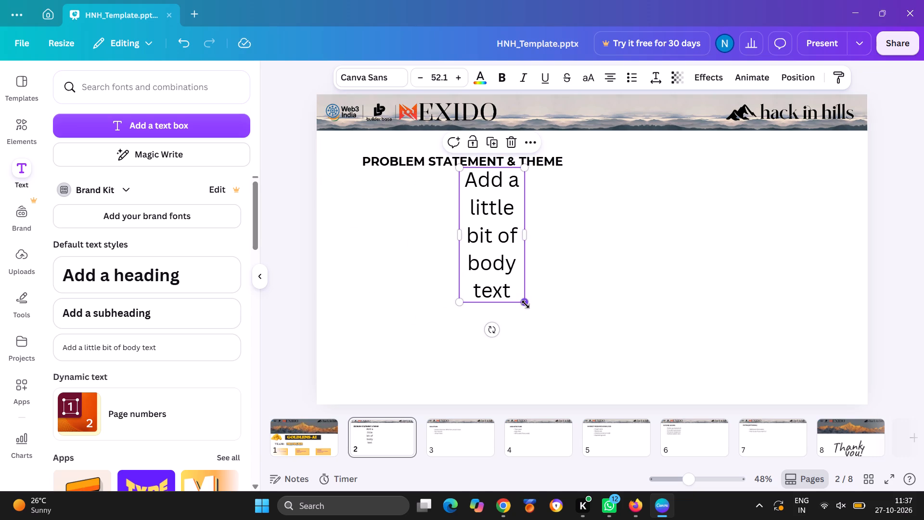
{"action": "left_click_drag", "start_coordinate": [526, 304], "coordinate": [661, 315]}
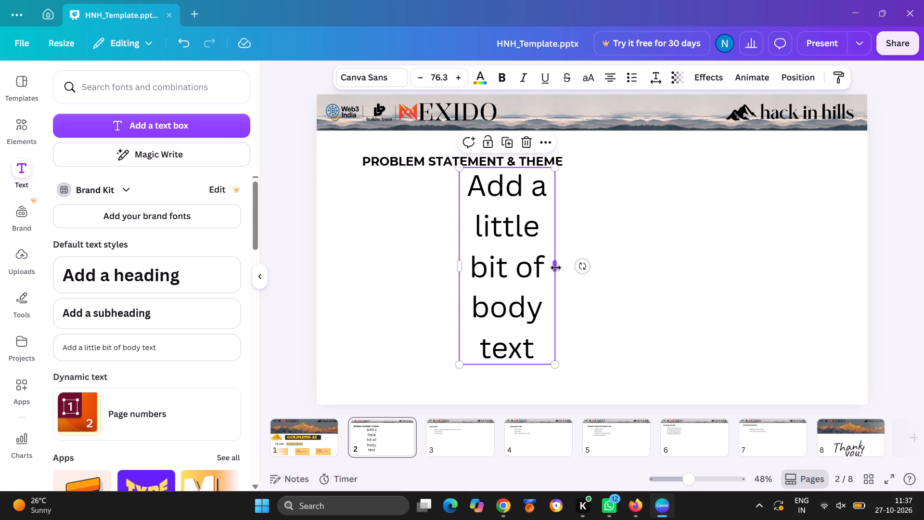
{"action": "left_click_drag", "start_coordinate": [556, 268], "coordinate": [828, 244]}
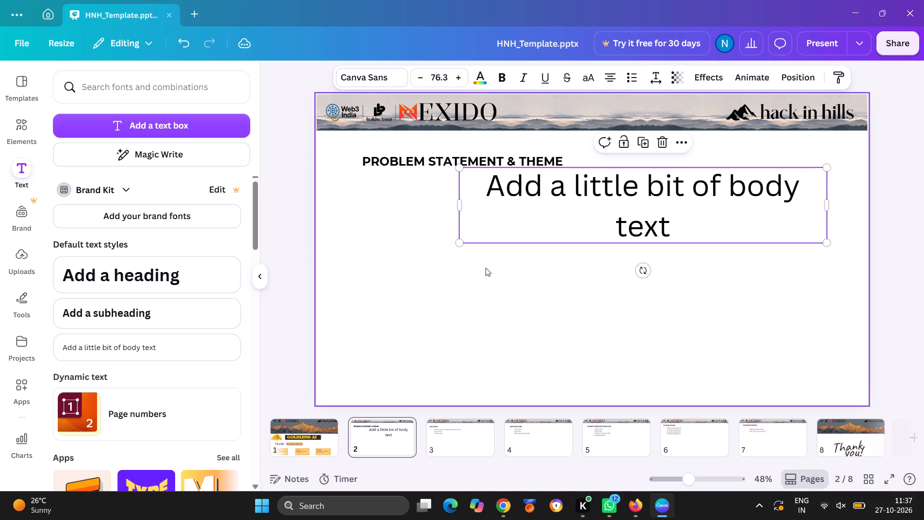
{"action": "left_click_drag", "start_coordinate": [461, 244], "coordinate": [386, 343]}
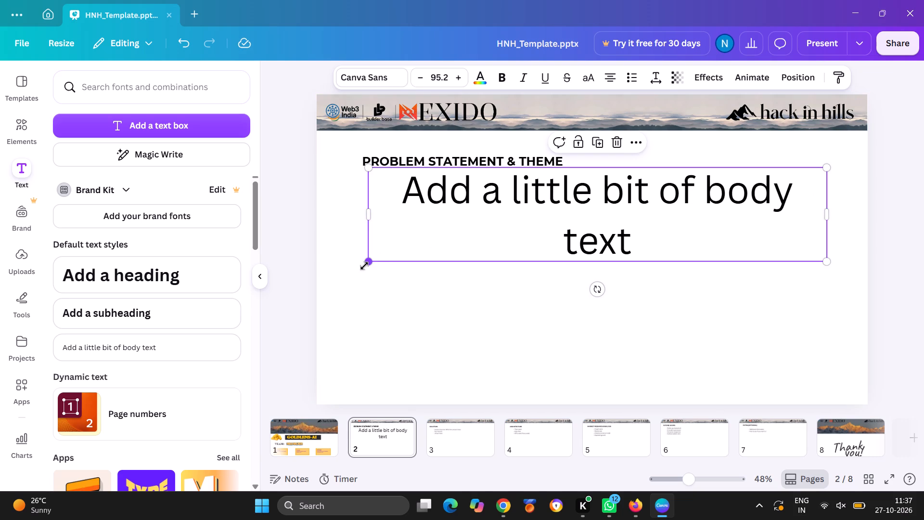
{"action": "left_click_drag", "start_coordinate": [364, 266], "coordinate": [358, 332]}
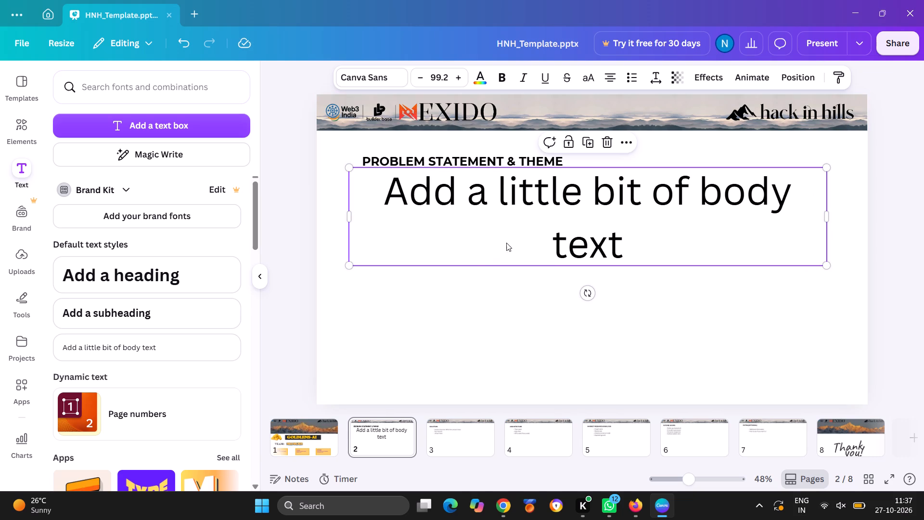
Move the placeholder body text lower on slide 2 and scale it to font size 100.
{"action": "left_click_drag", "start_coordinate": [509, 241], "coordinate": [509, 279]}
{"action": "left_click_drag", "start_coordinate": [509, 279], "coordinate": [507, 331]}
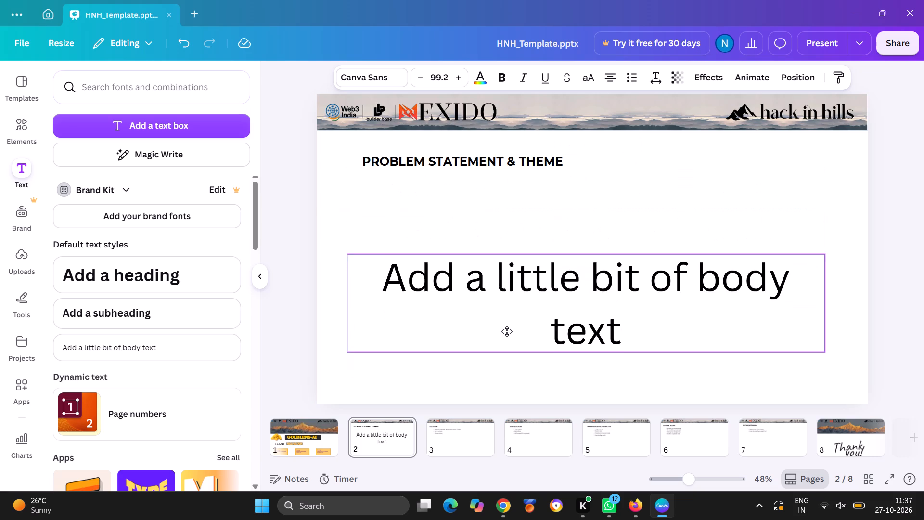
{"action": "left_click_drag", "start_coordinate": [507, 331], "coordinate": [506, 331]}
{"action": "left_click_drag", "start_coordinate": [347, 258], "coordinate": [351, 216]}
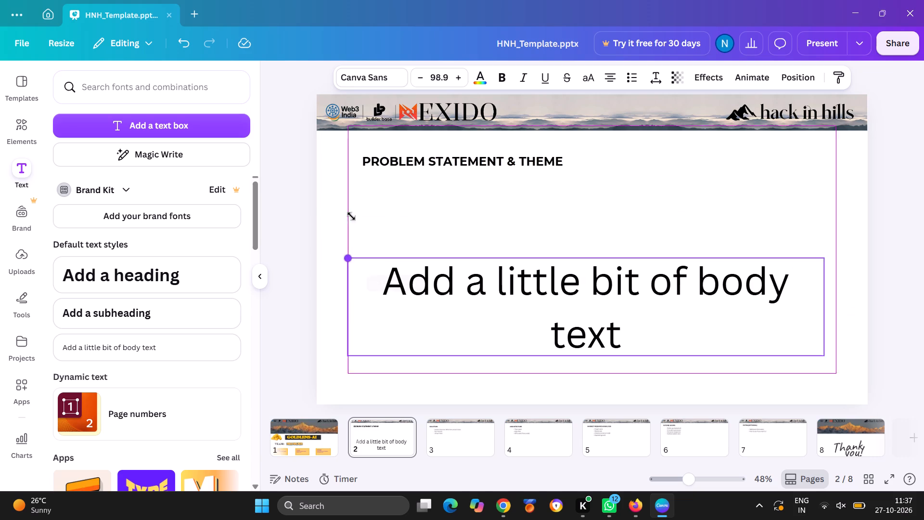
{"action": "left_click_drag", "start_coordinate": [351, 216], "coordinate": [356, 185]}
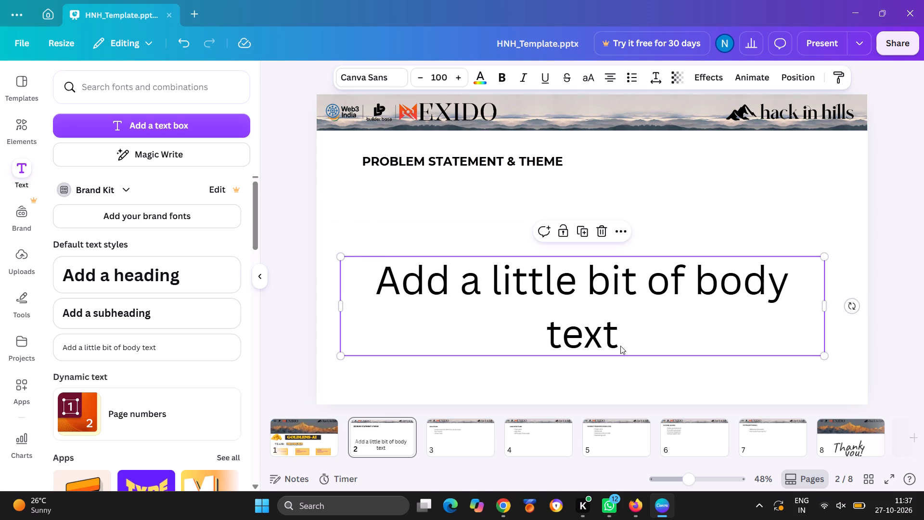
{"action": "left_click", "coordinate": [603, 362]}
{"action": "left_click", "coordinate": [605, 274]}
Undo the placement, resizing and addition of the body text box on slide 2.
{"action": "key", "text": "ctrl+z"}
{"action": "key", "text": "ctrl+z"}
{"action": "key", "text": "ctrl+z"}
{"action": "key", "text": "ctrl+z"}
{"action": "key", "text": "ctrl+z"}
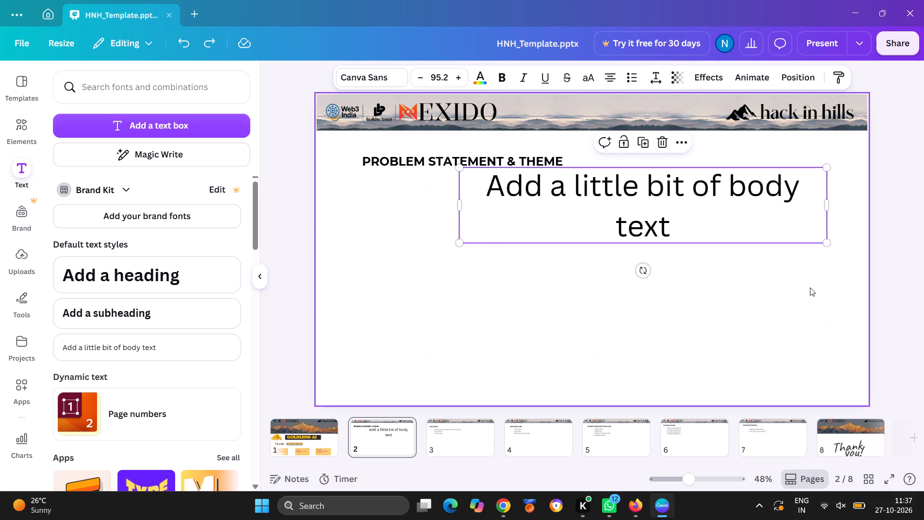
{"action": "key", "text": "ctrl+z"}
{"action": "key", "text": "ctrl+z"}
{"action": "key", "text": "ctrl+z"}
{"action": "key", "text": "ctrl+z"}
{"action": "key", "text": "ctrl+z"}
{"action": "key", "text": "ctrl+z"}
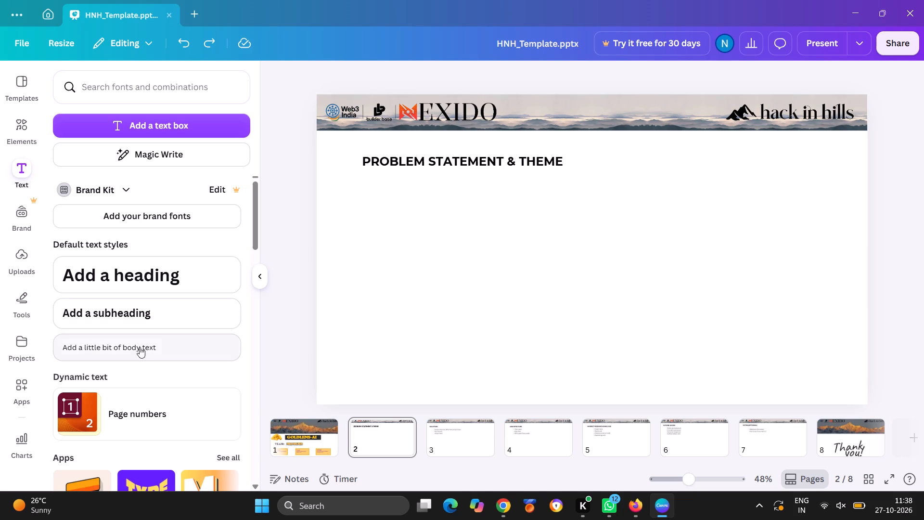
Add a new body text box to slide 2 and replace its placeholder text with the copied Problem Statement key points.
{"action": "double_click", "coordinate": [402, 243]}
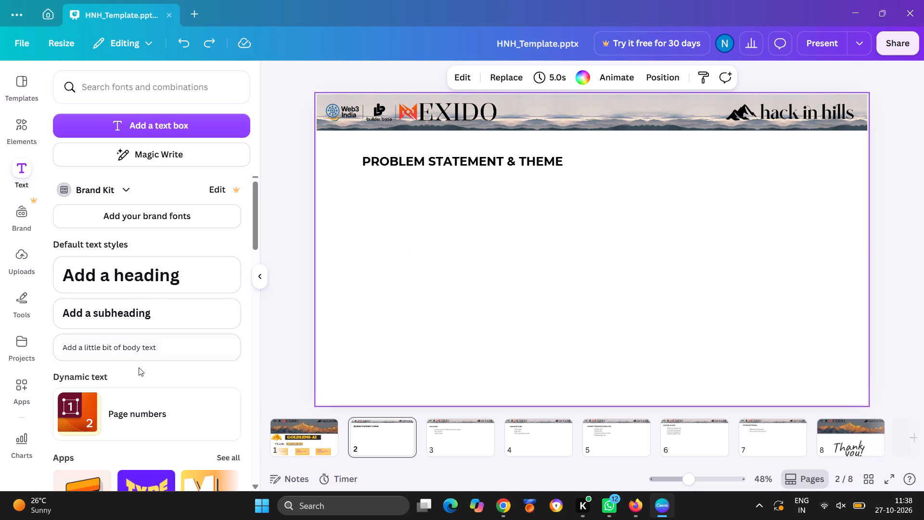
{"action": "left_click", "coordinate": [150, 349]}
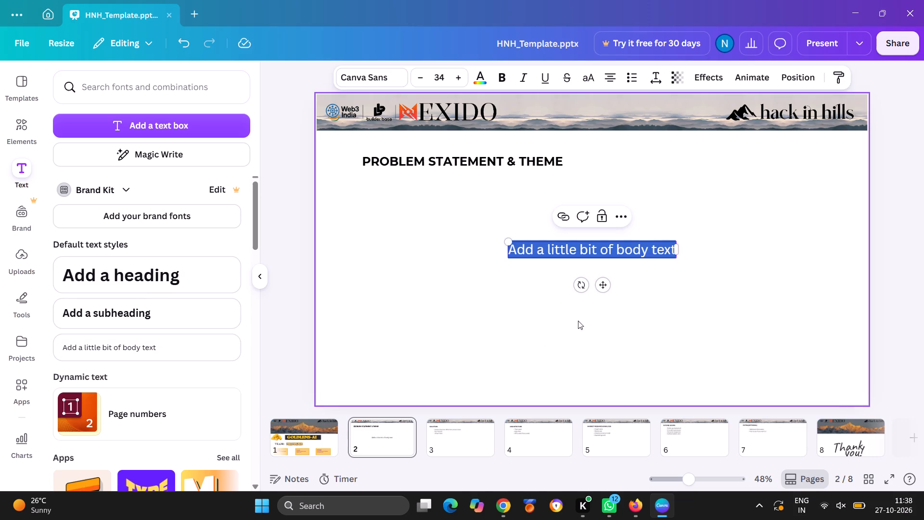
{"action": "left_click", "coordinate": [671, 253]}
{"action": "key", "text": "BackSpace"}
{"action": "key", "text": "BackSpace"}
{"action": "key", "text": "BackSpace"}
{"action": "key", "text": "BackSpace"}
{"action": "key", "text": "BackSpace"}
{"action": "key", "text": "BackSpace"}
{"action": "key", "text": "BackSpace"}
{"action": "key", "text": "BackSpace"}
{"action": "key", "text": "BackSpace"}
{"action": "key", "text": "BackSpace"}
{"action": "key", "text": "BackSpace"}
{"action": "key", "text": "BackSpace"}
{"action": "key", "text": "BackSpace"}
{"action": "key", "text": "BackSpace"}
{"action": "key", "text": "BackSpace"}
{"action": "key", "text": "BackSpace"}
{"action": "key", "text": "BackSpace"}
{"action": "key", "text": "BackSpace"}
{"action": "key", "text": "BackSpace"}
{"action": "key", "text": "BackSpace"}
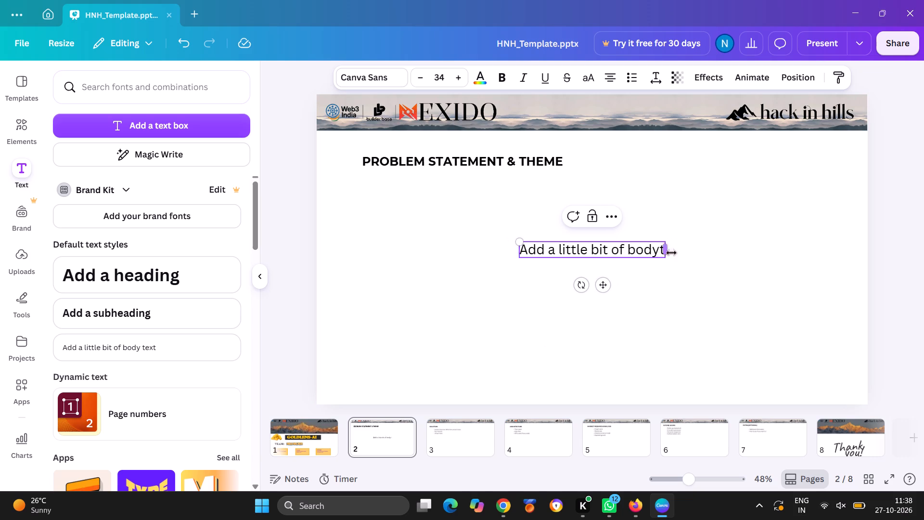
{"action": "key", "text": "BackSpace"}
{"action": "key", "text": "BackSpace"}
{"action": "key", "text": "Right"}
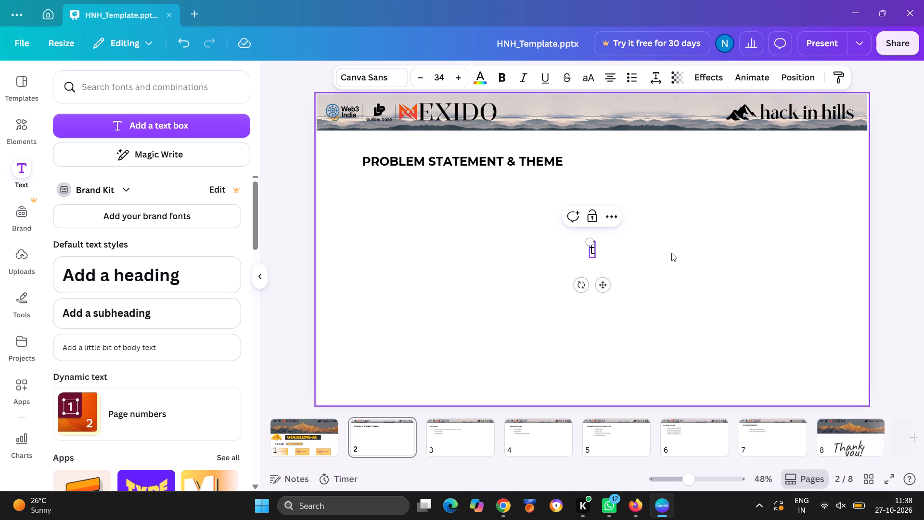
{"action": "key", "text": "BackSpace"}
{"action": "key", "text": "ctrl+v"}
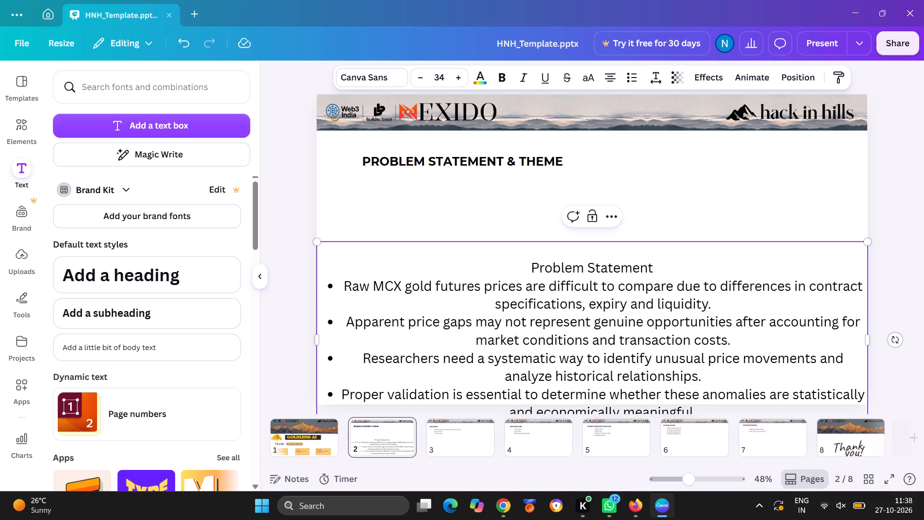
Move the pasted key points box up to just below the PROBLEM STATEMENT & THEME title.
{"action": "left_click_drag", "start_coordinate": [563, 346], "coordinate": [564, 270]}
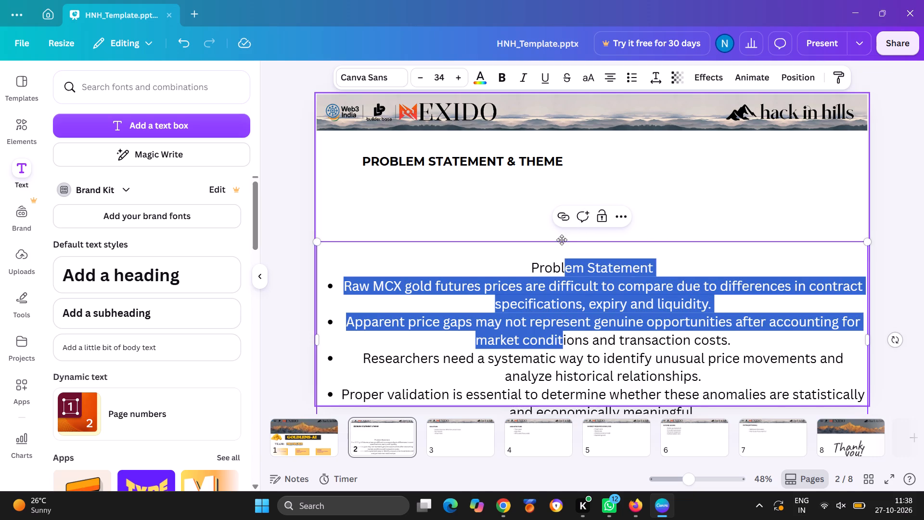
{"action": "left_click_drag", "start_coordinate": [562, 240], "coordinate": [553, 174]}
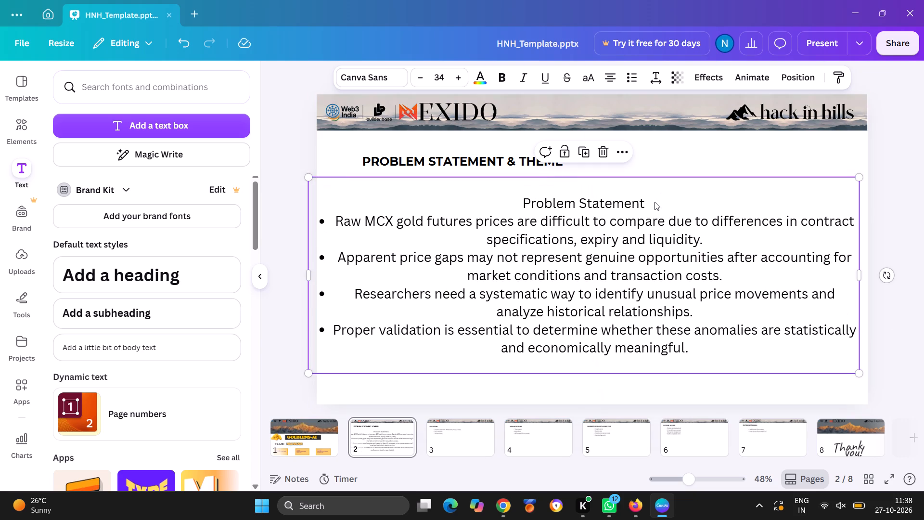
Delete the "Problem Statement" heading line above the bullets in the pasted text.
{"action": "left_click", "coordinate": [653, 202]}
{"action": "left_click", "coordinate": [653, 202]}
{"action": "key", "text": "BackSpace"}
{"action": "key", "text": "BackSpace"}
{"action": "key", "text": "BackSpace"}
{"action": "key", "text": "BackSpace"}
{"action": "key", "text": "BackSpace"}
{"action": "key", "text": "BackSpace"}
{"action": "key", "text": "BackSpace"}
{"action": "key", "text": "BackSpace"}
{"action": "key", "text": "BackSpace"}
{"action": "key", "text": "BackSpace"}
{"action": "key", "text": "BackSpace"}
{"action": "key", "text": "BackSpace"}
{"action": "key", "text": "BackSpace"}
{"action": "key", "text": "BackSpace"}
{"action": "key", "text": "BackSpace"}
{"action": "key", "text": "BackSpace"}
{"action": "key", "text": "BackSpace"}
{"action": "key", "text": "BackSpace"}
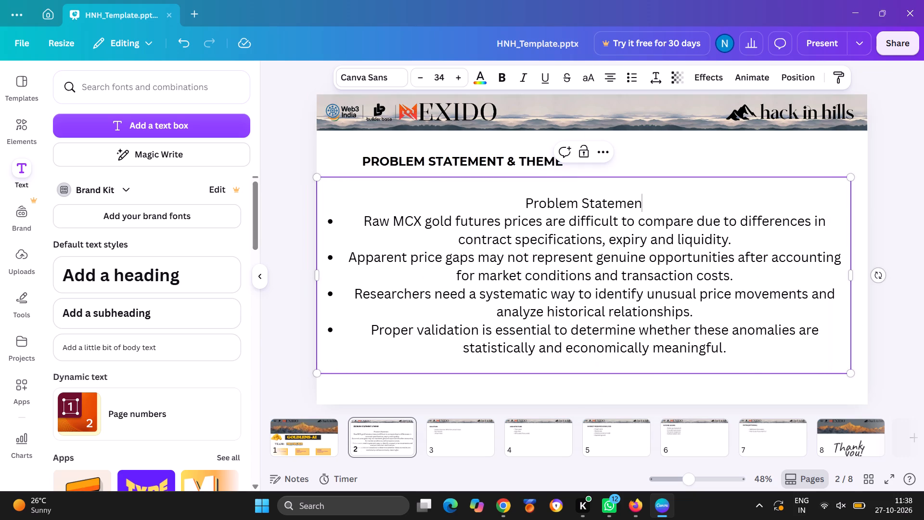
{"action": "key", "text": "BackSpace"}
{"action": "key", "text": "BackSpace"}
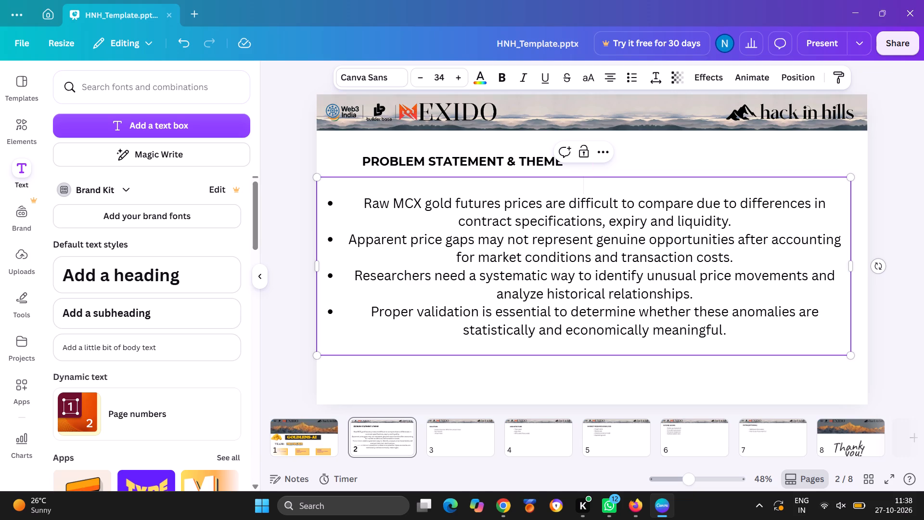
Left-align the four bullet points and scale their text box up to font size 34.5.
{"action": "left_click_drag", "start_coordinate": [357, 197], "coordinate": [753, 331]}
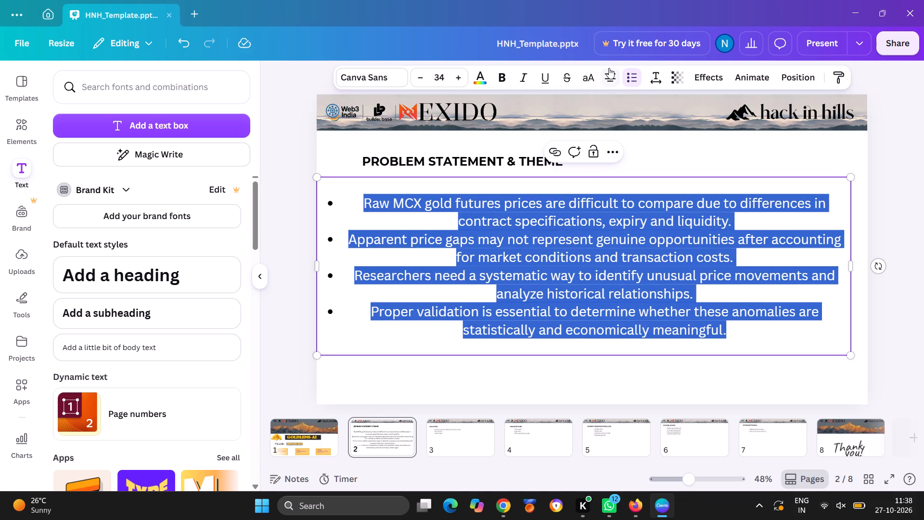
{"action": "left_click", "coordinate": [608, 67]}
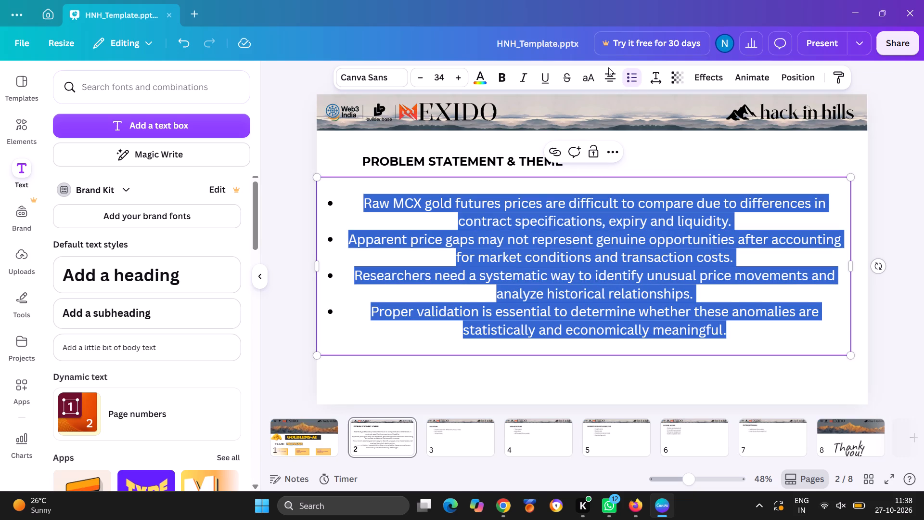
{"action": "left_click", "coordinate": [608, 76]}
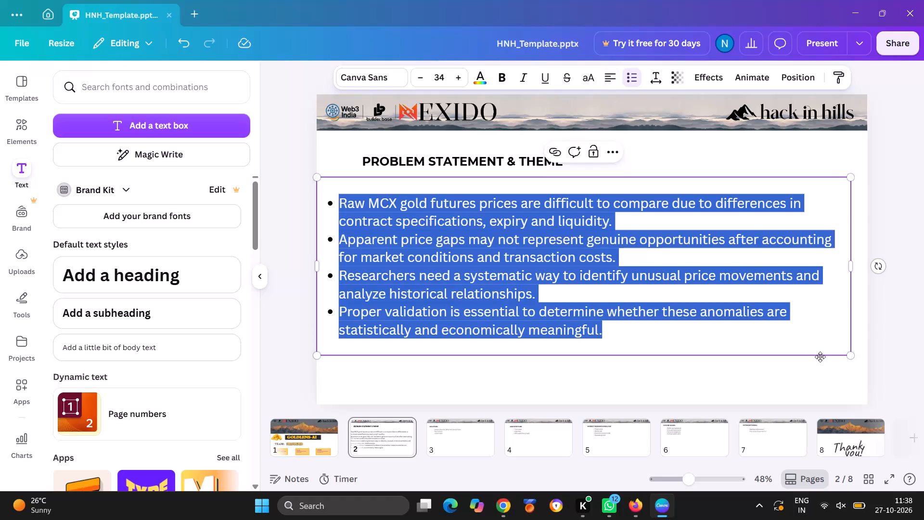
{"action": "left_click_drag", "start_coordinate": [850, 354], "coordinate": [850, 382]}
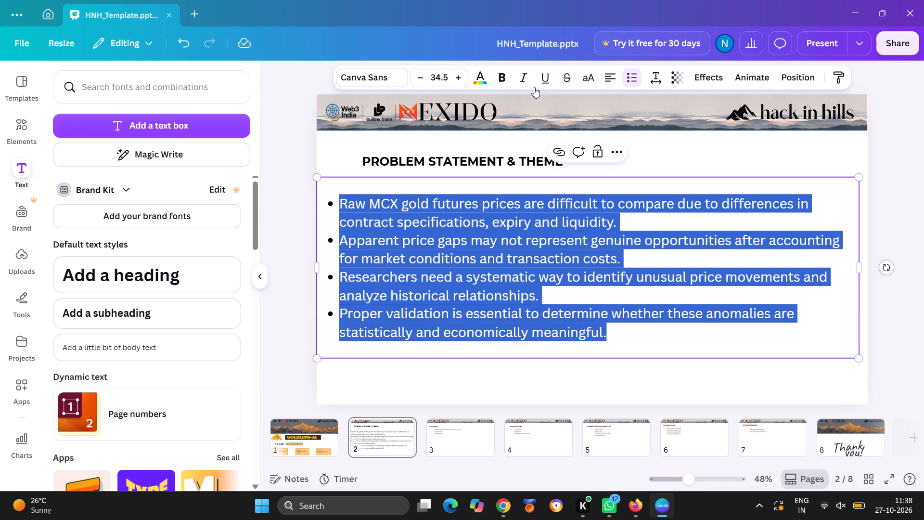
Colour the four bullet points with the design's dark blue and make them bold.
{"action": "left_click", "coordinate": [478, 80]}
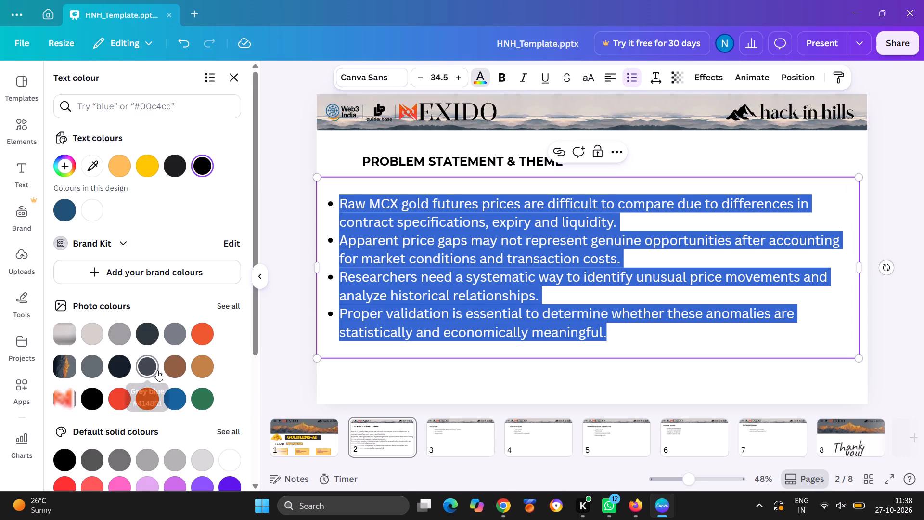
{"action": "left_click", "coordinate": [65, 214]}
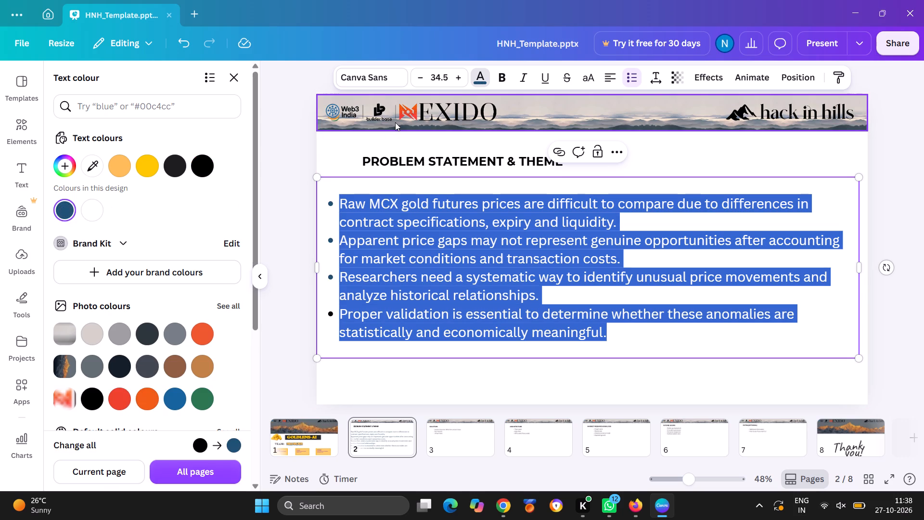
{"action": "left_click", "coordinate": [499, 79]}
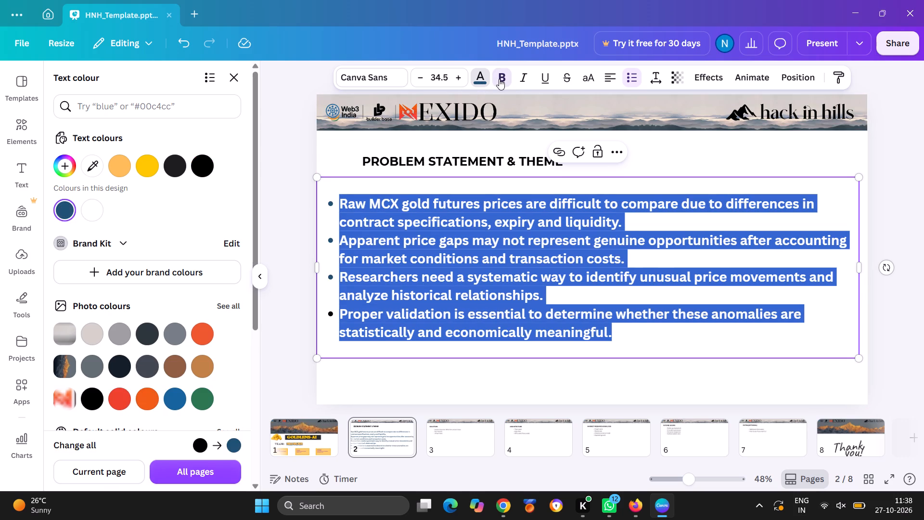
{"action": "left_click", "coordinate": [402, 82]}
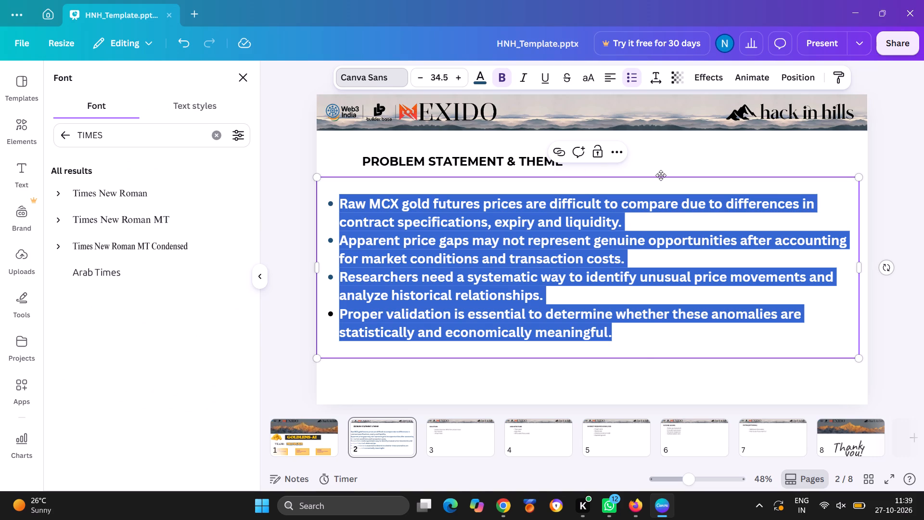
{"action": "left_click", "coordinate": [632, 389]}
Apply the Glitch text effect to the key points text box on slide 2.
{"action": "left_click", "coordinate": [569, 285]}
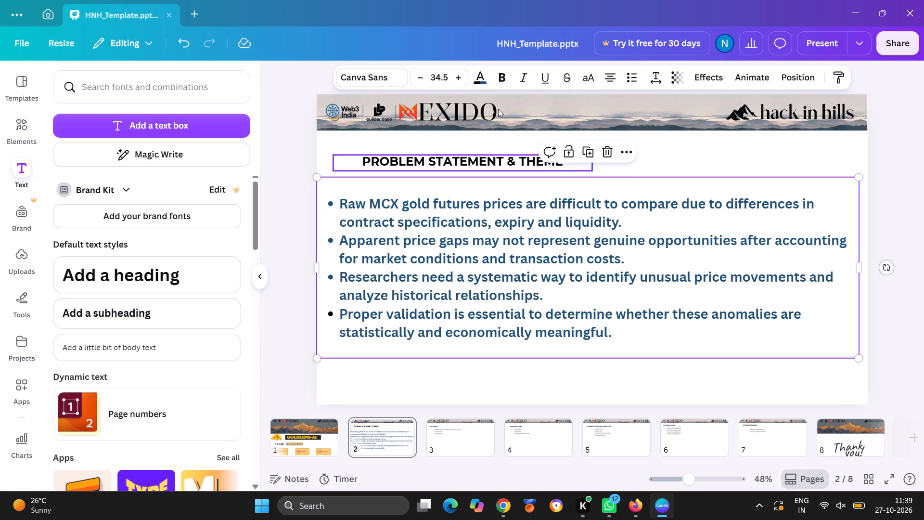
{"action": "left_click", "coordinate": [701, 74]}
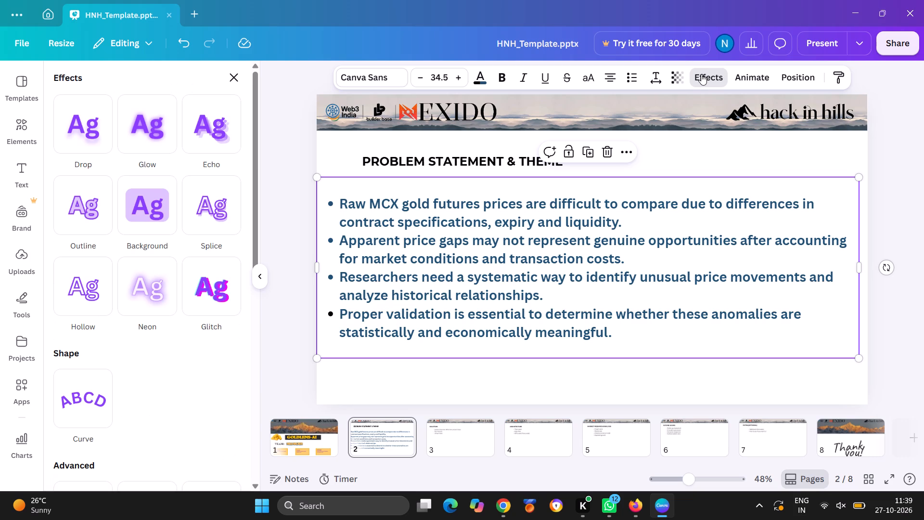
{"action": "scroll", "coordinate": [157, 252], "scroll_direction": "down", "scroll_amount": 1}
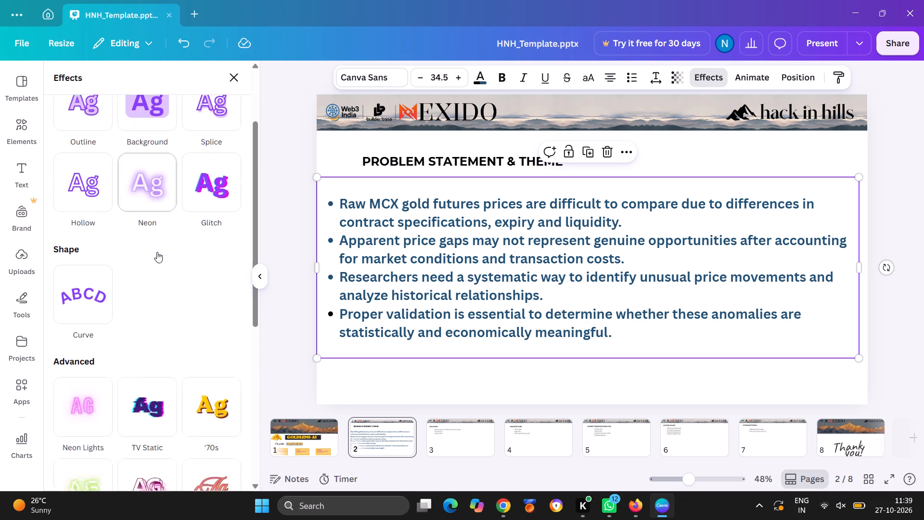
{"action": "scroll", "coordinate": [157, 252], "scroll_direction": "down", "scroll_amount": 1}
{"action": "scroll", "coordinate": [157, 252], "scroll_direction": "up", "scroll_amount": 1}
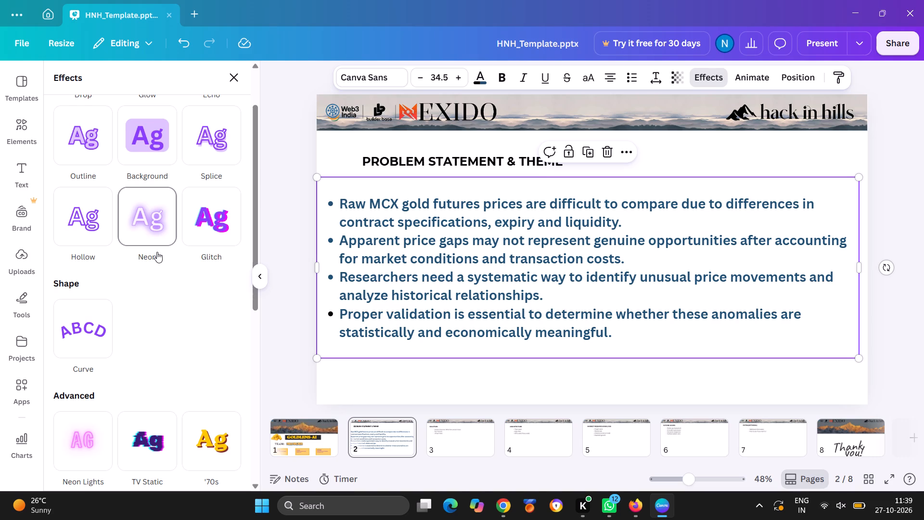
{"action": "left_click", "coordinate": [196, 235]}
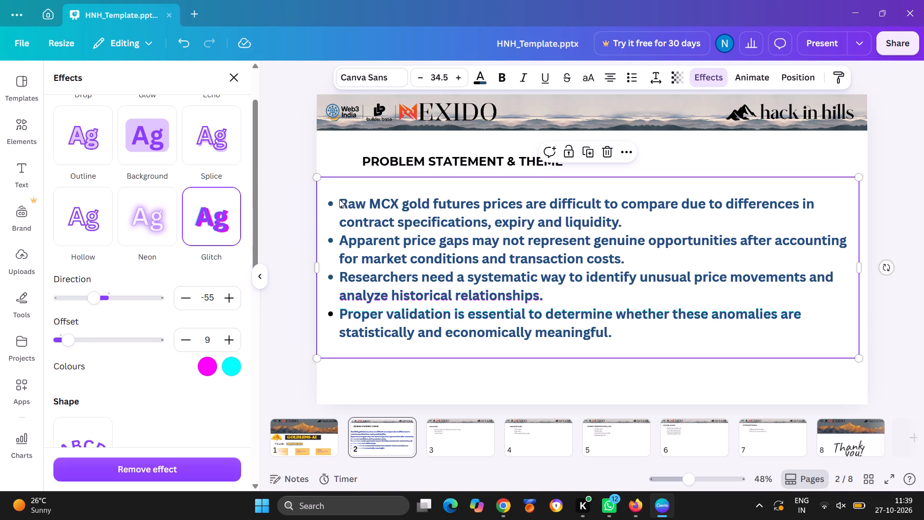
Nudge the key points text box slightly down and align it to span the slide's full width.
{"action": "left_click_drag", "start_coordinate": [325, 198], "coordinate": [359, 212]}
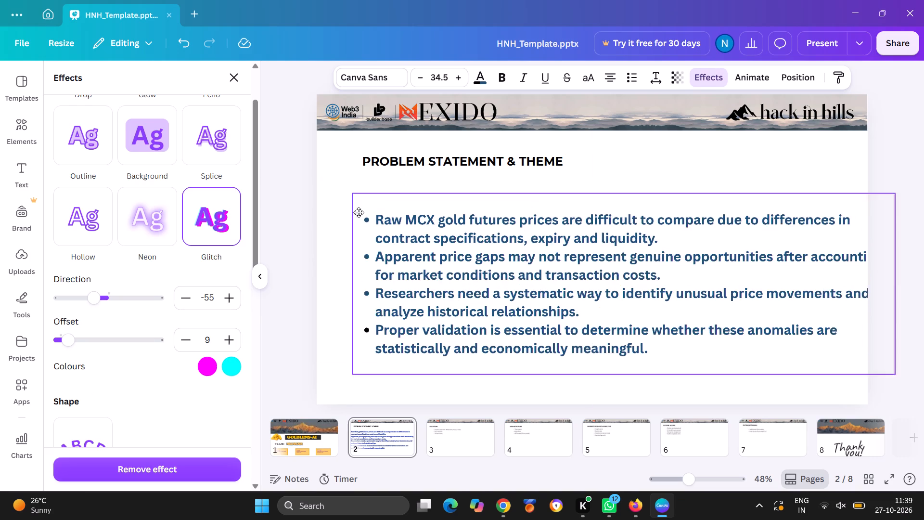
{"action": "left_click_drag", "start_coordinate": [359, 212], "coordinate": [329, 201]}
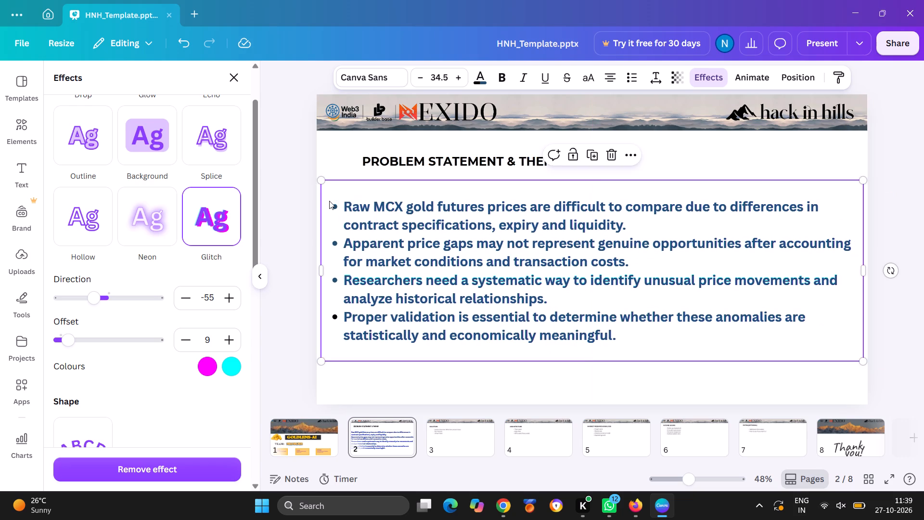
{"action": "left_click", "coordinate": [343, 211]}
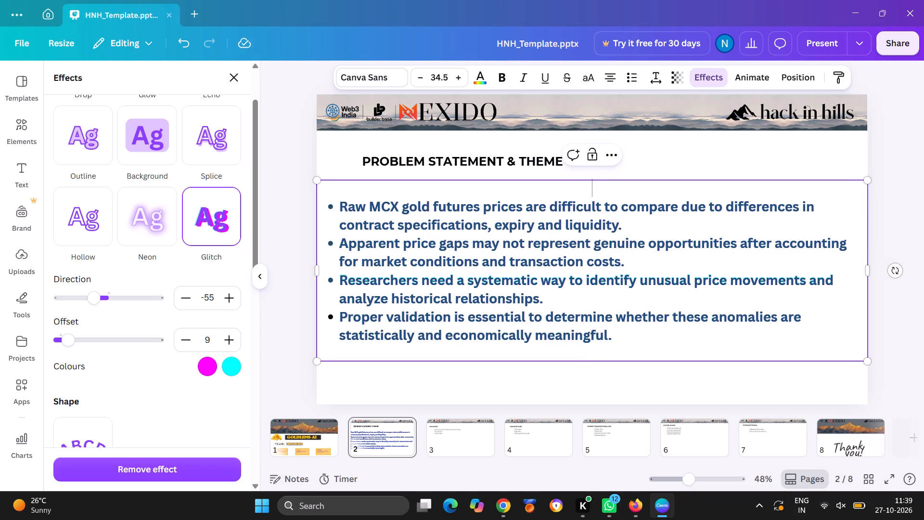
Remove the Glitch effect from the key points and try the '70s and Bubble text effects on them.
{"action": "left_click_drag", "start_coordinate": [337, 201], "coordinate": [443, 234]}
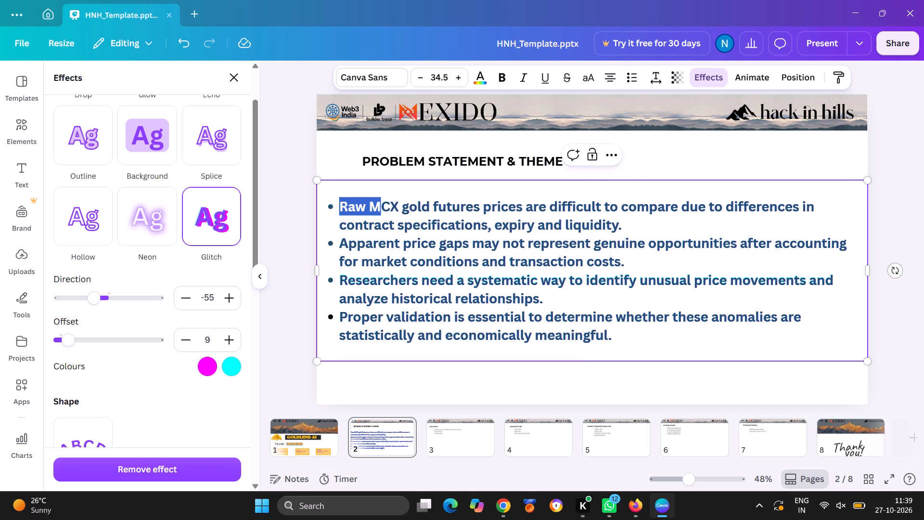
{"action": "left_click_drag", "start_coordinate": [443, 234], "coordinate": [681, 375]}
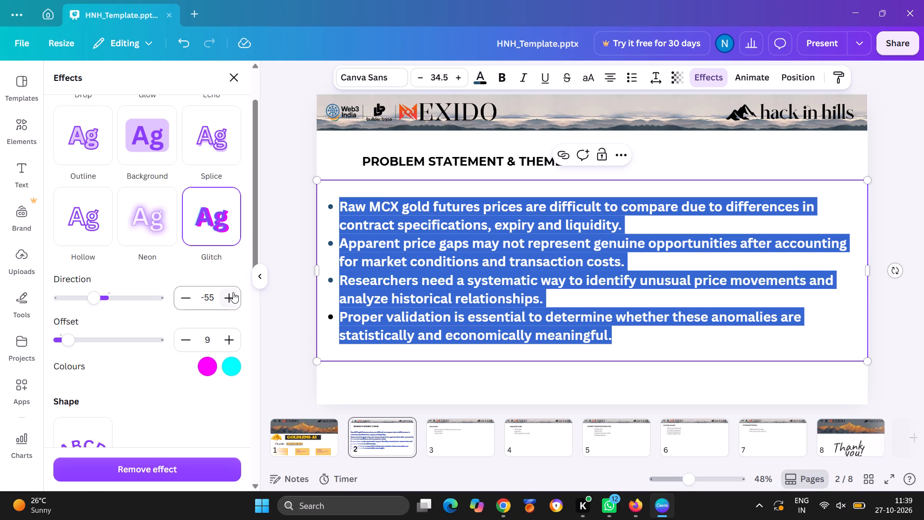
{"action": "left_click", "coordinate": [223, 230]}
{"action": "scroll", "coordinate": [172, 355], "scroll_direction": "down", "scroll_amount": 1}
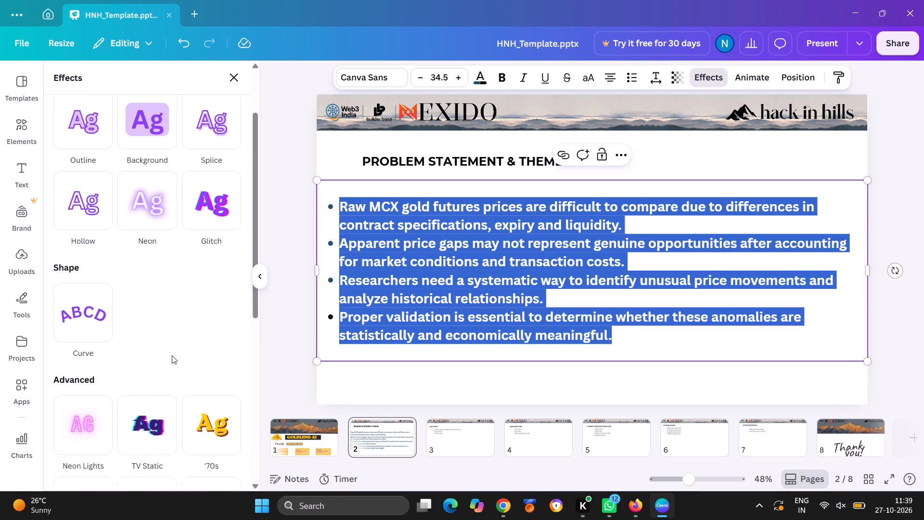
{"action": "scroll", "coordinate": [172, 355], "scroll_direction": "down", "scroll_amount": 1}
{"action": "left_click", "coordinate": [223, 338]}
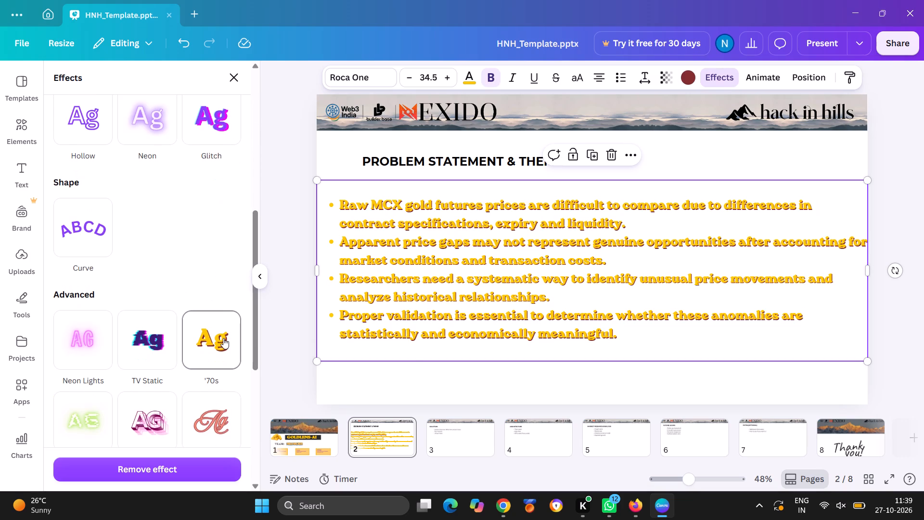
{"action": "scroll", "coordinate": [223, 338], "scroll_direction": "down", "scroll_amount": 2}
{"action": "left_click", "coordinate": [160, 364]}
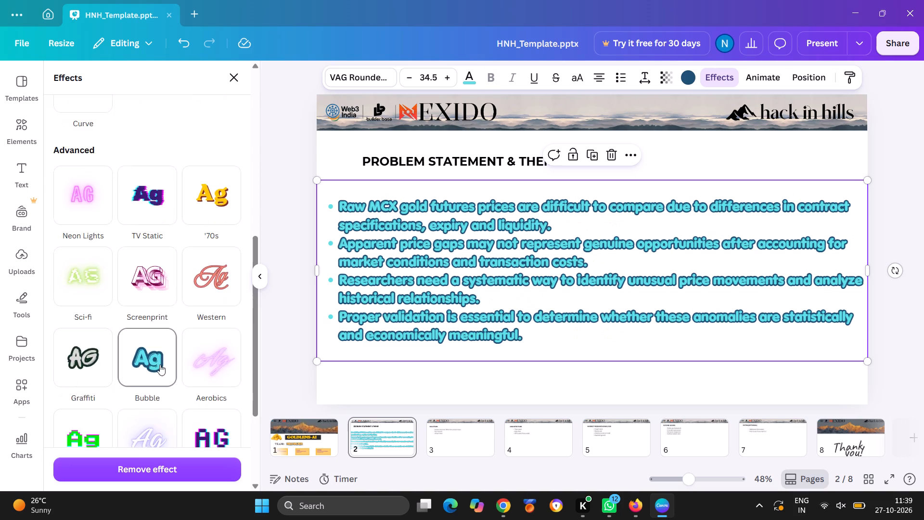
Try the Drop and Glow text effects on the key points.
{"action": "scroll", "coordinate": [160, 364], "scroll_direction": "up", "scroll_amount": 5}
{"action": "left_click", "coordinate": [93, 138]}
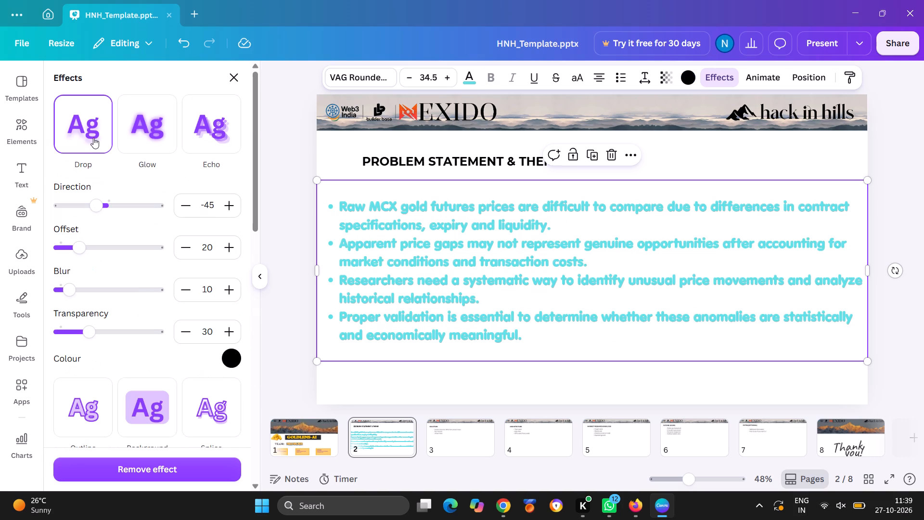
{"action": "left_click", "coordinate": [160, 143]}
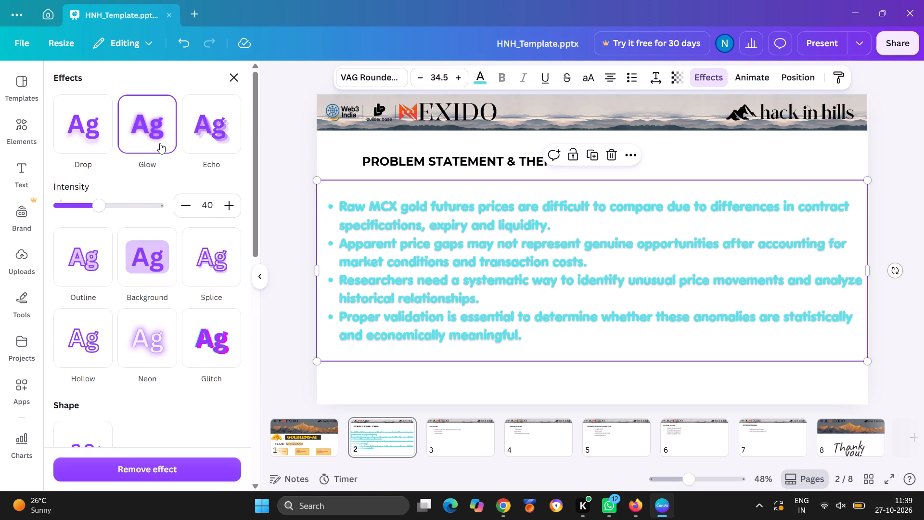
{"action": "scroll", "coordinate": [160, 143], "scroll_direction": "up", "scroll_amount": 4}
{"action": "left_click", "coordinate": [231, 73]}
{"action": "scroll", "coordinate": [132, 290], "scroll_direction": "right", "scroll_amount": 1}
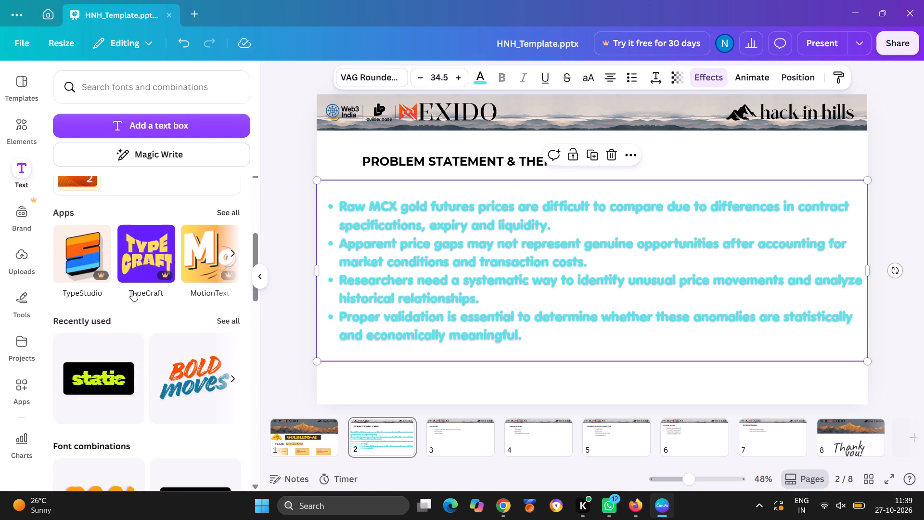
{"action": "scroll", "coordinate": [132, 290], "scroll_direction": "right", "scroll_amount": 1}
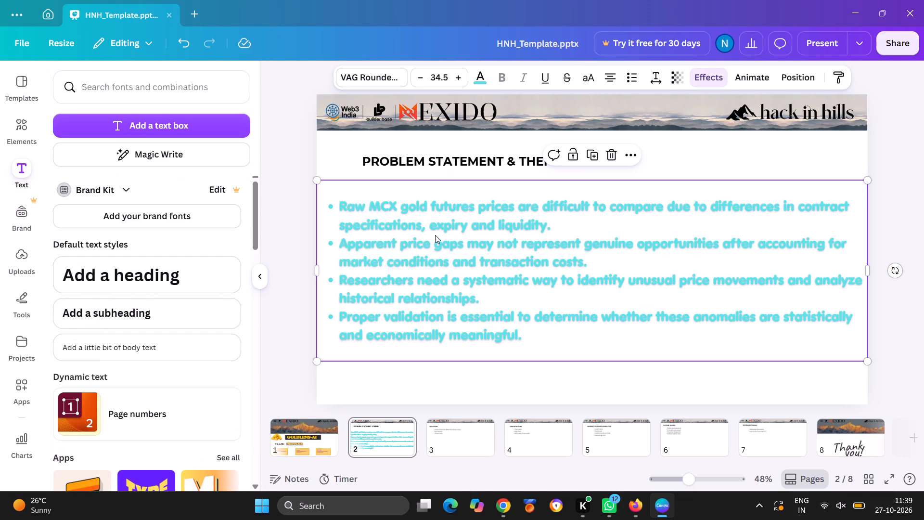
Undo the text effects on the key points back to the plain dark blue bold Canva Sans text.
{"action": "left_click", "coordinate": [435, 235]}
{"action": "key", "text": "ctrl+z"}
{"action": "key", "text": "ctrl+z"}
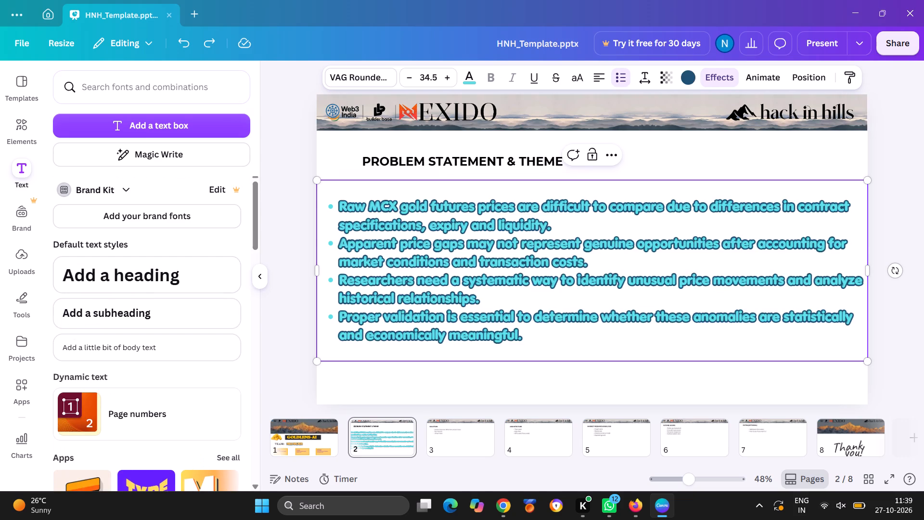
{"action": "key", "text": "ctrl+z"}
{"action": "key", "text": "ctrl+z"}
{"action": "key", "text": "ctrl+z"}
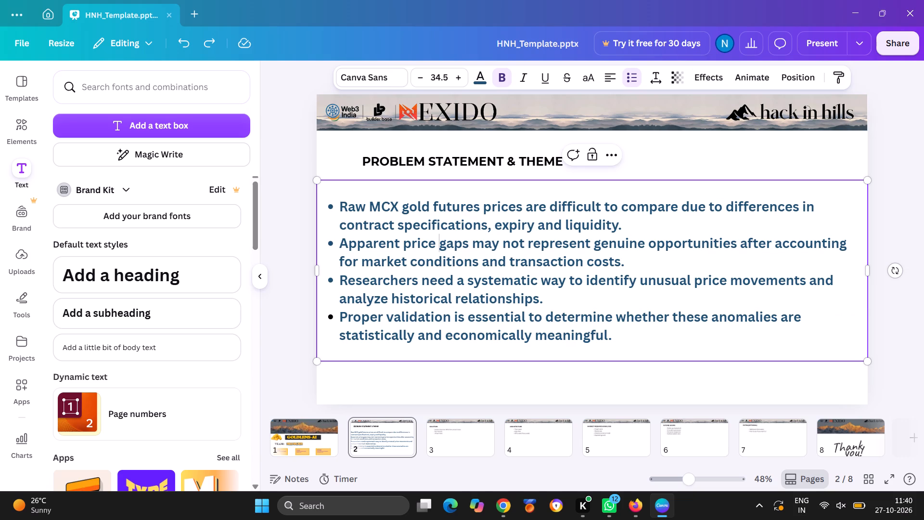
Reduce the font size of all four key points to 31.5.
{"action": "left_click_drag", "start_coordinate": [342, 208], "coordinate": [652, 354]}
{"action": "triple_click", "coordinate": [423, 78]}
{"action": "triple_click", "coordinate": [423, 78]}
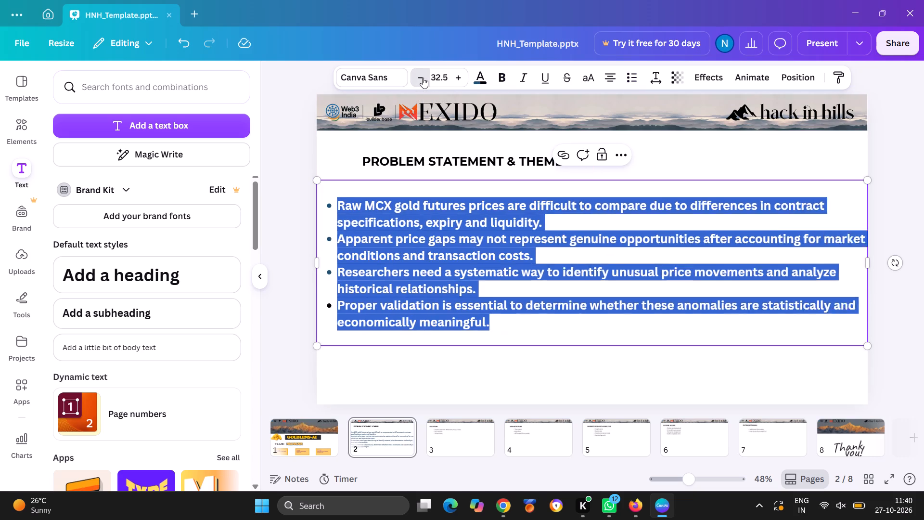
{"action": "triple_click", "coordinate": [423, 78]}
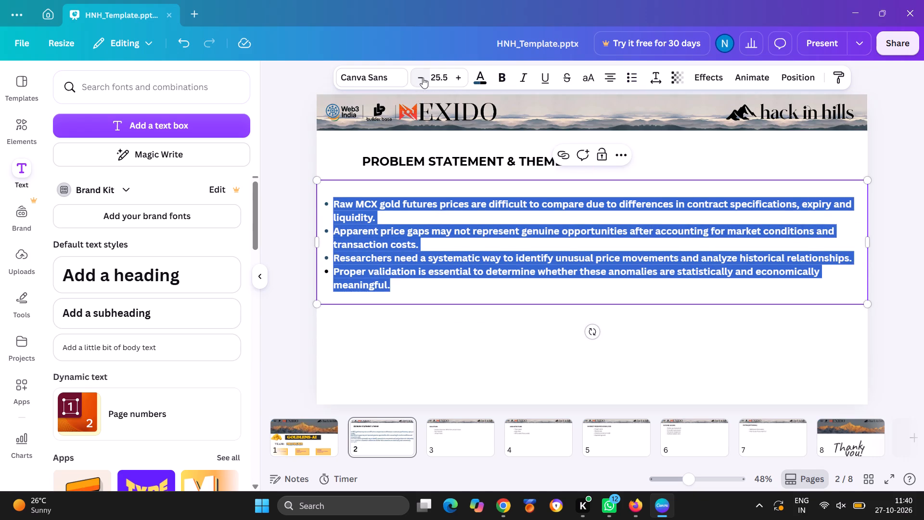
{"action": "double_click", "coordinate": [423, 78]}
{"action": "triple_click", "coordinate": [452, 78]}
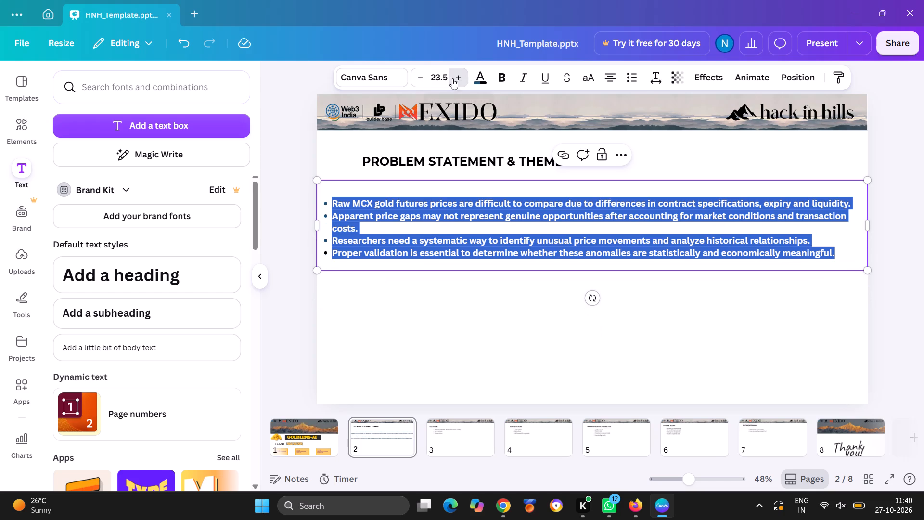
{"action": "double_click", "coordinate": [452, 78]}
{"action": "left_click", "coordinate": [452, 78]}
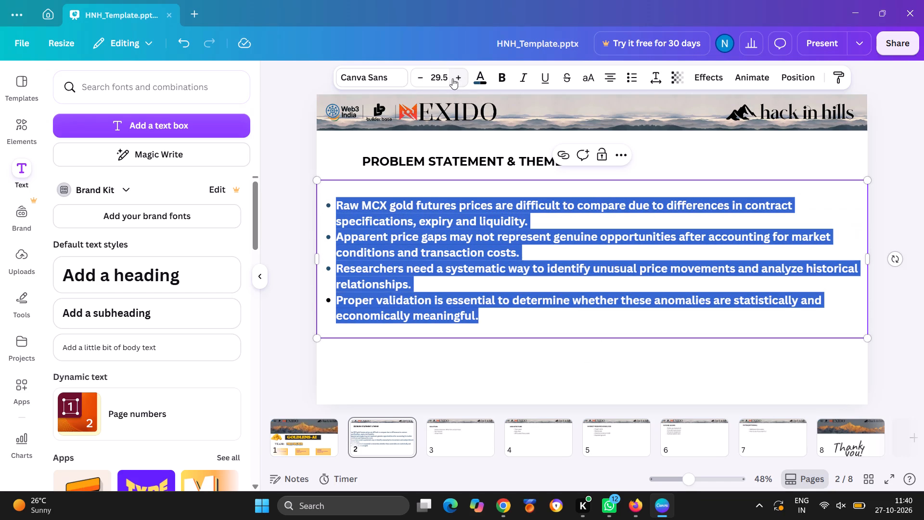
{"action": "left_click", "coordinate": [452, 78]}
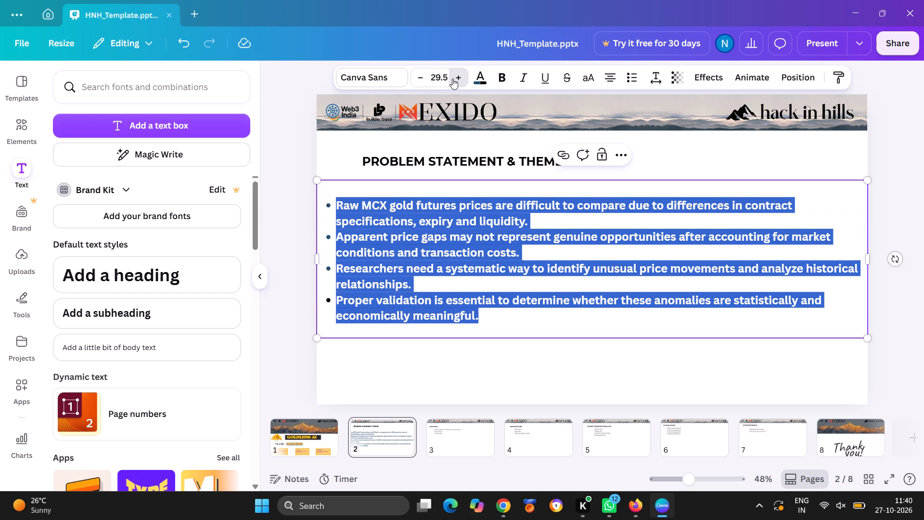
{"action": "left_click", "coordinate": [452, 78]}
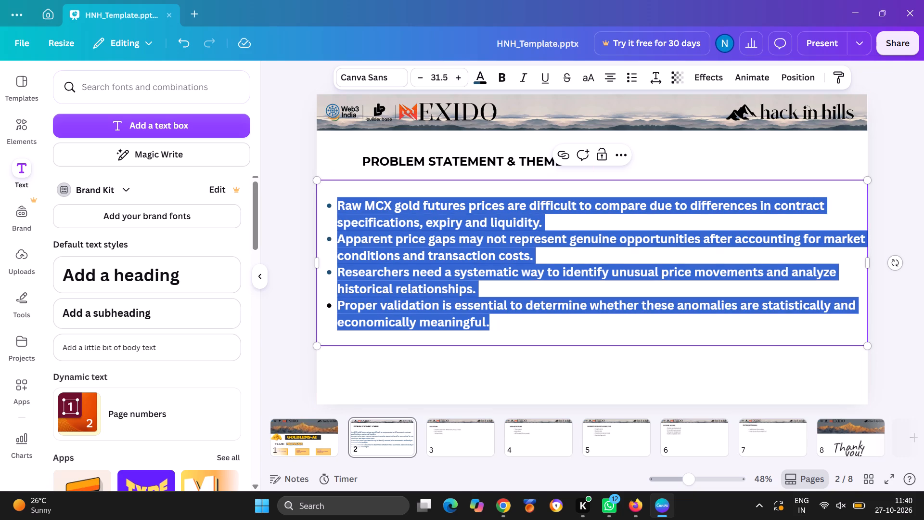
{"action": "left_click", "coordinate": [447, 364]}
Delete the PROBLEM STATEMENT & THEME title from slide 2.
{"action": "left_click", "coordinate": [564, 162]}
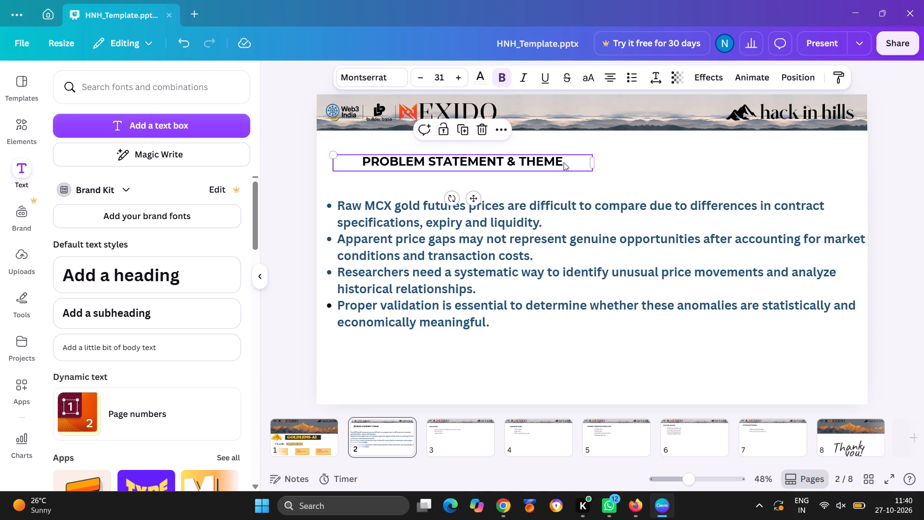
{"action": "key", "text": "BackSpace"}
{"action": "key", "text": "BackSpace"}
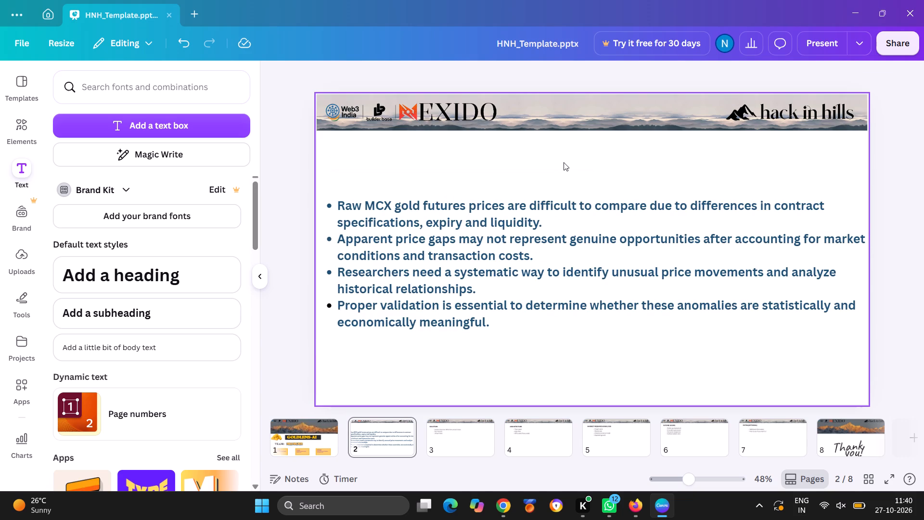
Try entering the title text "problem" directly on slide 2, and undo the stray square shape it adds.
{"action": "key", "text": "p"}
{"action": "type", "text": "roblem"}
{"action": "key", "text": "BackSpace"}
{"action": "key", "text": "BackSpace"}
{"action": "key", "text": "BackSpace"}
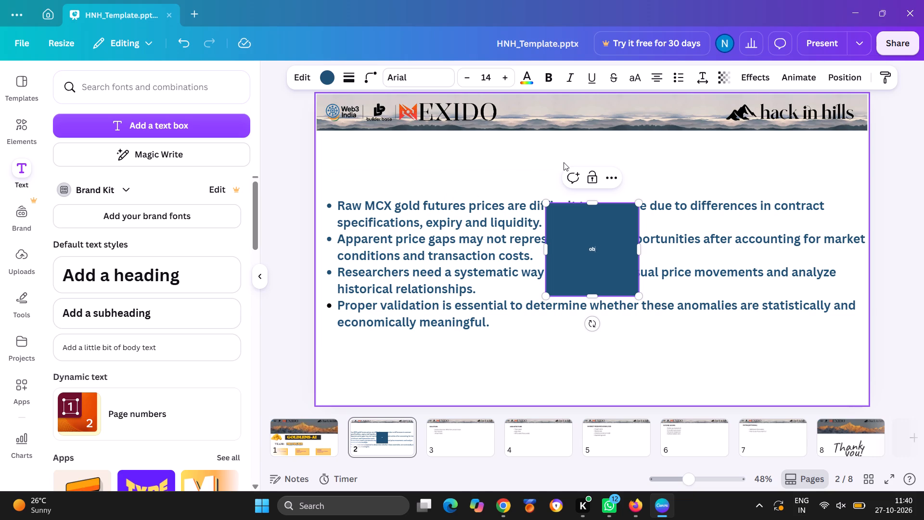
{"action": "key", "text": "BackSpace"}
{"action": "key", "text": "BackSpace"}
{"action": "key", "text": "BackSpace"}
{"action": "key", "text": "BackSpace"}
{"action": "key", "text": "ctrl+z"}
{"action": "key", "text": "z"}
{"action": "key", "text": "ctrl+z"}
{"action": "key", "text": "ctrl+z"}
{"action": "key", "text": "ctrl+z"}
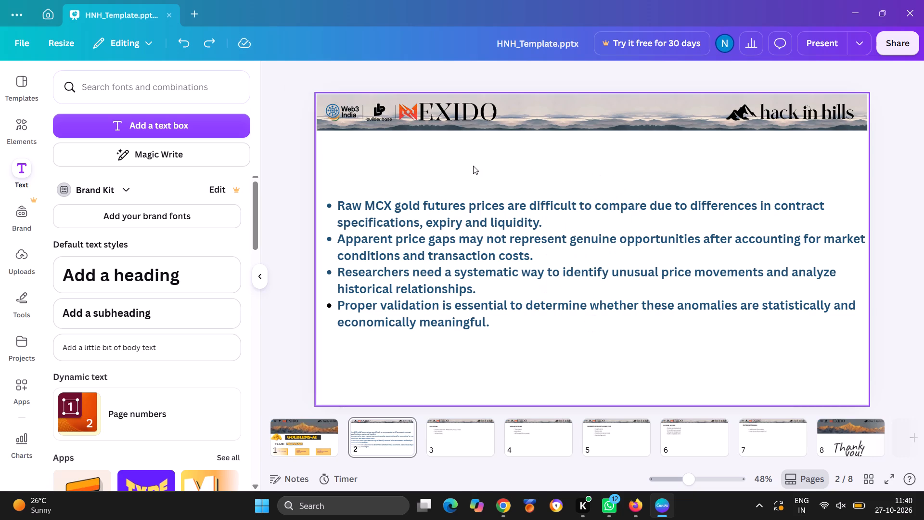
Add a new default heading text box to slide 2.
{"action": "left_click", "coordinate": [155, 274]}
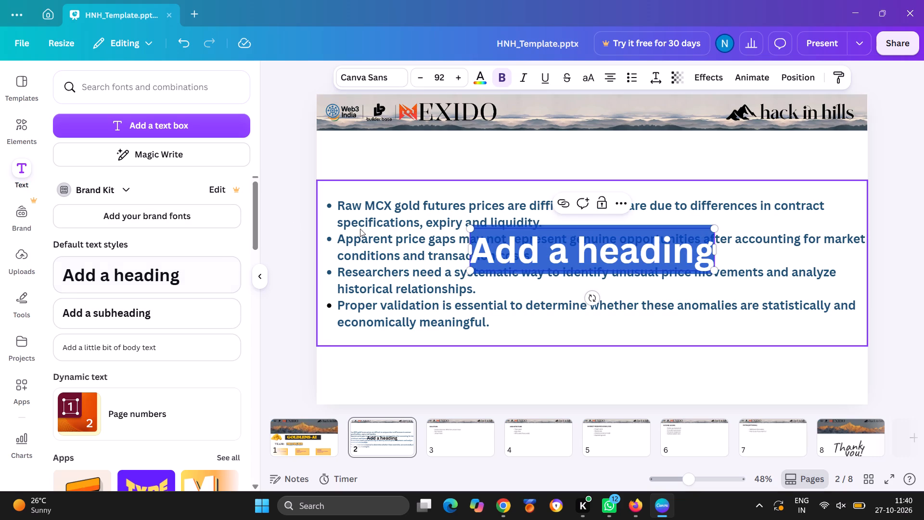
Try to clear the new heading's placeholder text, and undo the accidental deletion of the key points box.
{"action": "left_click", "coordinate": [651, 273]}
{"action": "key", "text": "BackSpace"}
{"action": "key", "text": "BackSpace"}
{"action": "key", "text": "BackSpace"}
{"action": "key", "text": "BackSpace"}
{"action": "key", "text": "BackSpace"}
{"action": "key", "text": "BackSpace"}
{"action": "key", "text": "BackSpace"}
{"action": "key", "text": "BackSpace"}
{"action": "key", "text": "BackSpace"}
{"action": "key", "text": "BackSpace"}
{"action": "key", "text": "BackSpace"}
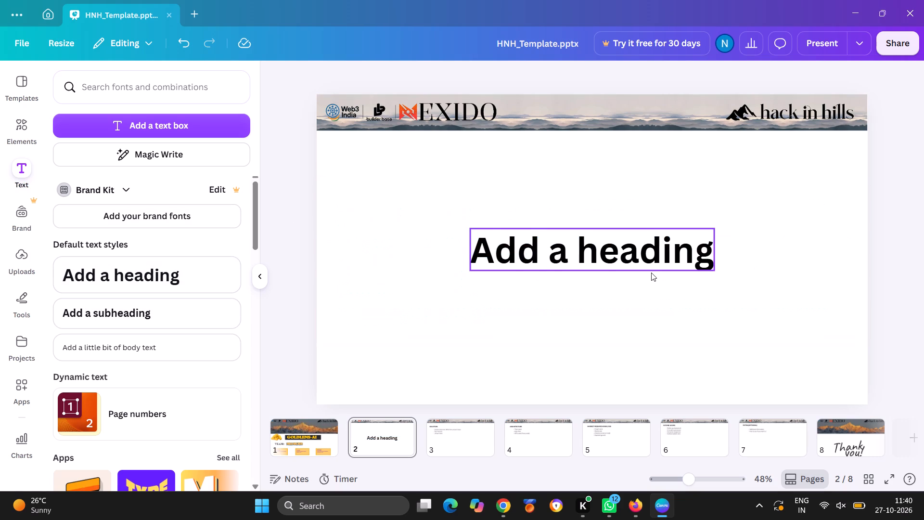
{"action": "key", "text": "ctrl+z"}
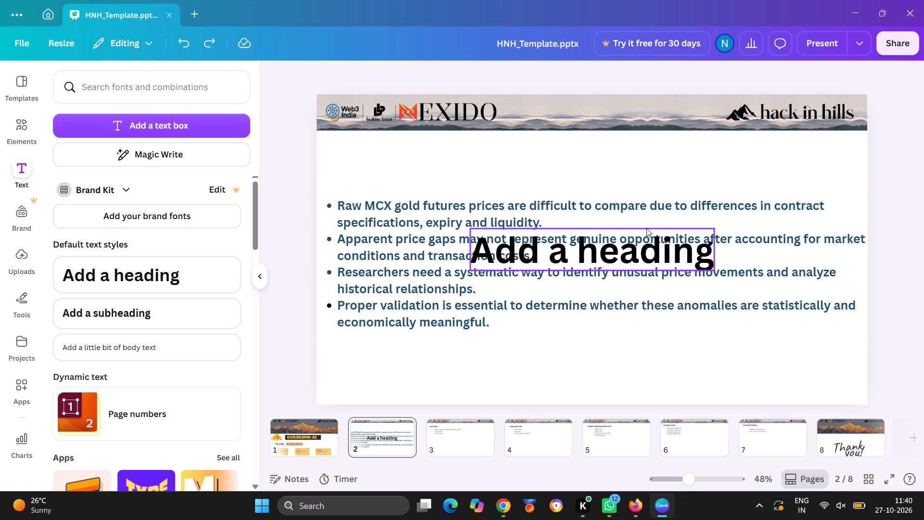
Move the new heading text box up into the empty space between the banner and the key points on slide 2.
{"action": "left_click_drag", "start_coordinate": [638, 227], "coordinate": [637, 181]}
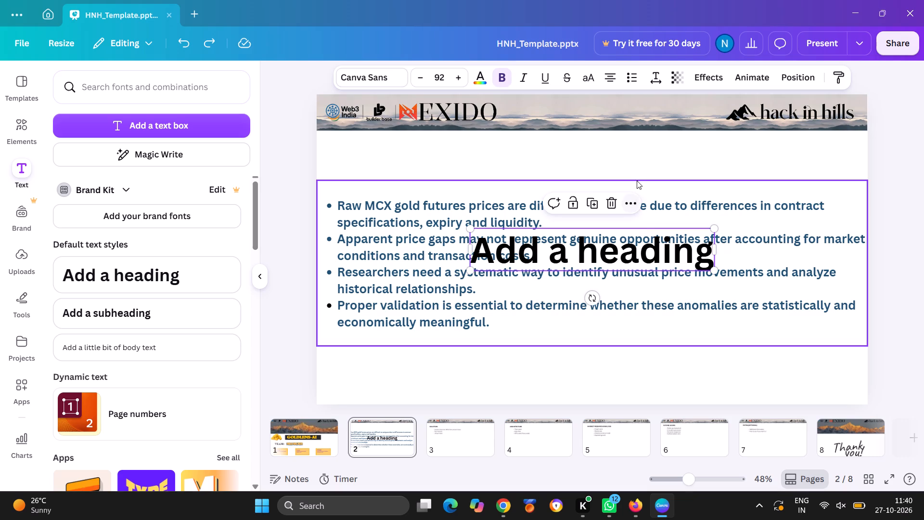
{"action": "left_click_drag", "start_coordinate": [637, 181], "coordinate": [637, 180]}
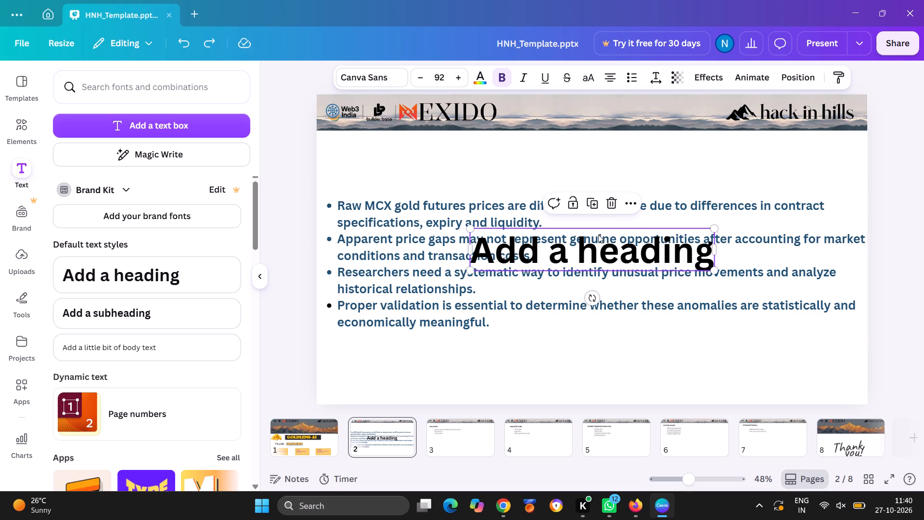
{"action": "left_click_drag", "start_coordinate": [598, 235], "coordinate": [600, 202]}
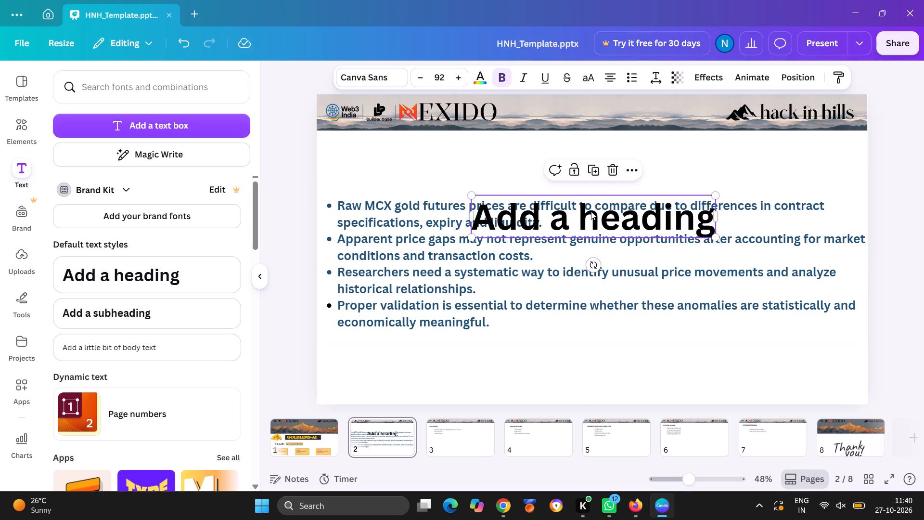
{"action": "left_click_drag", "start_coordinate": [591, 213], "coordinate": [585, 165]}
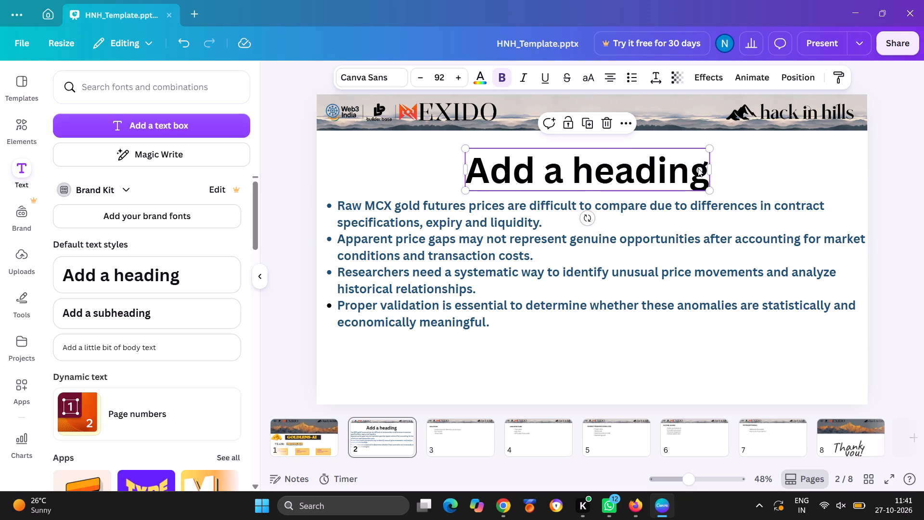
Replace the heading's placeholder text with "Problem Statement".
{"action": "double_click", "coordinate": [698, 168]}
{"action": "key", "text": "BackSpace"}
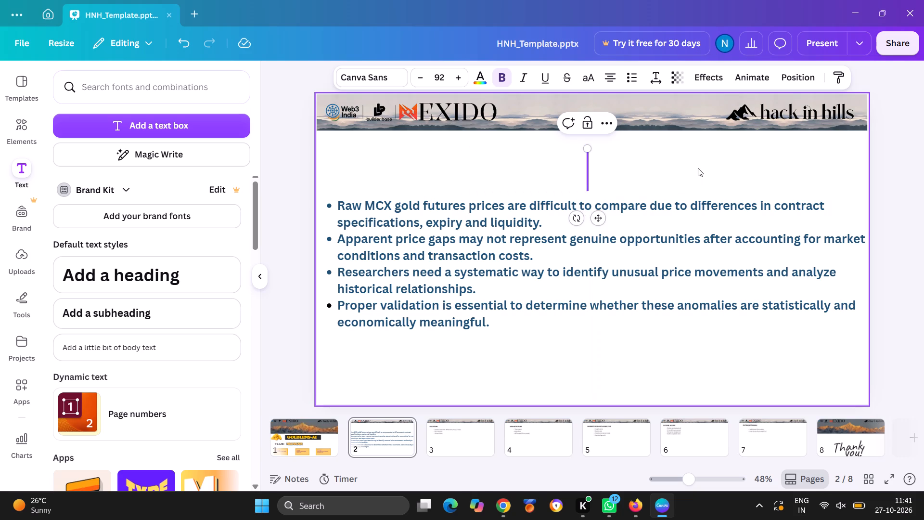
{"action": "type", "text": "roblem"}
{"action": "key", "text": "space"}
{"action": "key", "text": "s"}
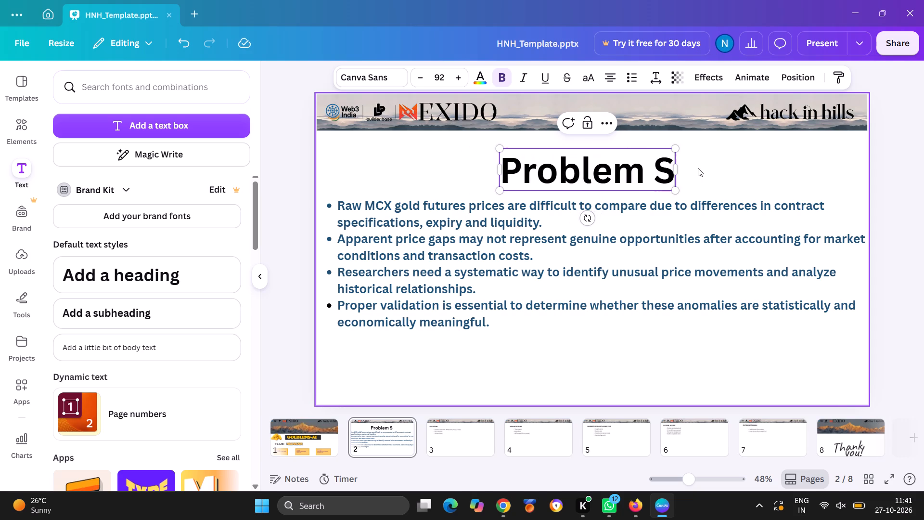
{"action": "type", "text": "tatement"}
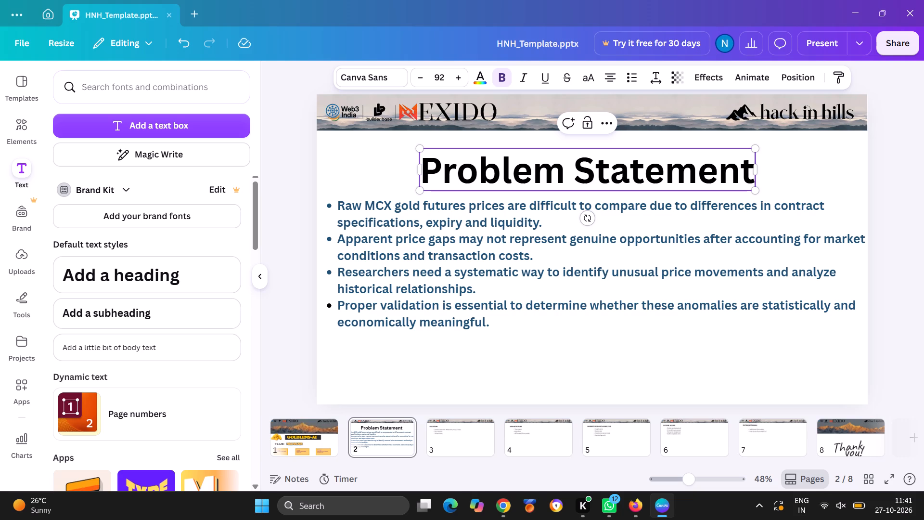
Shift the Problem Statement title slightly upward, just below the banner.
{"action": "left_click_drag", "start_coordinate": [540, 145], "coordinate": [536, 131]}
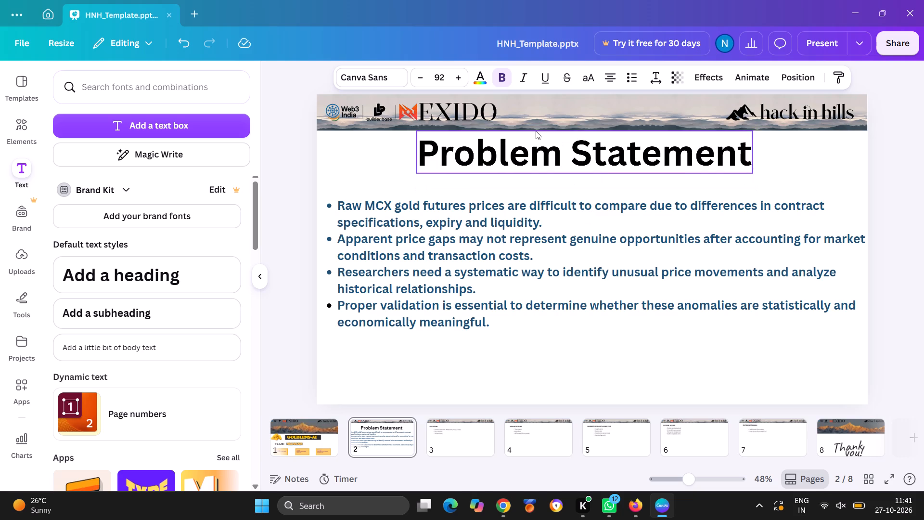
{"action": "left_click_drag", "start_coordinate": [536, 131], "coordinate": [533, 133]}
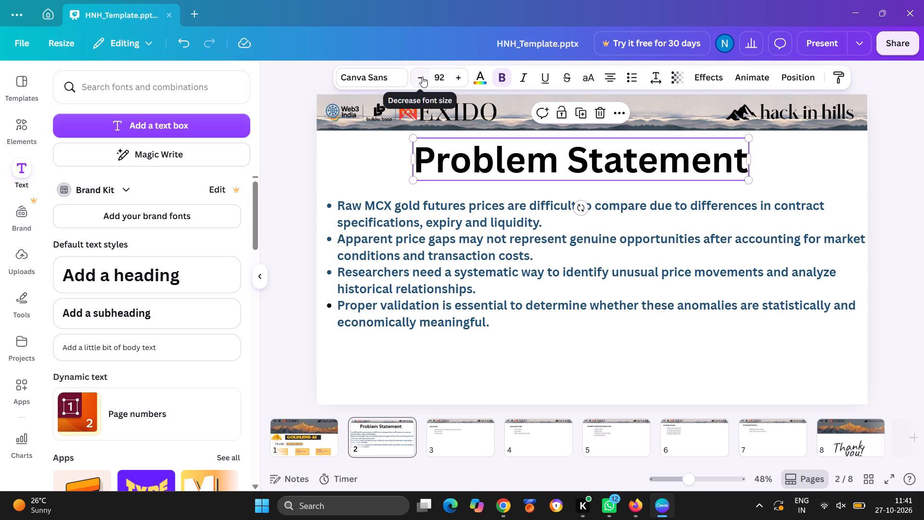
Add a colon at the end of the Problem Statement title and reduce its font size to 72.
{"action": "triple_click", "coordinate": [422, 77]}
{"action": "triple_click", "coordinate": [422, 77]}
{"action": "triple_click", "coordinate": [422, 77]}
{"action": "triple_click", "coordinate": [422, 77]}
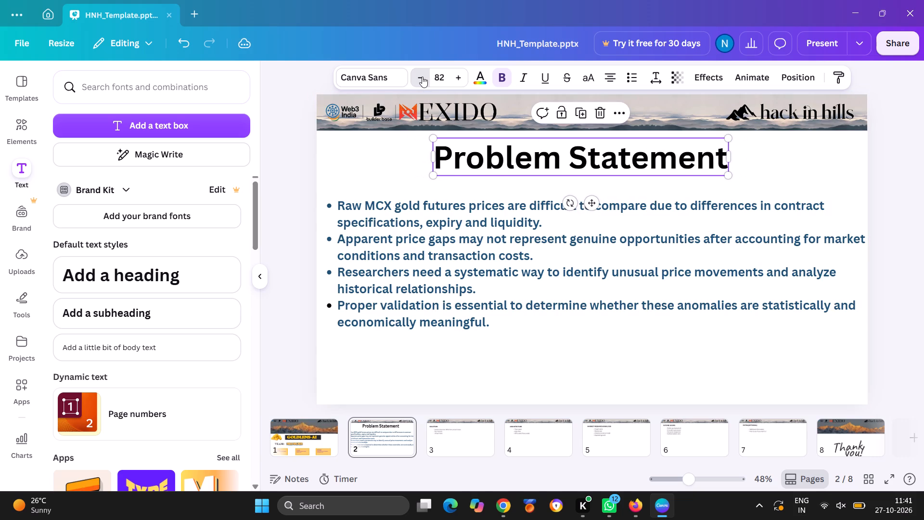
{"action": "left_click", "coordinate": [722, 165]}
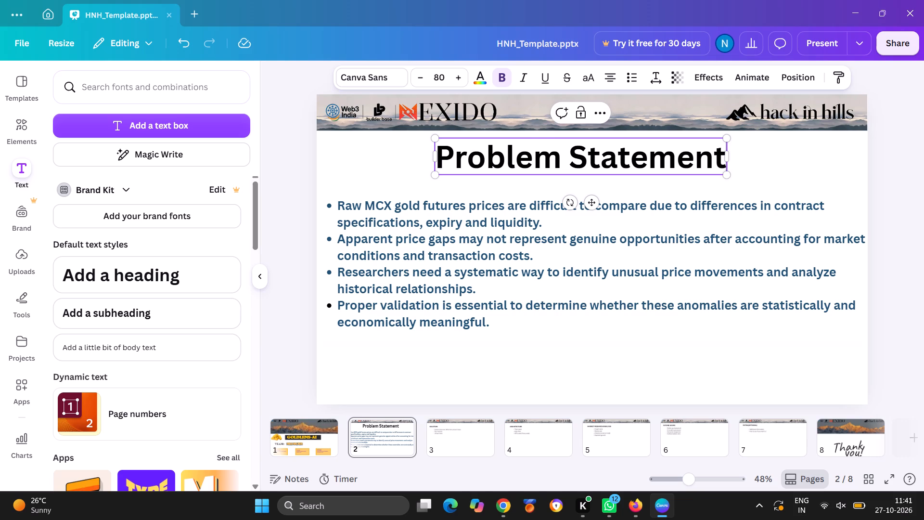
{"action": "key", "text": "shift+colon"}
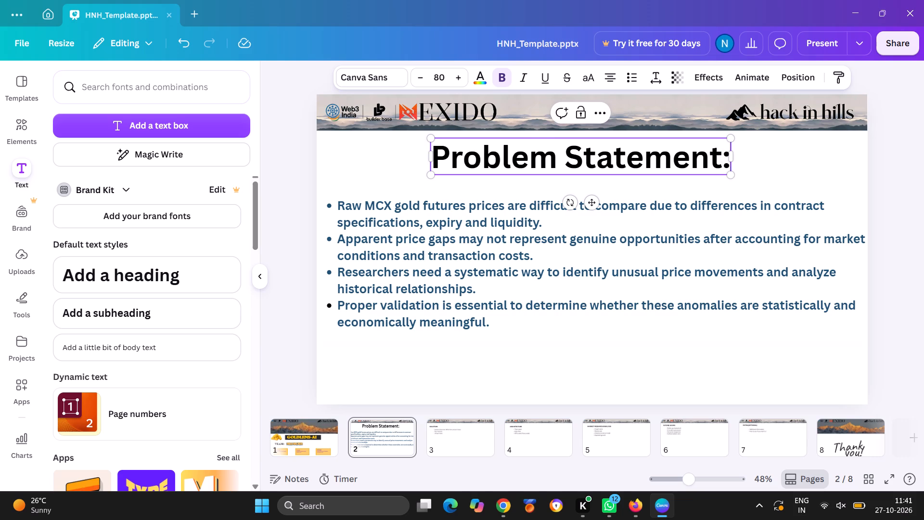
{"action": "triple_click", "coordinate": [423, 73]}
{"action": "triple_click", "coordinate": [423, 73]}
{"action": "left_click", "coordinate": [423, 73]}
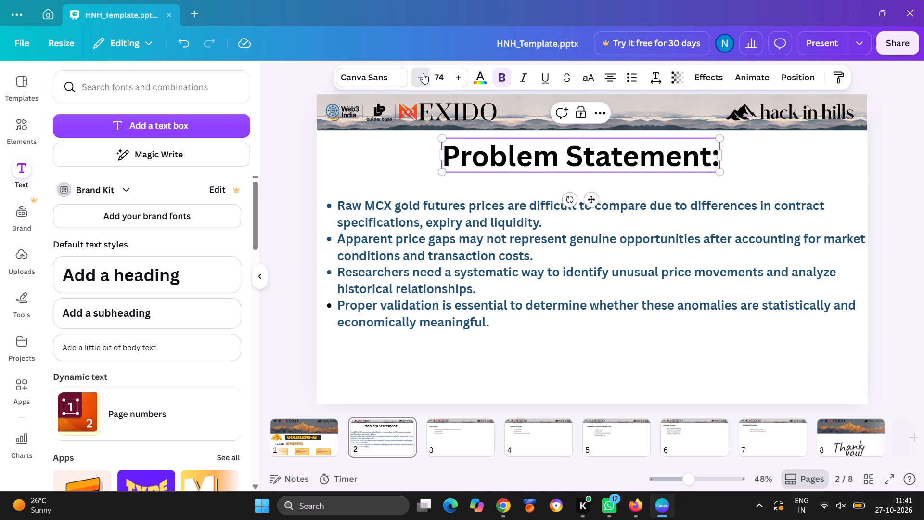
{"action": "left_click", "coordinate": [423, 73]}
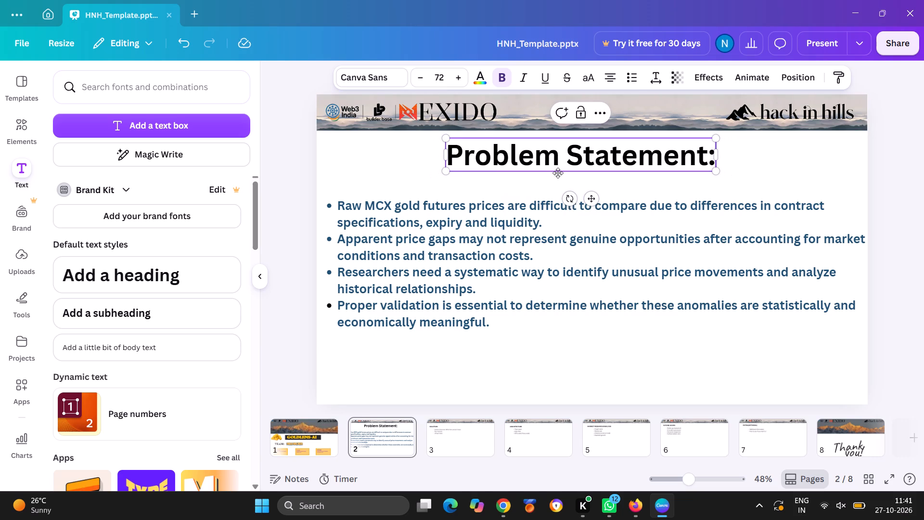
Move the key points text box up so the bullets sit closely beneath the Problem Statement title.
{"action": "left_click", "coordinate": [511, 248]}
{"action": "left_click_drag", "start_coordinate": [511, 248], "coordinate": [510, 236]}
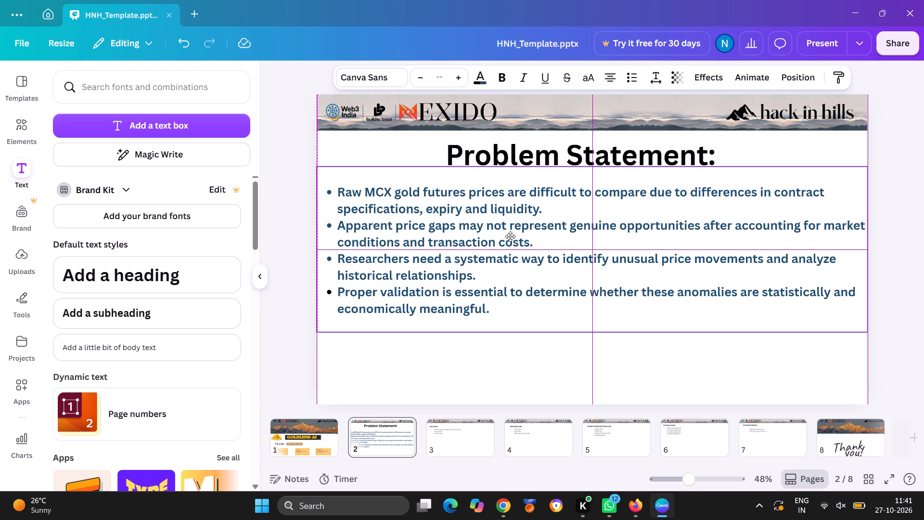
{"action": "left_click_drag", "start_coordinate": [510, 236], "coordinate": [510, 236]}
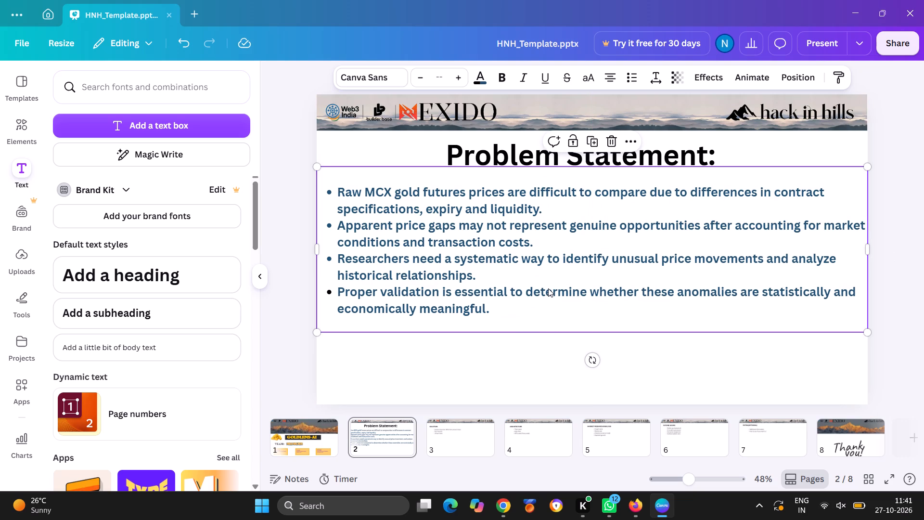
{"action": "left_click_drag", "start_coordinate": [548, 288], "coordinate": [548, 283]}
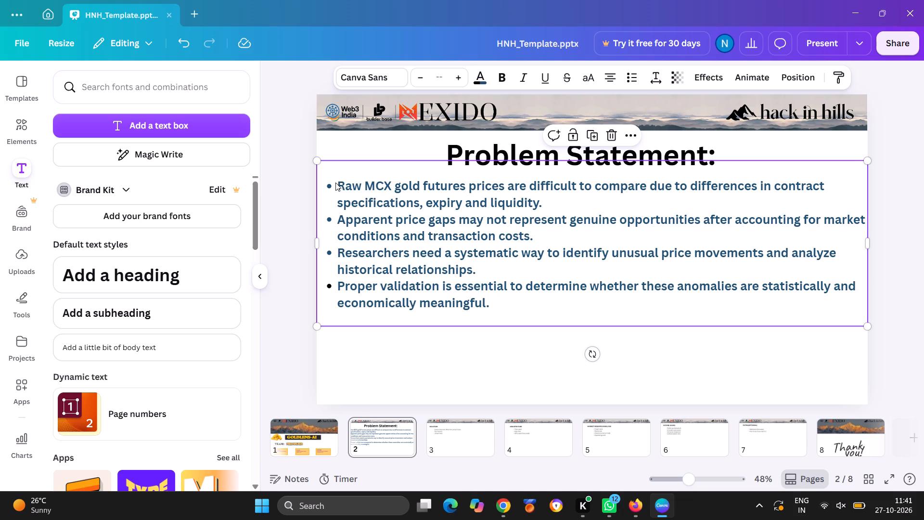
{"action": "left_click_drag", "start_coordinate": [335, 182], "coordinate": [337, 191]}
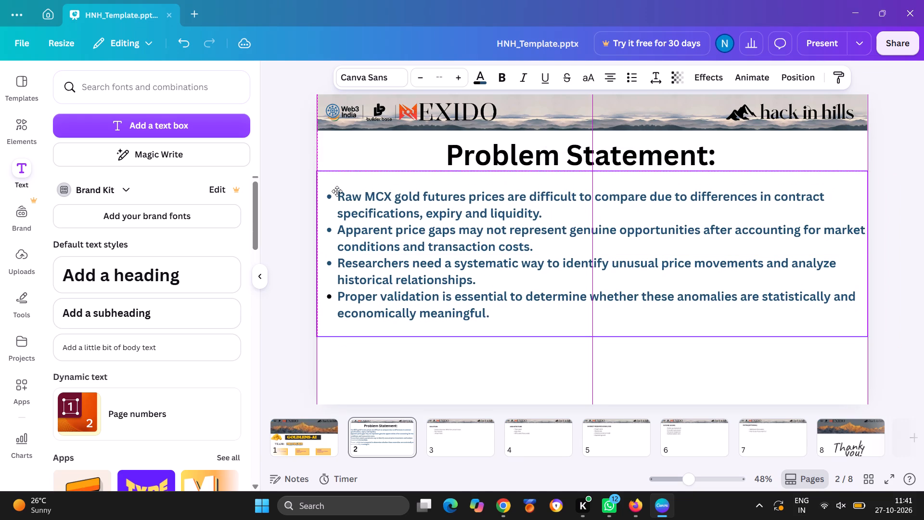
{"action": "left_click_drag", "start_coordinate": [337, 191], "coordinate": [338, 189]}
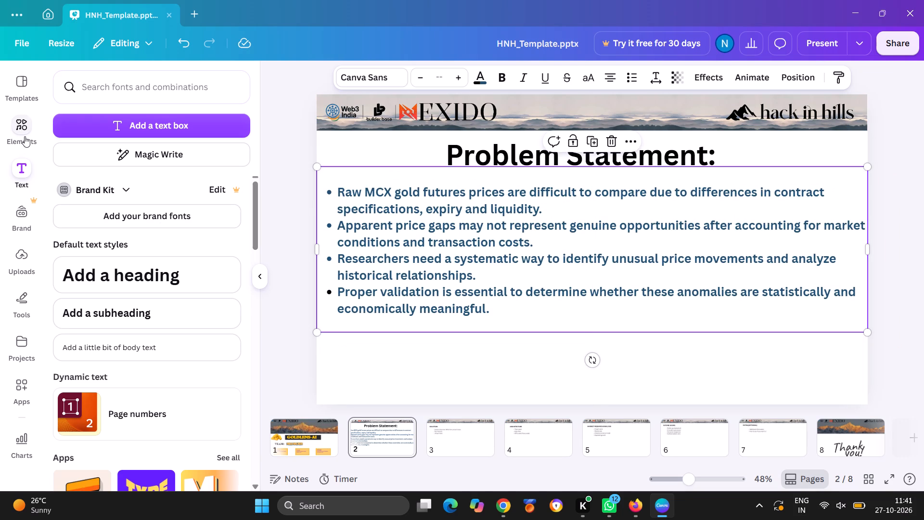
Find a solid dark rounded rectangle among the rounded rectangle graphics and insert it on slide 2.
{"action": "left_click", "coordinate": [25, 136]}
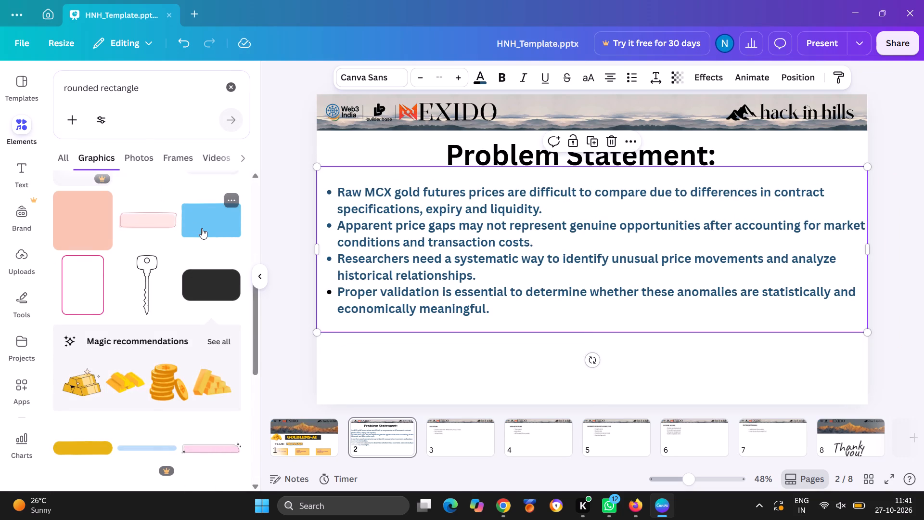
{"action": "scroll", "coordinate": [202, 228], "scroll_direction": "down", "scroll_amount": 1}
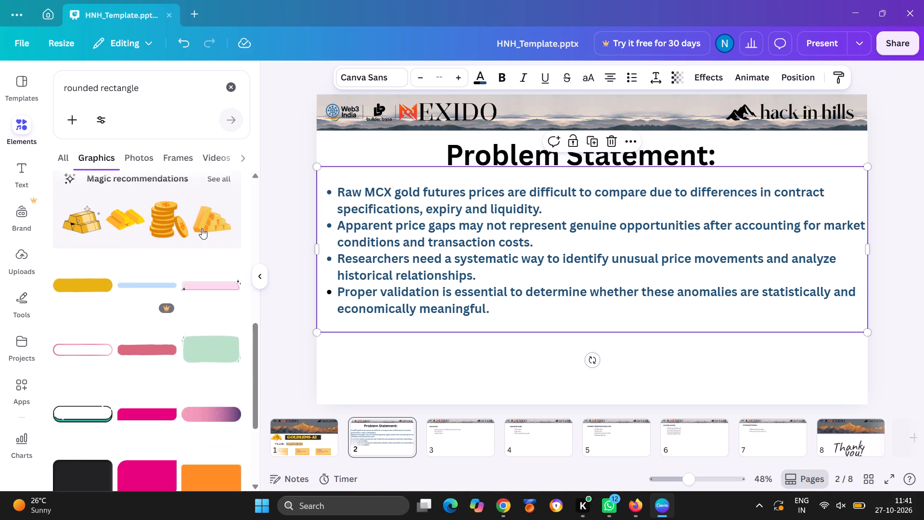
{"action": "scroll", "coordinate": [202, 228], "scroll_direction": "down", "scroll_amount": 6}
{"action": "scroll", "coordinate": [202, 228], "scroll_direction": "up", "scroll_amount": 2}
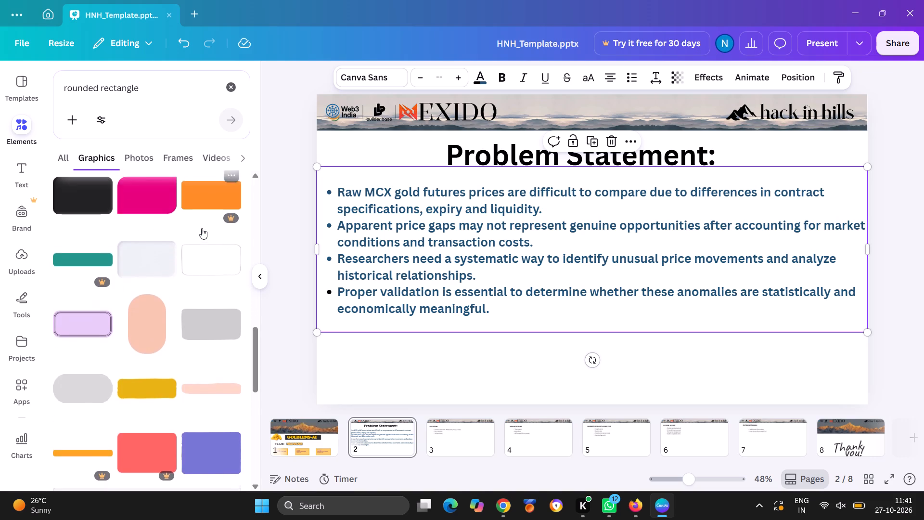
{"action": "scroll", "coordinate": [202, 228], "scroll_direction": "up", "scroll_amount": 2}
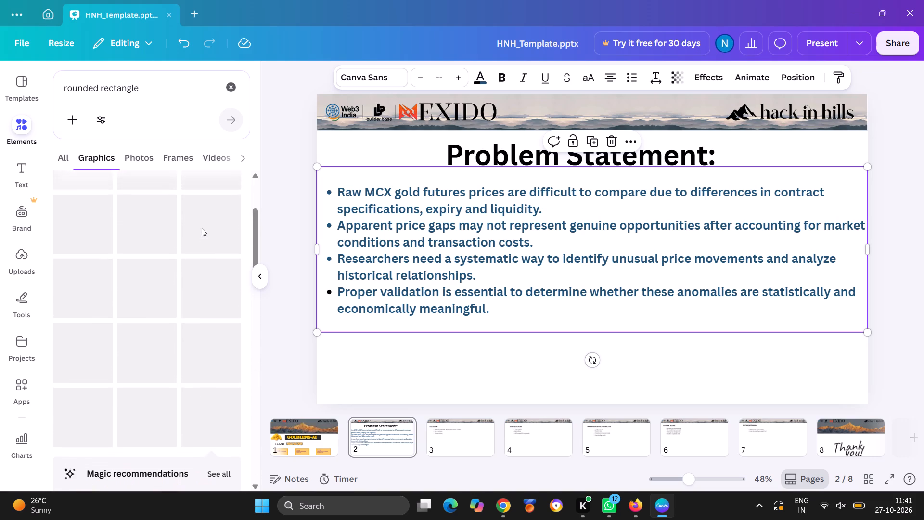
{"action": "scroll", "coordinate": [202, 228], "scroll_direction": "up", "scroll_amount": 2}
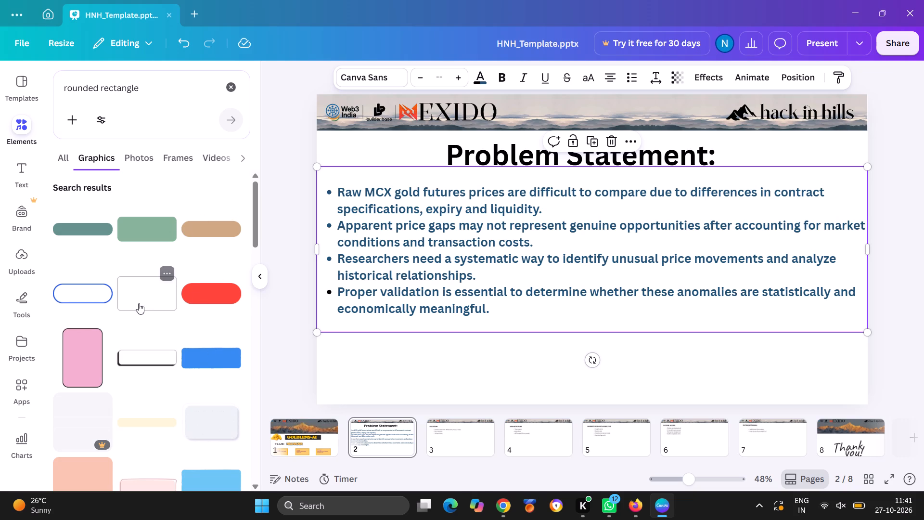
{"action": "scroll", "coordinate": [110, 299], "scroll_direction": "down", "scroll_amount": 1}
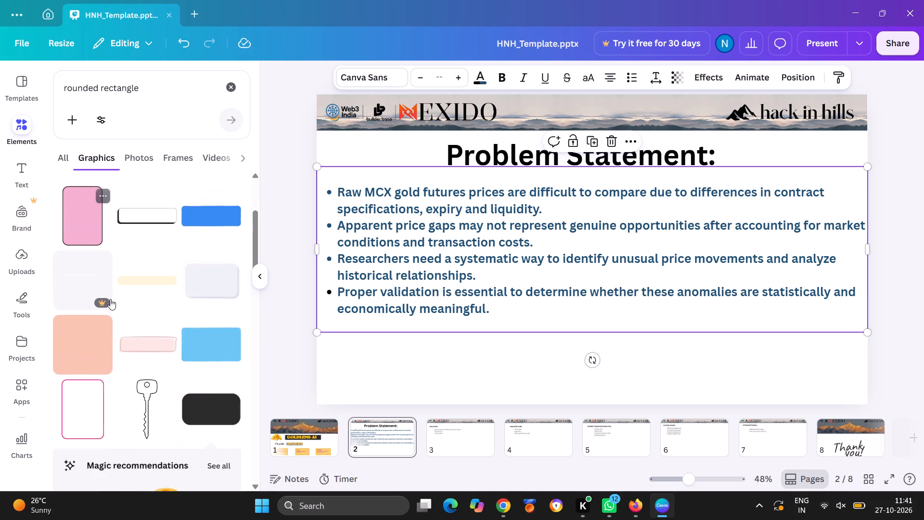
{"action": "scroll", "coordinate": [110, 299], "scroll_direction": "down", "scroll_amount": 3}
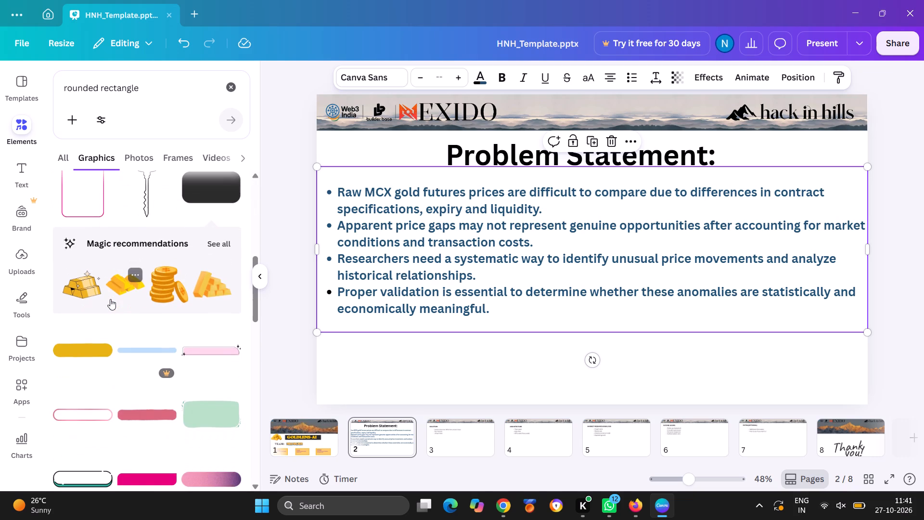
{"action": "scroll", "coordinate": [110, 299], "scroll_direction": "up", "scroll_amount": 1}
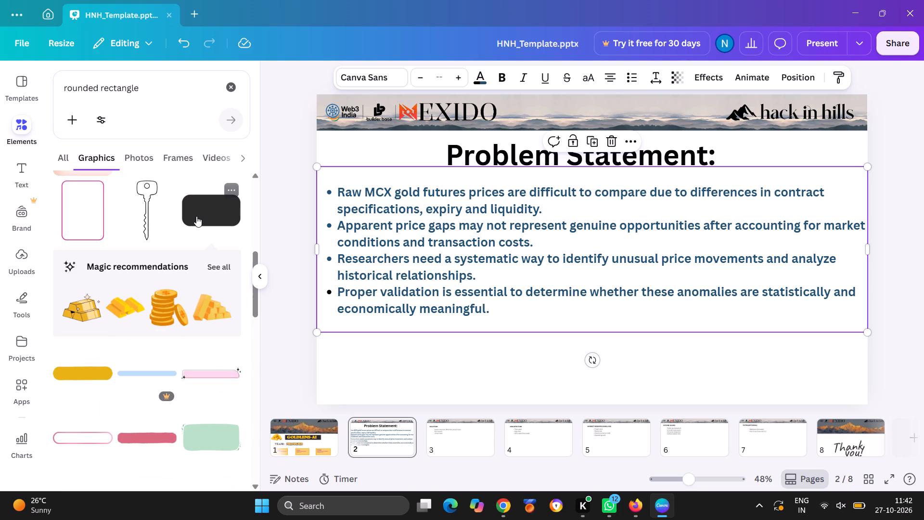
{"action": "left_click", "coordinate": [196, 216]}
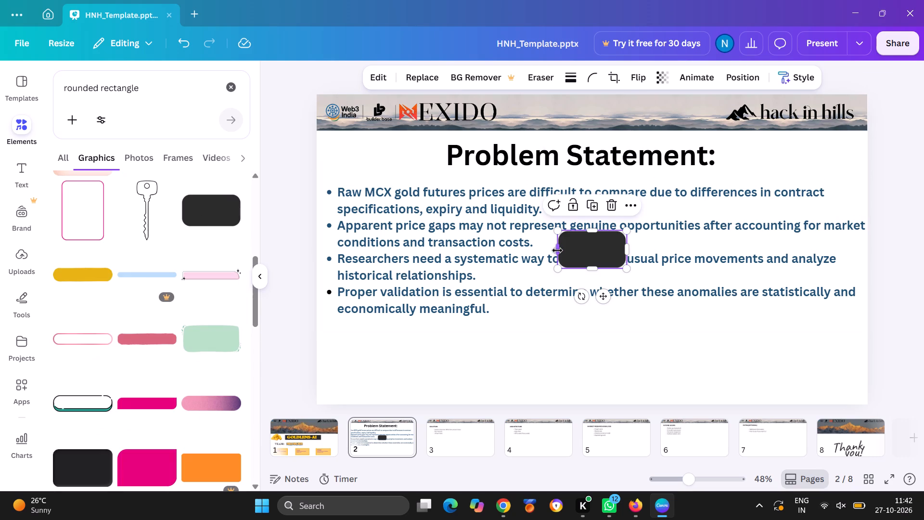
Move the key points down out of the way and stretch the dark rectangle to the full slide width beneath the title, about 1,920 by 346.
{"action": "left_click_drag", "start_coordinate": [557, 250], "coordinate": [326, 248]}
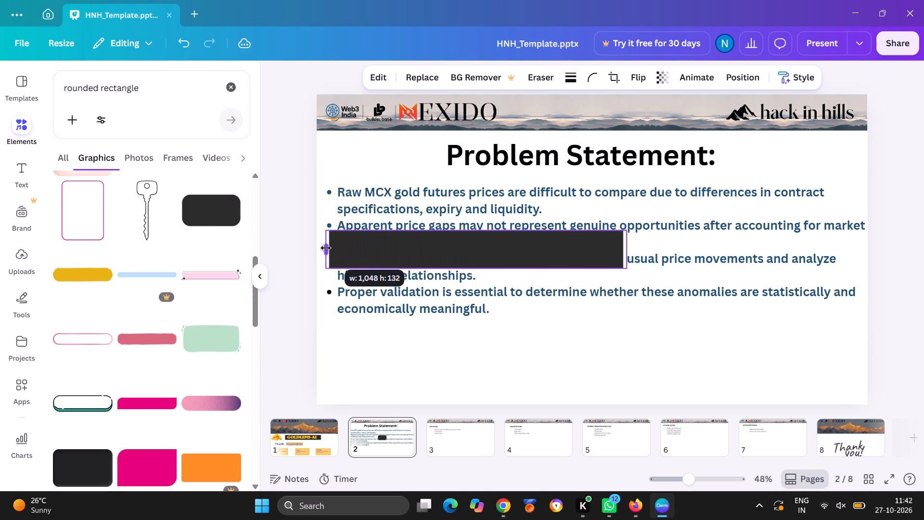
{"action": "left_click_drag", "start_coordinate": [326, 248], "coordinate": [526, 249]}
{"action": "left_click_drag", "start_coordinate": [444, 214], "coordinate": [443, 228]}
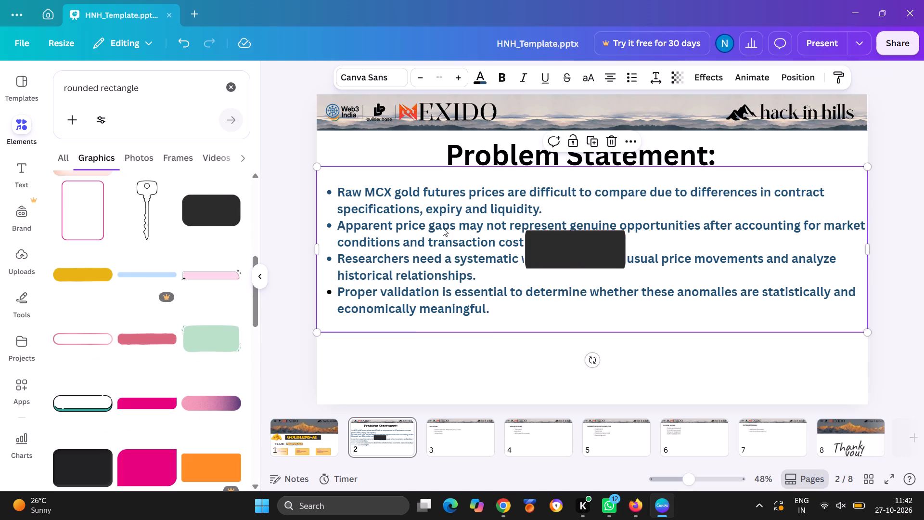
{"action": "left_click_drag", "start_coordinate": [443, 228], "coordinate": [451, 368]}
{"action": "left_click", "coordinate": [553, 251]}
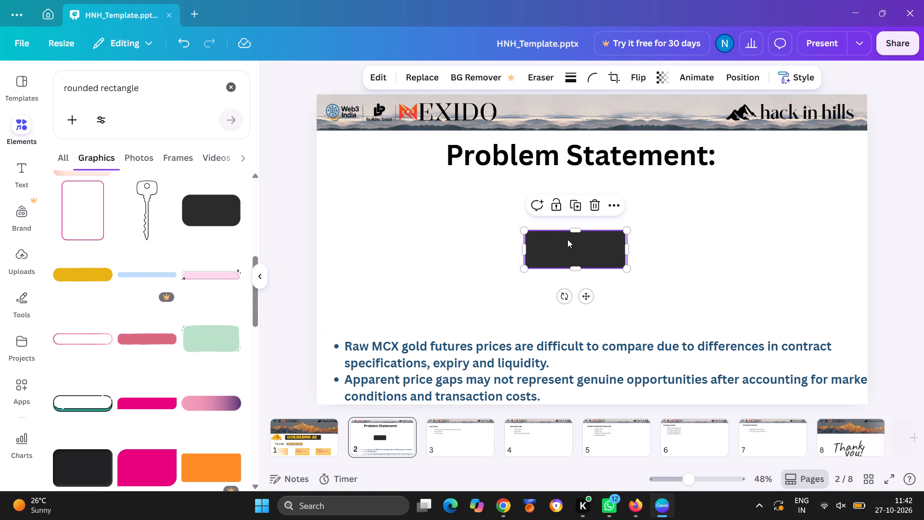
{"action": "left_click_drag", "start_coordinate": [573, 232], "coordinate": [585, 170]}
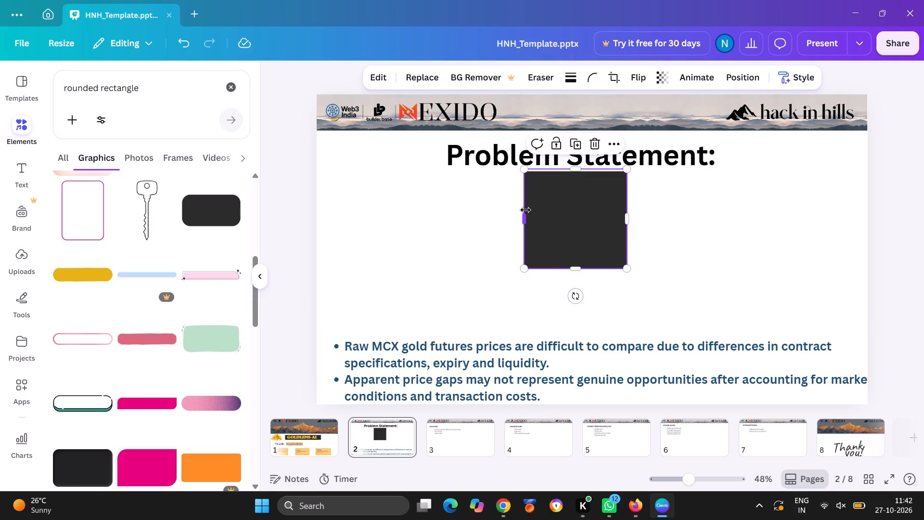
{"action": "left_click_drag", "start_coordinate": [526, 219], "coordinate": [315, 239]}
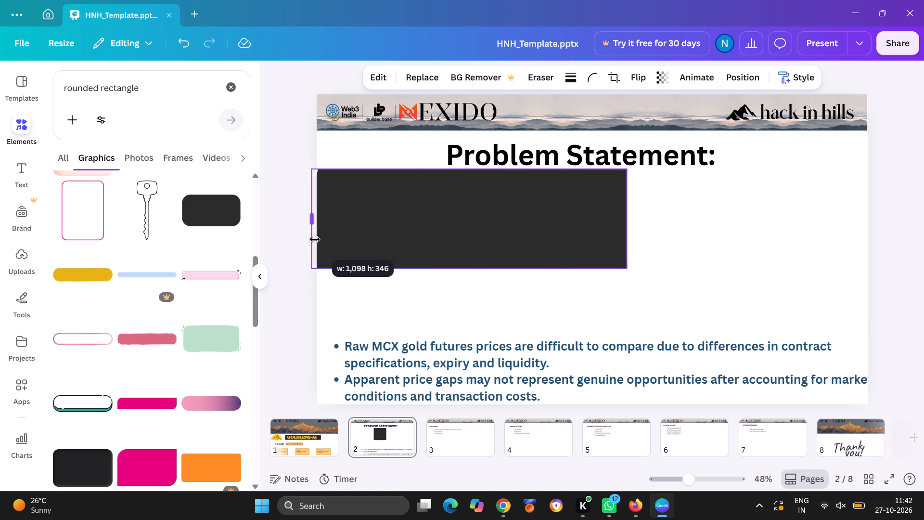
{"action": "left_click_drag", "start_coordinate": [315, 239], "coordinate": [316, 240]}
{"action": "left_click_drag", "start_coordinate": [624, 217], "coordinate": [865, 216]}
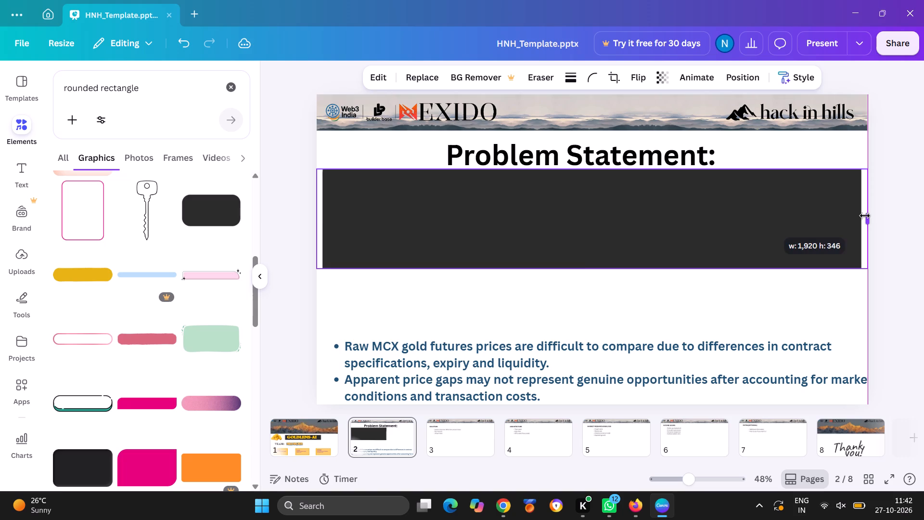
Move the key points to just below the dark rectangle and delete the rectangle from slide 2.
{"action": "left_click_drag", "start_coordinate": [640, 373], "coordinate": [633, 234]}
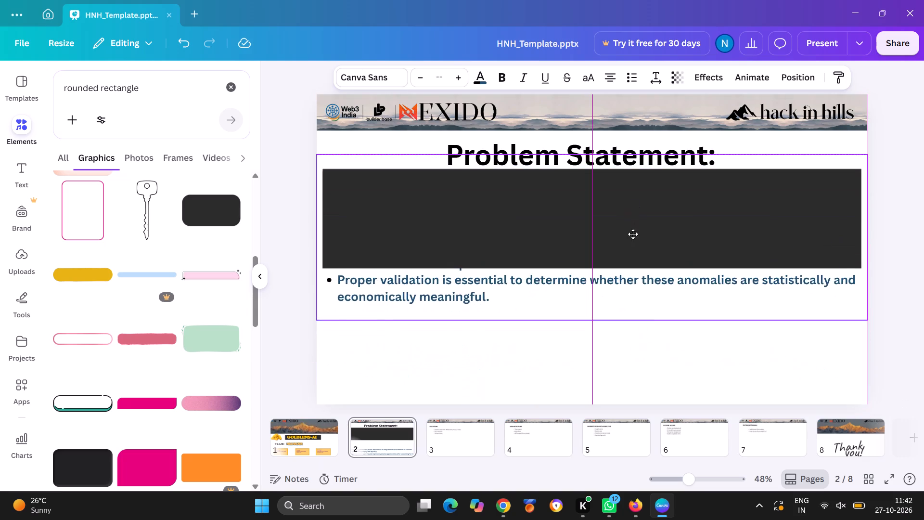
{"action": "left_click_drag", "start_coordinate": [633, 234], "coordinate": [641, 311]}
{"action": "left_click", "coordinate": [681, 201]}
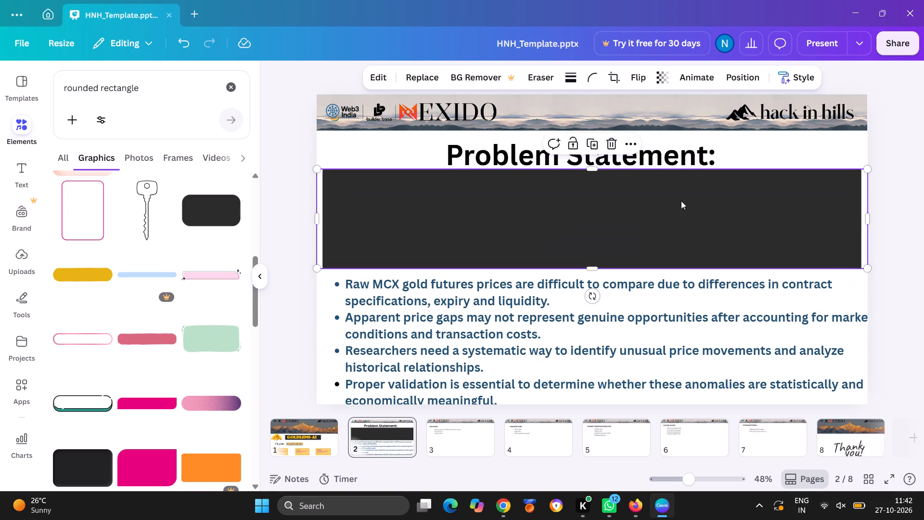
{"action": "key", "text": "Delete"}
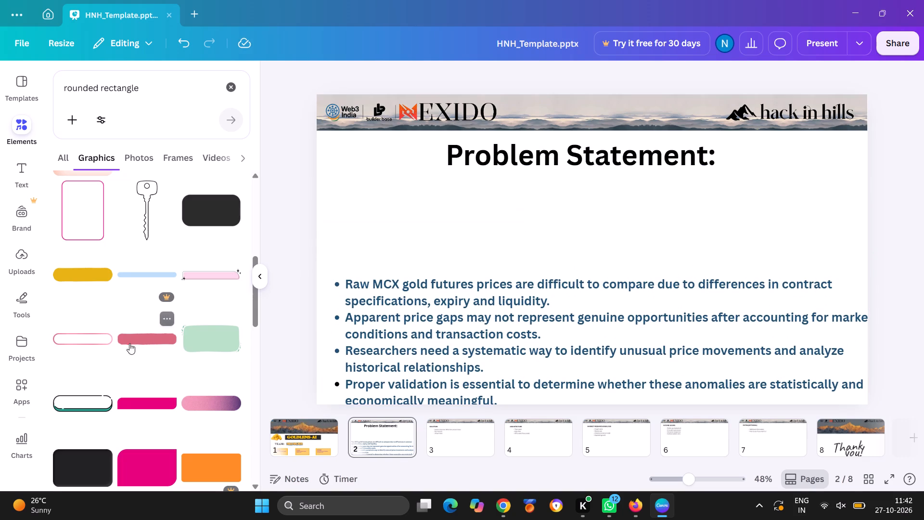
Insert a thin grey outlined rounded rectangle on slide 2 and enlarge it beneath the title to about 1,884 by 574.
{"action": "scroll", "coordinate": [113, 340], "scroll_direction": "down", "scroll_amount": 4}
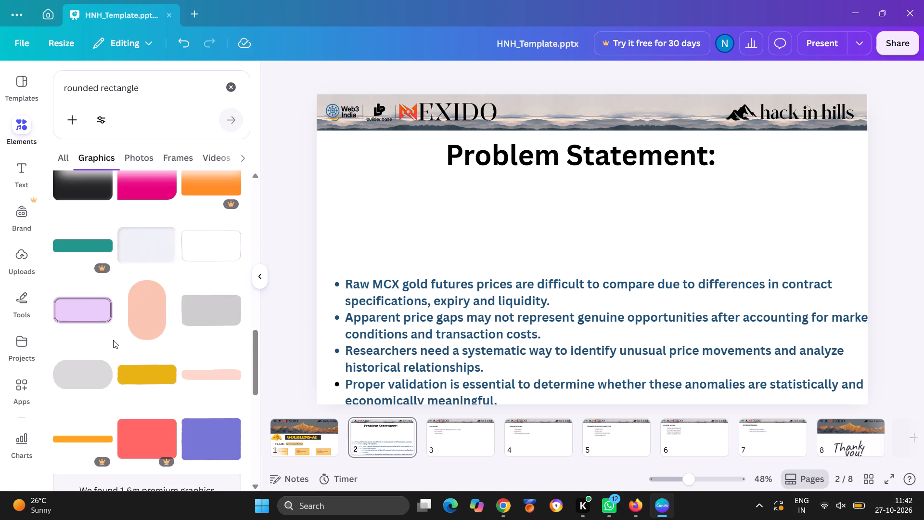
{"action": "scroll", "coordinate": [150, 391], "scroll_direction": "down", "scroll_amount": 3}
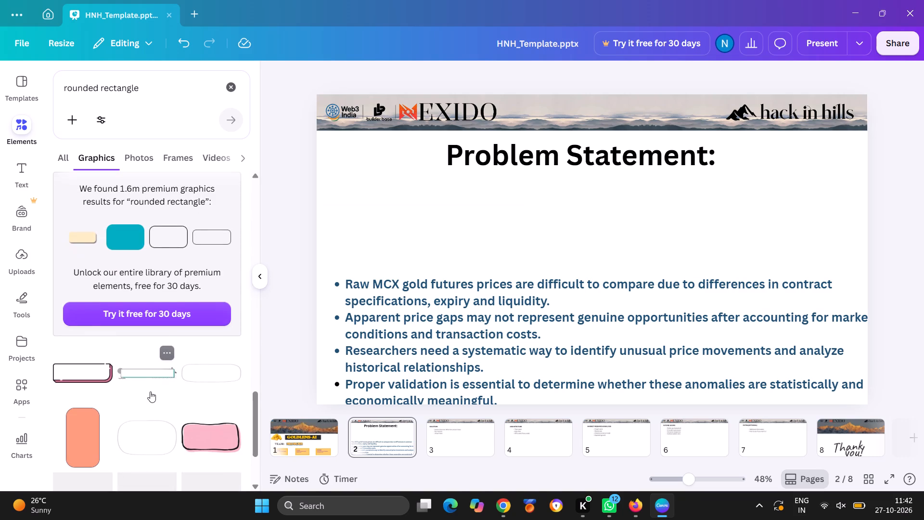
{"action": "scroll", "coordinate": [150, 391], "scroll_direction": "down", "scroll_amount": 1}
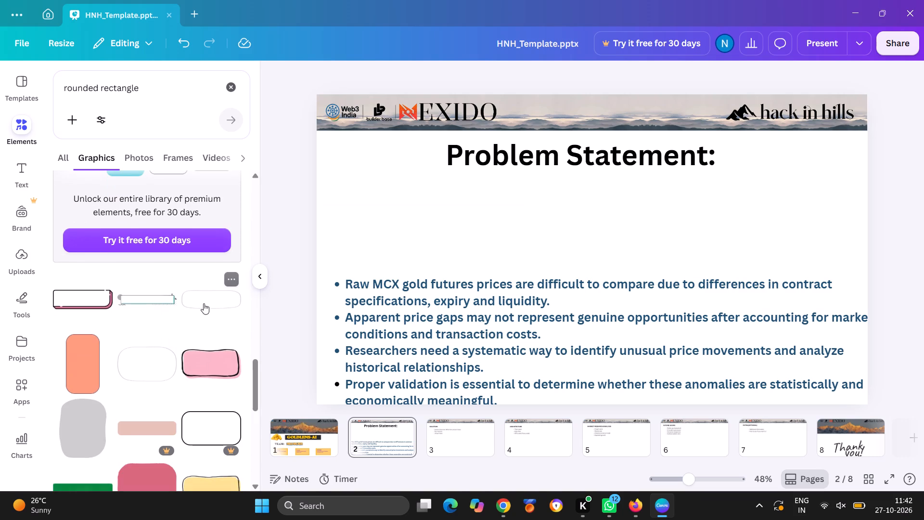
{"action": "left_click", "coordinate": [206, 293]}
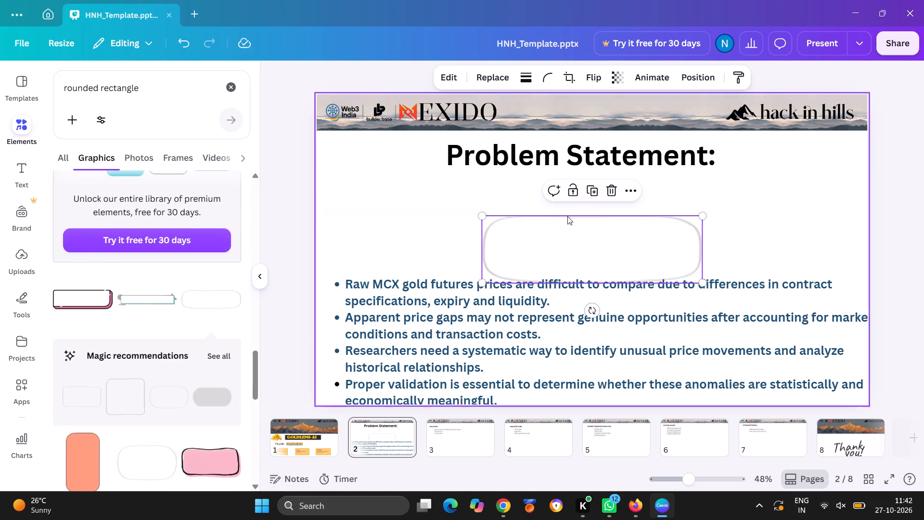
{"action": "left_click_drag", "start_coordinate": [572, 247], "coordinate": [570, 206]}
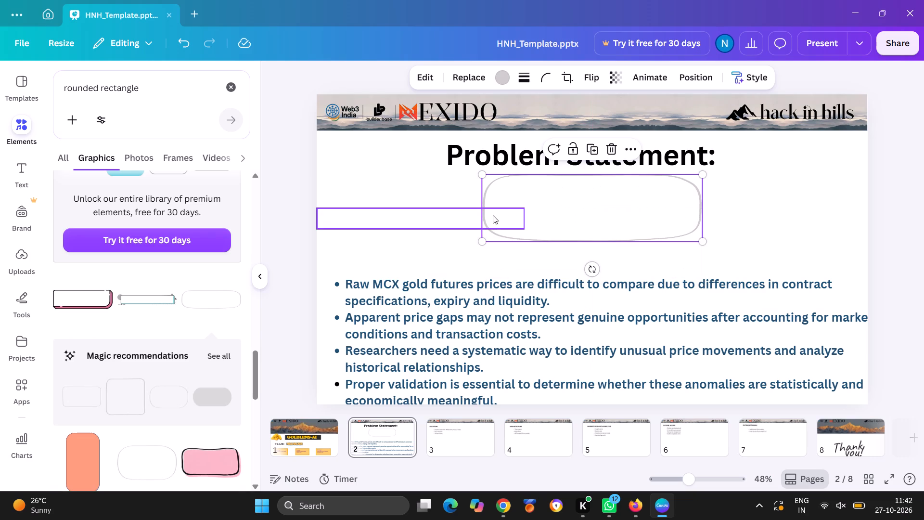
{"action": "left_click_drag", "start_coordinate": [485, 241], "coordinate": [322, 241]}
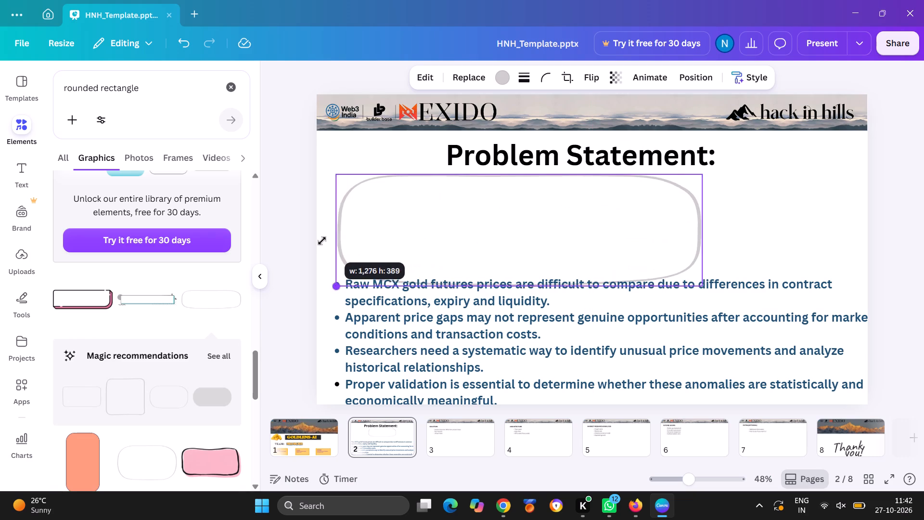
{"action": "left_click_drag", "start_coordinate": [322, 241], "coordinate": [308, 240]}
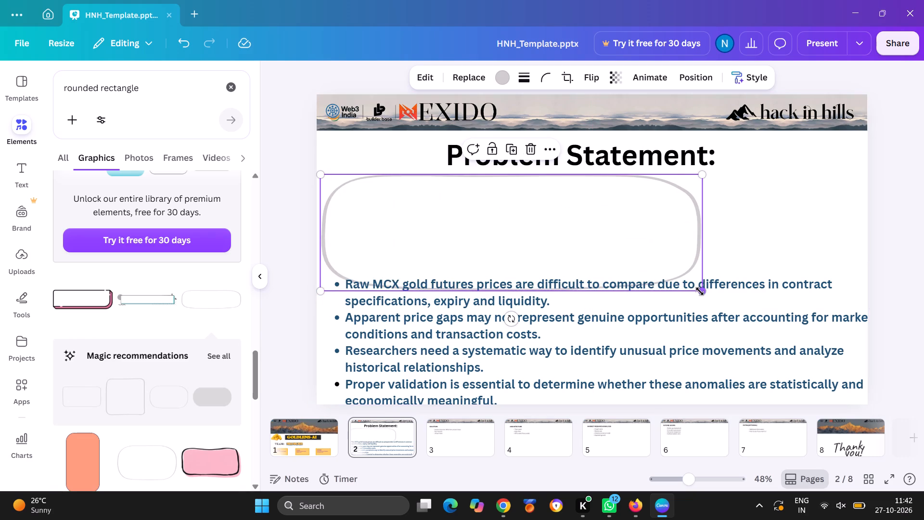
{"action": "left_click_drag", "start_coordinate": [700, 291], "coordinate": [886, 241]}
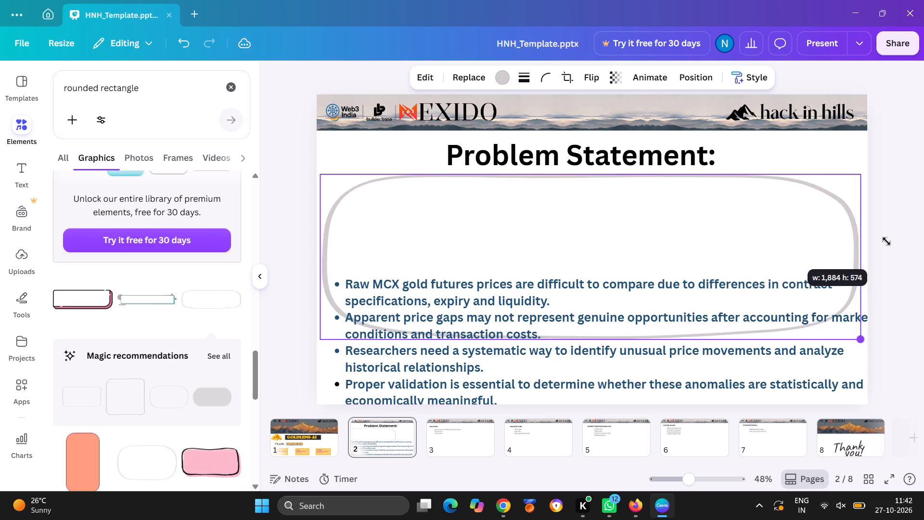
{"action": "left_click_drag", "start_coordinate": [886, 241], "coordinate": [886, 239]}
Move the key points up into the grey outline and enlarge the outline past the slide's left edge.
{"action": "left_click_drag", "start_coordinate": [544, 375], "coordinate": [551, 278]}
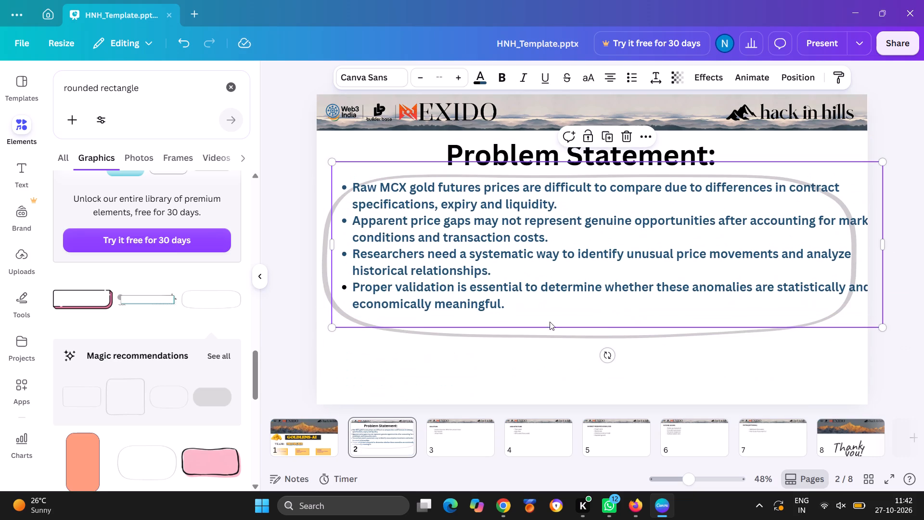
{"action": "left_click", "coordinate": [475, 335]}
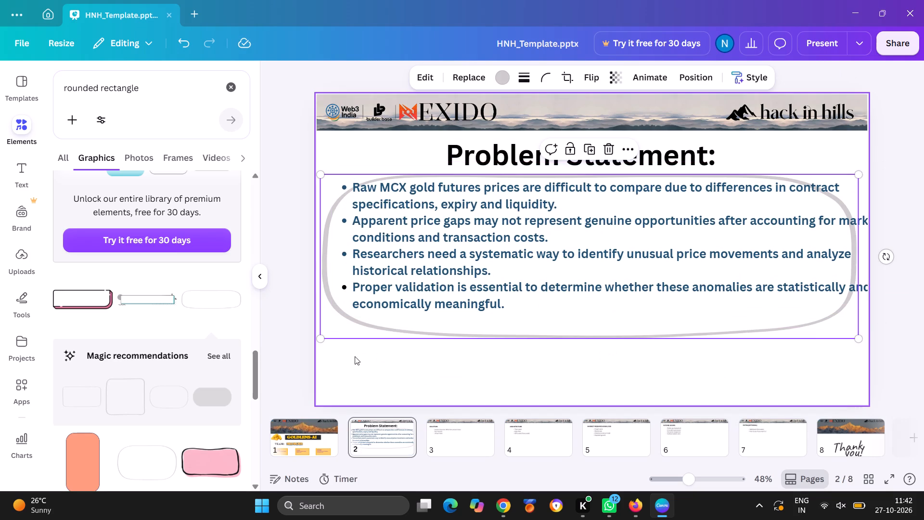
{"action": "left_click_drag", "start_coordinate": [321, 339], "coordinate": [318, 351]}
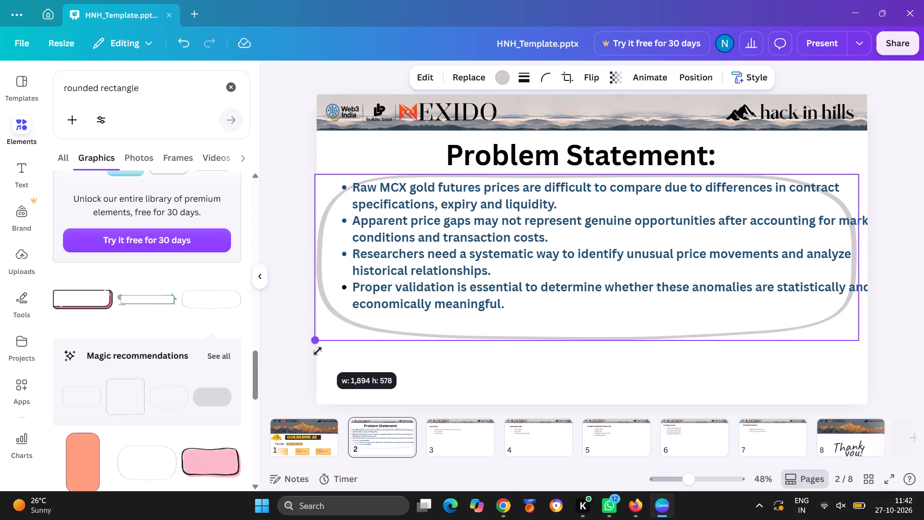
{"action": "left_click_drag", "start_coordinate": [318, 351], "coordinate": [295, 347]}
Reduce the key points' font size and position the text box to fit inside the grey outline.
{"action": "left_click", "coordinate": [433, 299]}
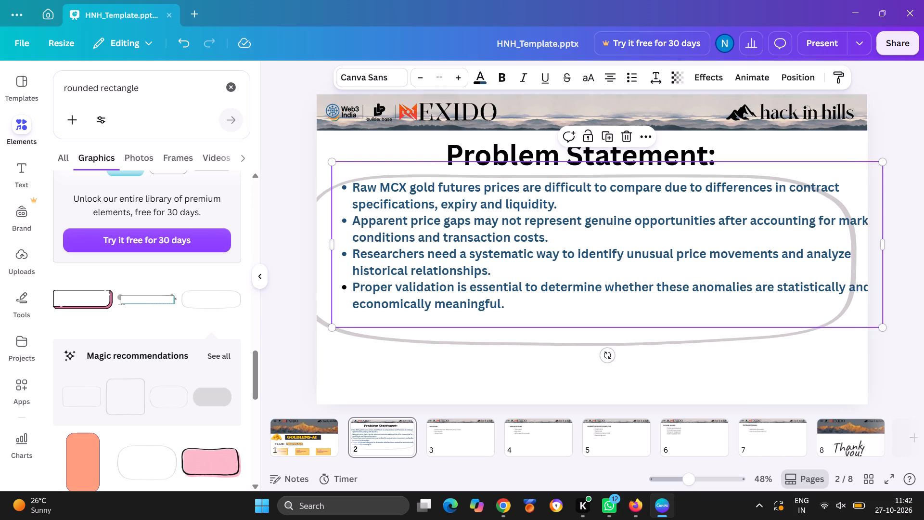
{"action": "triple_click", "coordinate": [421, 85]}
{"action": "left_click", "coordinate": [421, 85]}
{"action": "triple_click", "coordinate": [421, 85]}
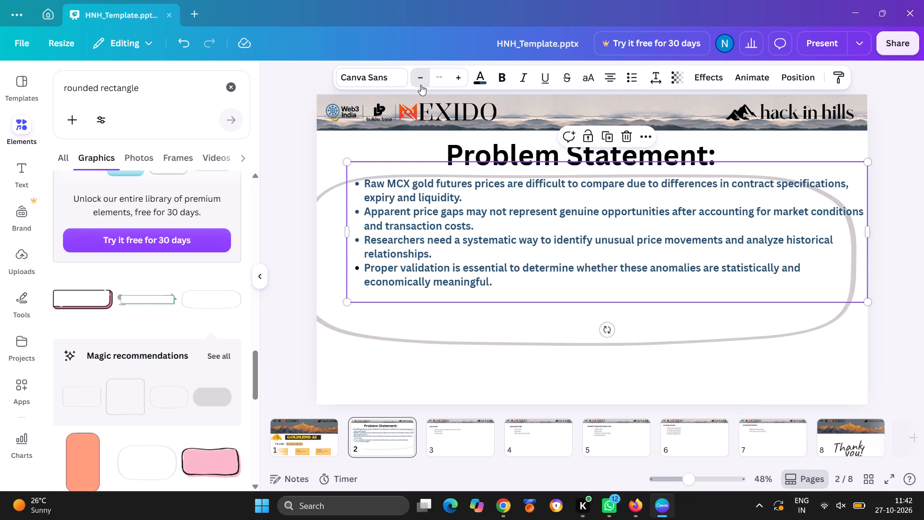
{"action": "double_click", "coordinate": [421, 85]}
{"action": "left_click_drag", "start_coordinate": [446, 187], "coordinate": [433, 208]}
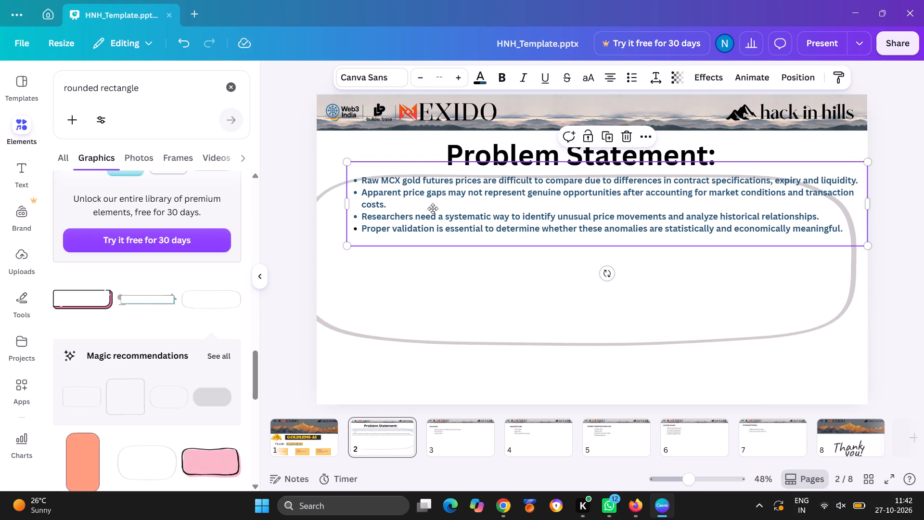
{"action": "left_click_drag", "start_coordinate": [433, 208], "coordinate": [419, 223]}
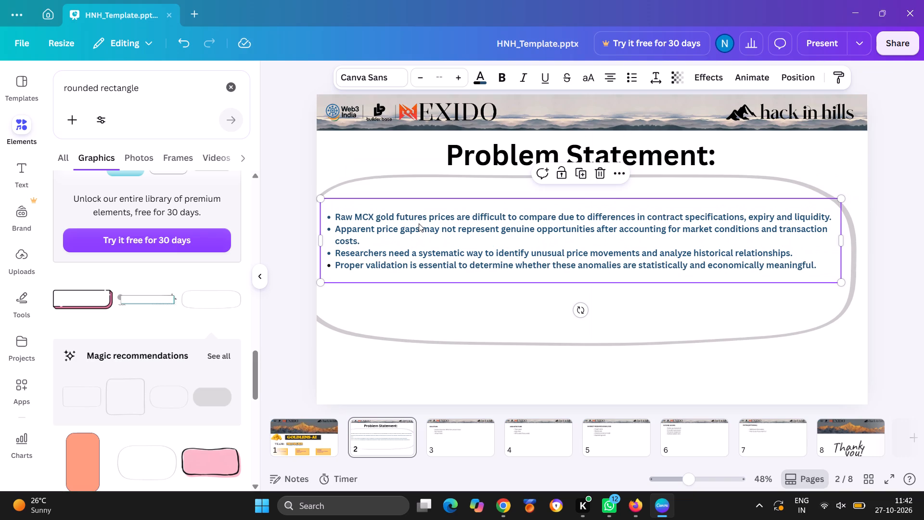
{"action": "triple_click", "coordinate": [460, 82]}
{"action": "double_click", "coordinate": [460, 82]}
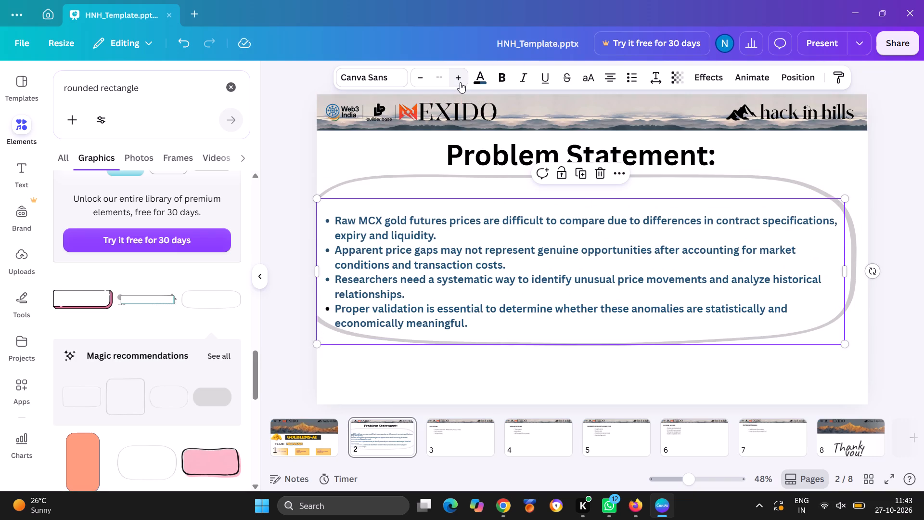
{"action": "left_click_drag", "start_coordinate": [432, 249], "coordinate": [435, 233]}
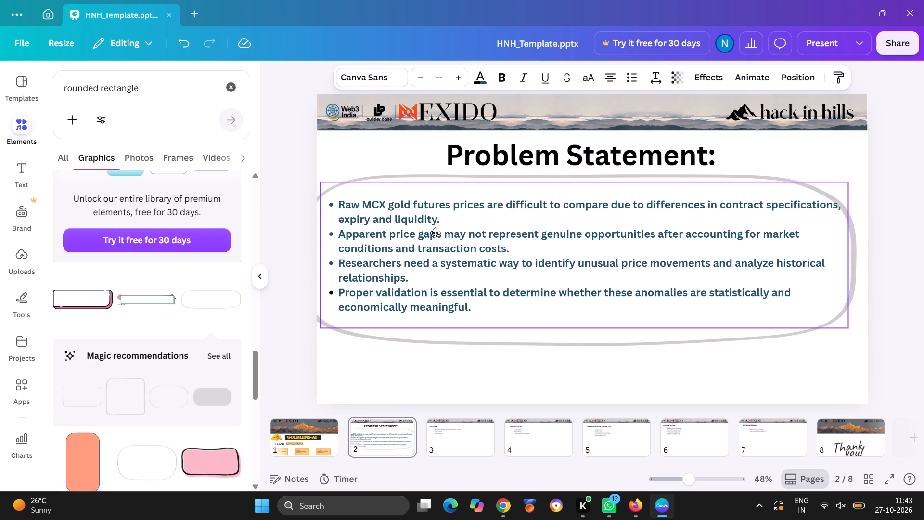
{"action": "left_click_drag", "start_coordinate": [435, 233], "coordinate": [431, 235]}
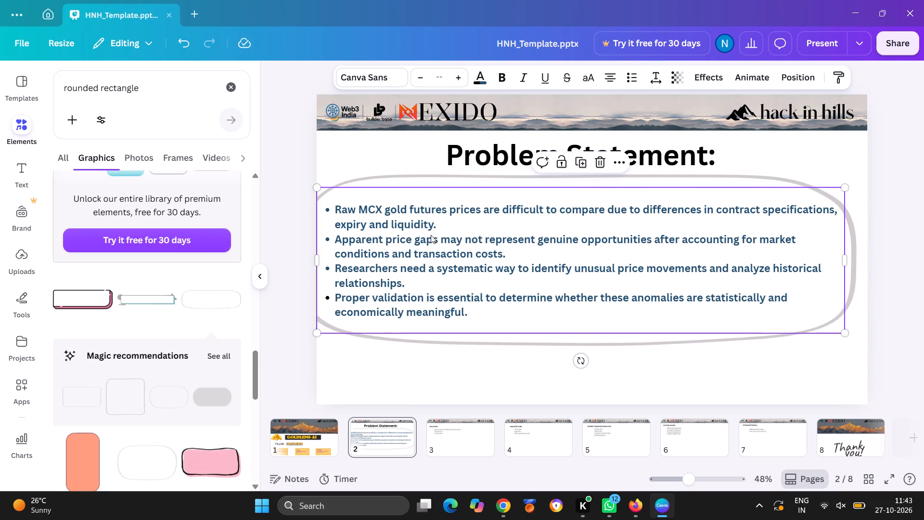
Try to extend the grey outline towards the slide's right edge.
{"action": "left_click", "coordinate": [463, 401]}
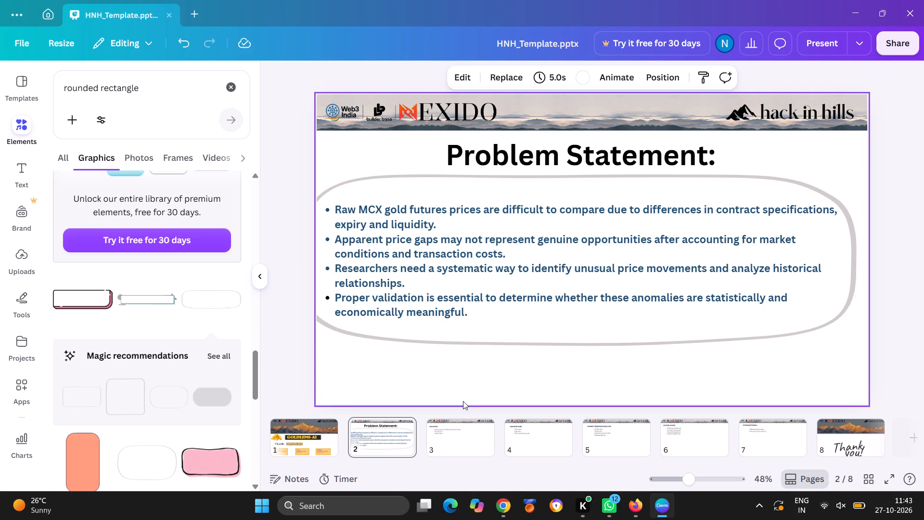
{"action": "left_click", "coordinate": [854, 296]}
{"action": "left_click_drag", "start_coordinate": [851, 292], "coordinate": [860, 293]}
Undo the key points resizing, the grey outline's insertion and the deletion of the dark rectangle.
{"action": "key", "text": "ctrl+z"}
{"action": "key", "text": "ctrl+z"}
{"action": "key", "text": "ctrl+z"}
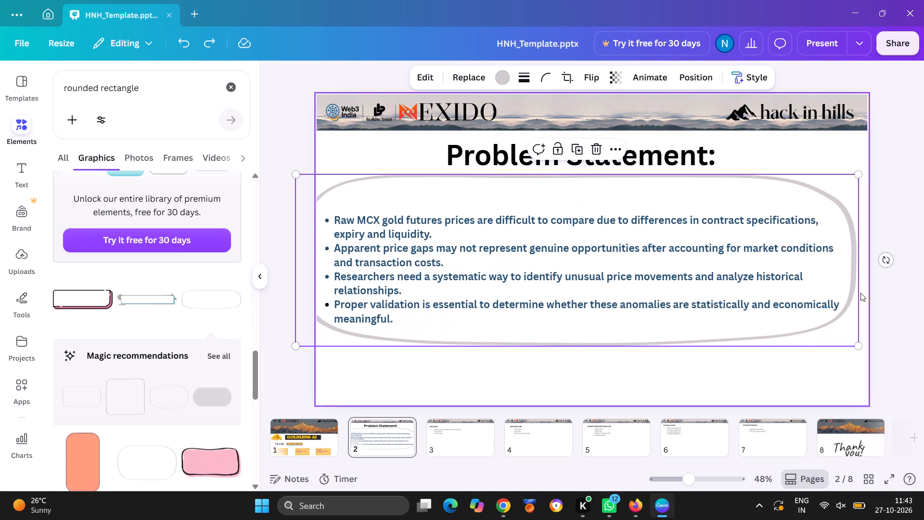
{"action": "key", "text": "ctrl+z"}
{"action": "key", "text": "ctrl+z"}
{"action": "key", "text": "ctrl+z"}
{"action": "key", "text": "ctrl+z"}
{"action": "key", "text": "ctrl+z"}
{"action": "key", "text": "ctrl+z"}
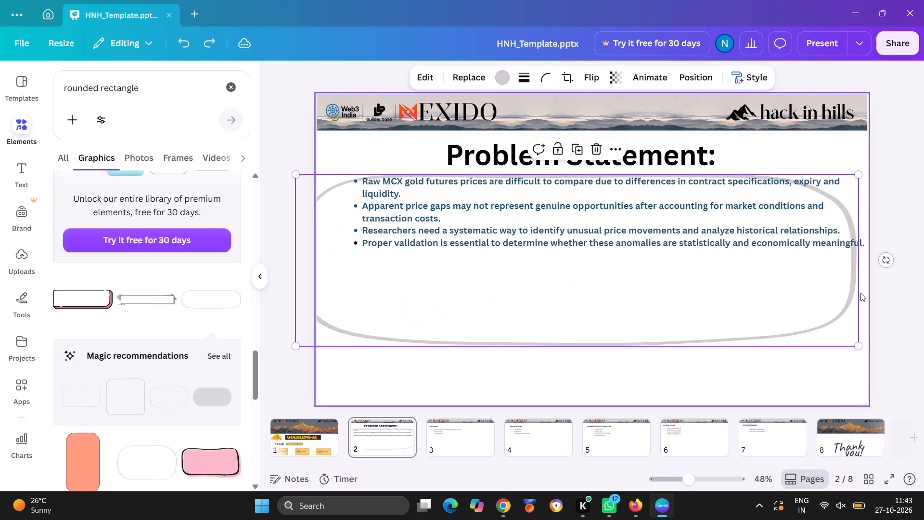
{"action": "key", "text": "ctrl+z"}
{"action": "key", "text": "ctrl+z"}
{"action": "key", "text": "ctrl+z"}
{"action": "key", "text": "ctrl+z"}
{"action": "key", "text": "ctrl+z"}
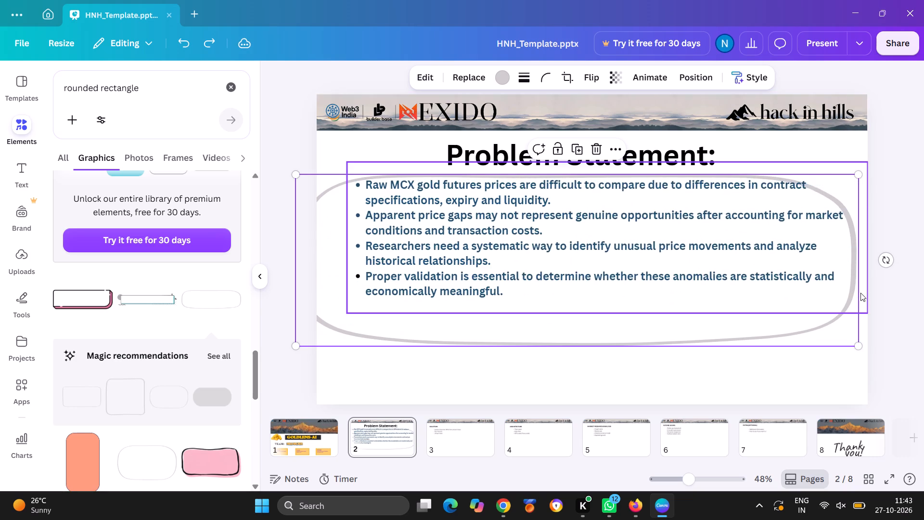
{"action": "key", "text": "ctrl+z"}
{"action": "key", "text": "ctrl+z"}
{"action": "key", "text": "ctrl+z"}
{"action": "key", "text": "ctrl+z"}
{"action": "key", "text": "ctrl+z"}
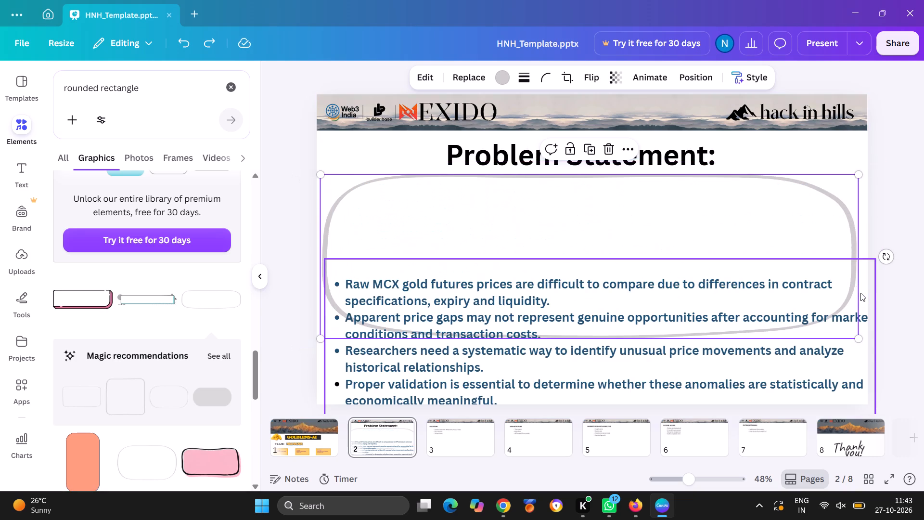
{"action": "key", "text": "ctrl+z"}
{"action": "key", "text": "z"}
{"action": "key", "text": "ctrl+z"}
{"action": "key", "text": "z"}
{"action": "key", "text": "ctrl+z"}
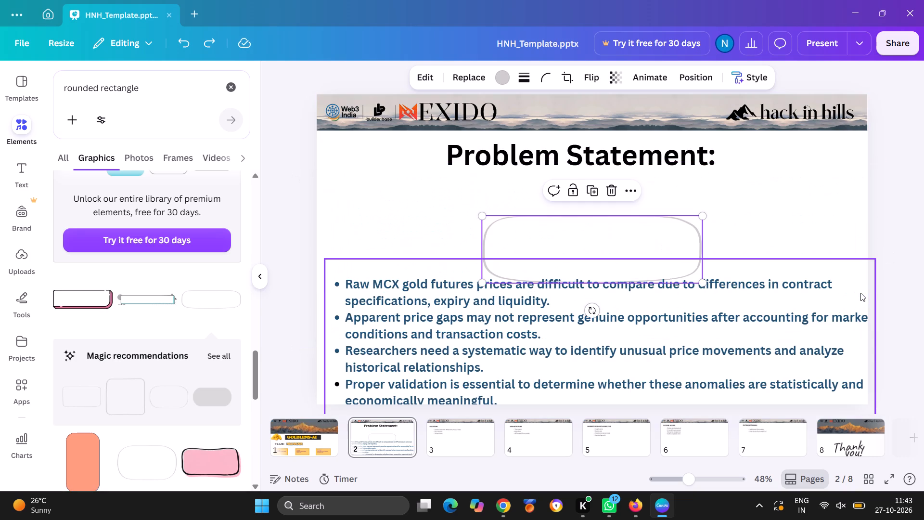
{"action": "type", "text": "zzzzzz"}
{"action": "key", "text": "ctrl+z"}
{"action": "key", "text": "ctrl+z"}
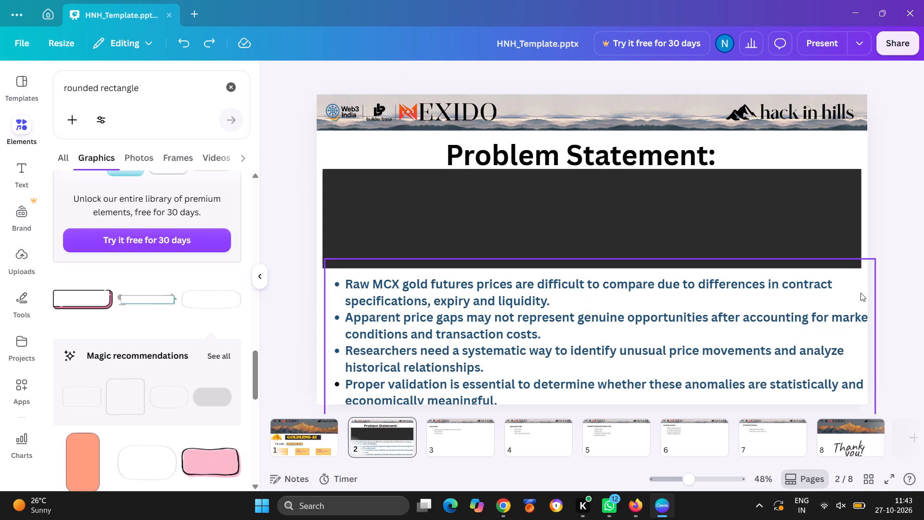
Undo the dark rectangle's stretching and insertion, bringing the key points back directly beneath the Problem Statement title.
{"action": "key", "text": "ctrl+z"}
{"action": "key", "text": "ctrl+z"}
{"action": "key", "text": "z"}
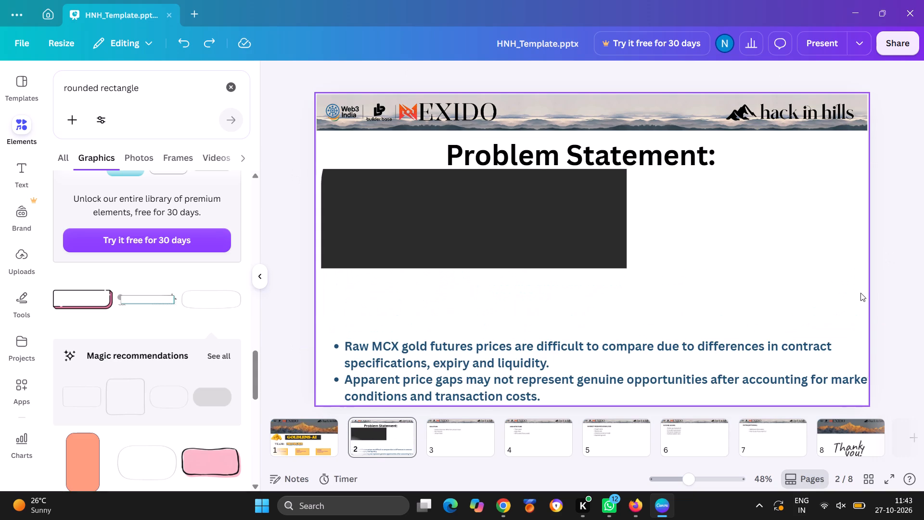
{"action": "key", "text": "ctrl+z"}
{"action": "key", "text": "ctrl+z"}
{"action": "key", "text": "ctrl+z"}
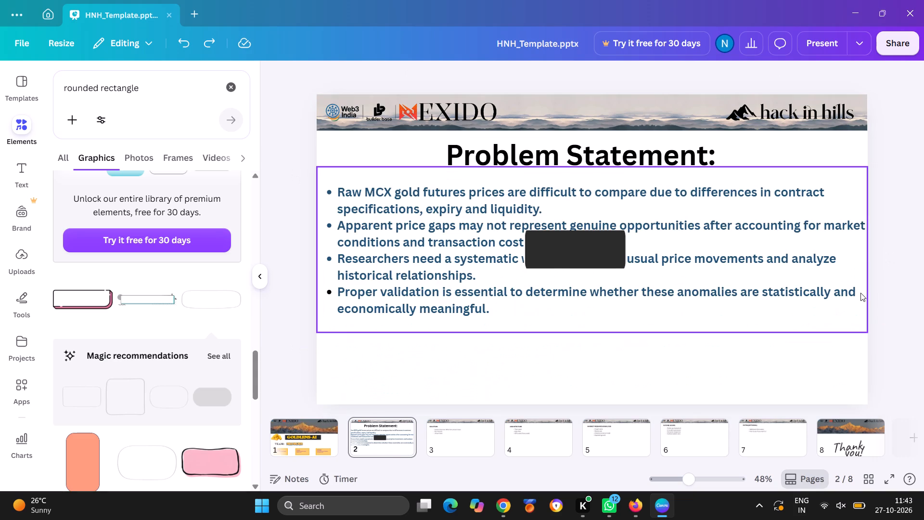
{"action": "key", "text": "ctrl+z"}
{"action": "key", "text": "ctrl+z"}
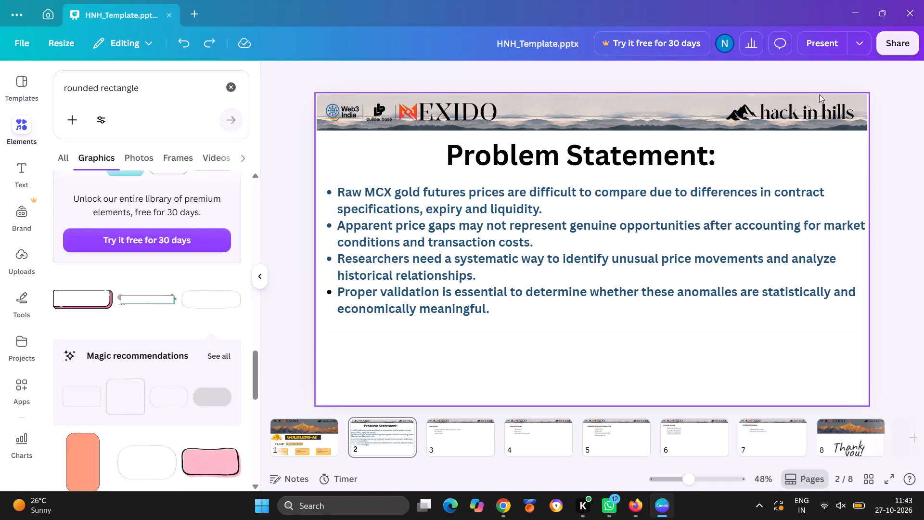
{"action": "left_click", "coordinate": [559, 347]}
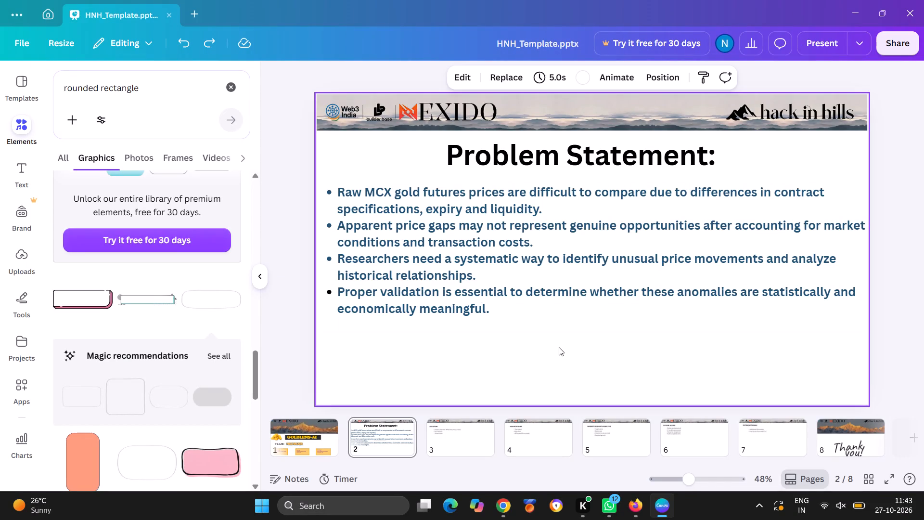
{"action": "left_click", "coordinate": [515, 511]}
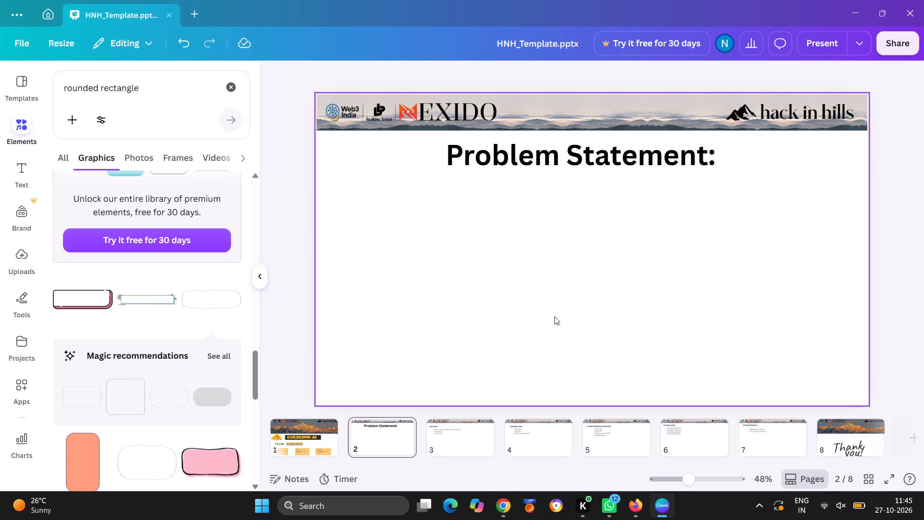
Look through the rounded rectangle graphics for a suitable box for the problem statement points.
{"action": "scroll", "coordinate": [149, 334], "scroll_direction": "down", "scroll_amount": 2}
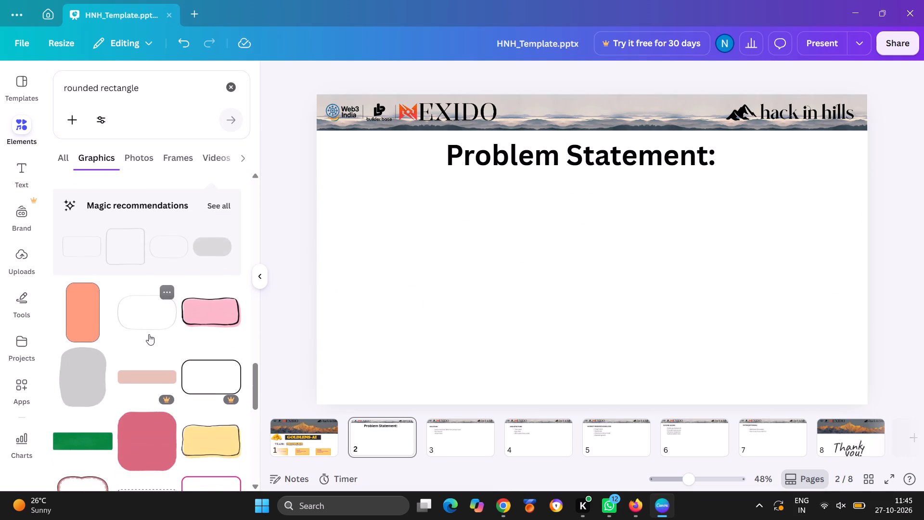
{"action": "scroll", "coordinate": [149, 334], "scroll_direction": "down", "scroll_amount": 2}
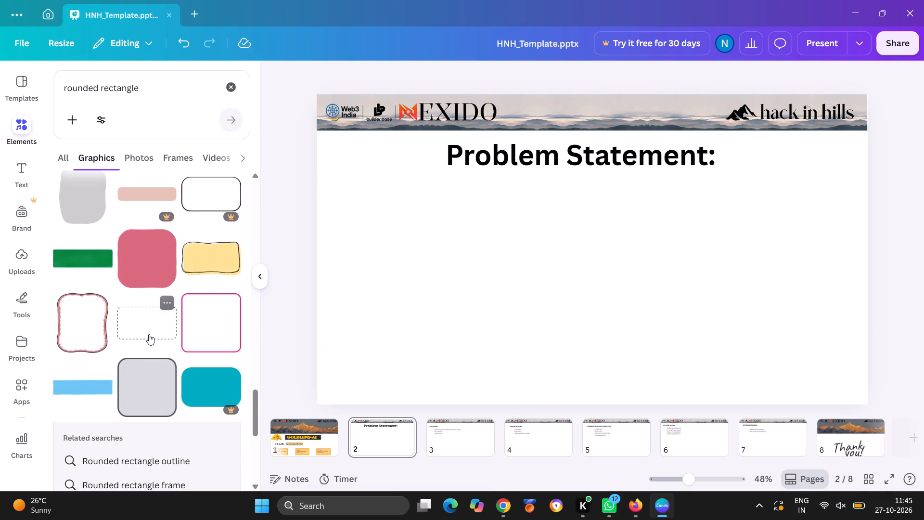
{"action": "scroll", "coordinate": [149, 334], "scroll_direction": "down", "scroll_amount": 3}
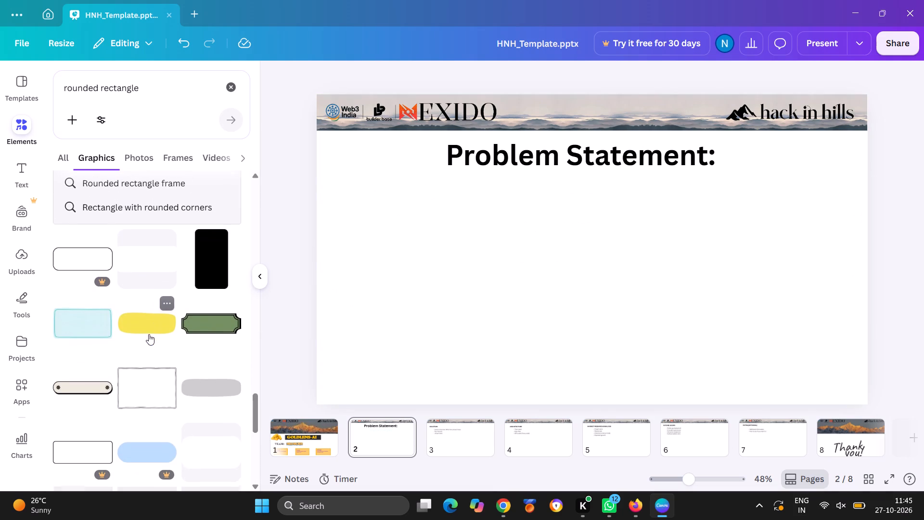
{"action": "scroll", "coordinate": [149, 334], "scroll_direction": "down", "scroll_amount": 3}
{"action": "scroll", "coordinate": [149, 334], "scroll_direction": "up", "scroll_amount": 7}
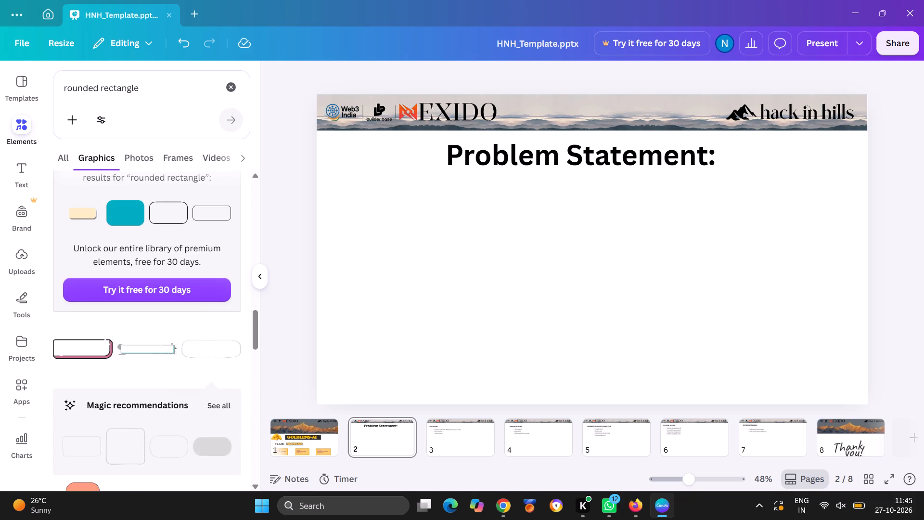
Replace the rounded rectangle search with a graphics search for a horizontal box.
{"action": "left_click", "coordinate": [147, 86]}
{"action": "key", "text": "BackSpace"}
{"action": "key", "text": "BackSpace"}
{"action": "key", "text": "BackSpace"}
{"action": "key", "text": "BackSpace"}
{"action": "key", "text": "BackSpace"}
{"action": "key", "text": "BackSpace"}
{"action": "key", "text": "BackSpace"}
{"action": "key", "text": "BackSpace"}
{"action": "key", "text": "BackSpace"}
{"action": "key", "text": "BackSpace"}
{"action": "key", "text": "BackSpace"}
{"action": "key", "text": "BackSpace"}
{"action": "key", "text": "BackSpace"}
{"action": "key", "text": "BackSpace"}
{"action": "key", "text": "BackSpace"}
{"action": "key", "text": "BackSpace"}
{"action": "key", "text": "BackSpace"}
{"action": "key", "text": "BackSpace"}
{"action": "key", "text": "BackSpace"}
{"action": "key", "text": "BackSpace"}
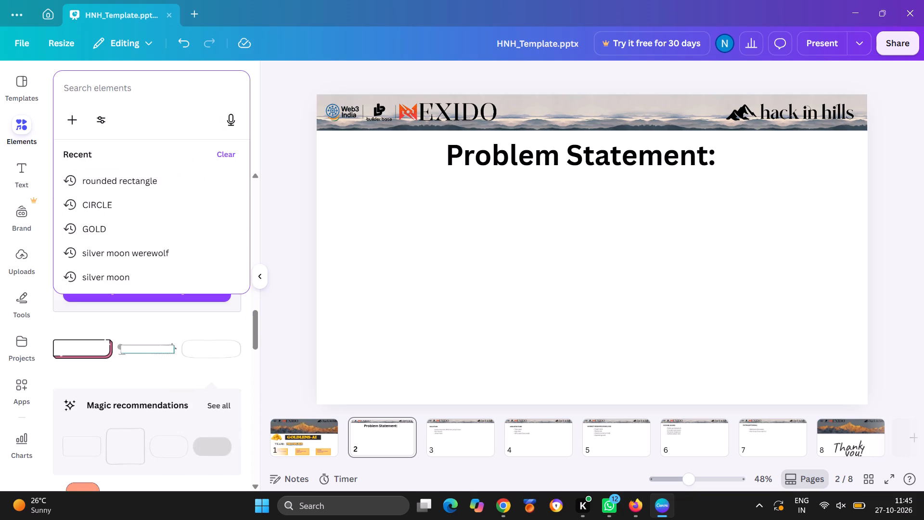
{"action": "type", "text": "hori"}
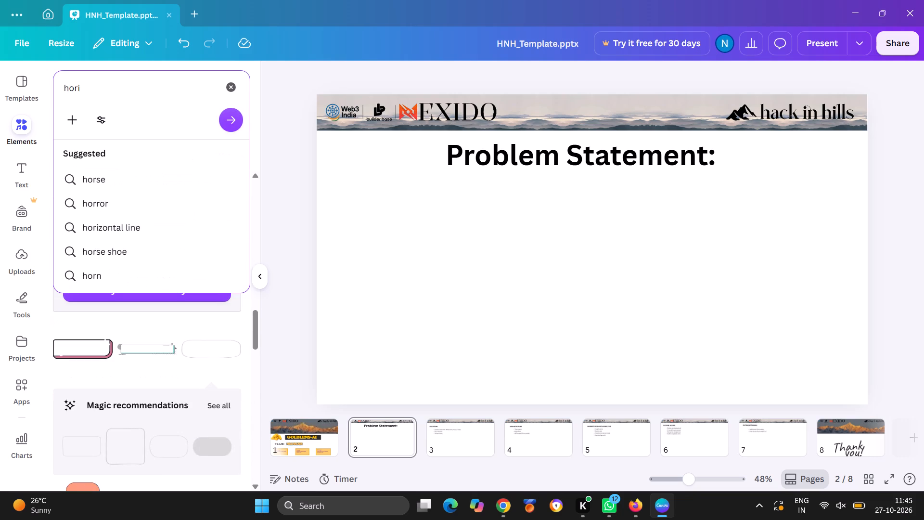
{"action": "type", "text": "zpntal box"}
{"action": "key", "text": "Return"}
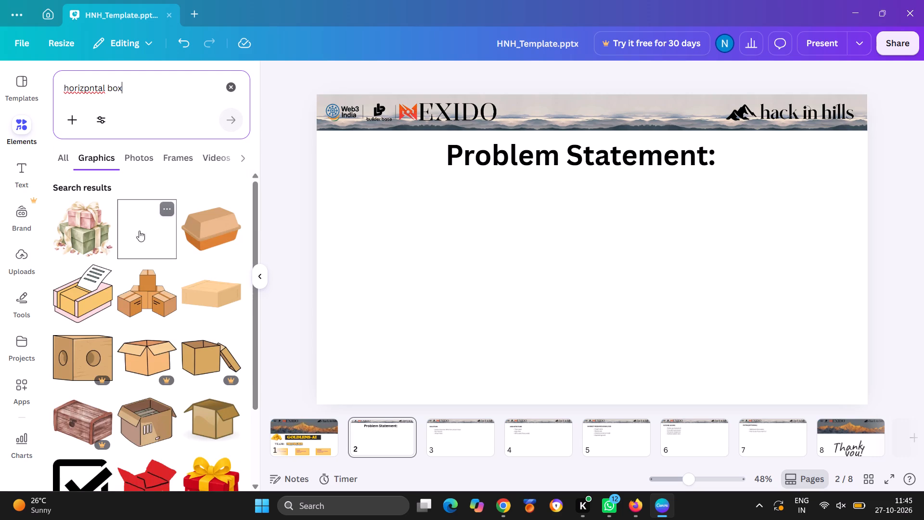
Find the plain square with a thin black outline among the box graphics and insert it on slide 2.
{"action": "scroll", "coordinate": [144, 305], "scroll_direction": "down", "scroll_amount": 7}
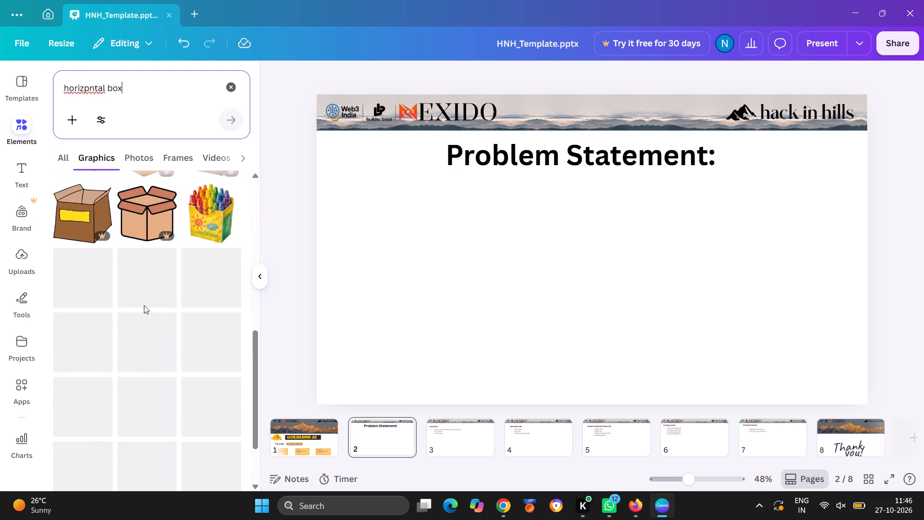
{"action": "scroll", "coordinate": [144, 305], "scroll_direction": "down", "scroll_amount": 1}
{"action": "scroll", "coordinate": [144, 305], "scroll_direction": "up", "scroll_amount": 5}
{"action": "scroll", "coordinate": [144, 305], "scroll_direction": "down", "scroll_amount": 2}
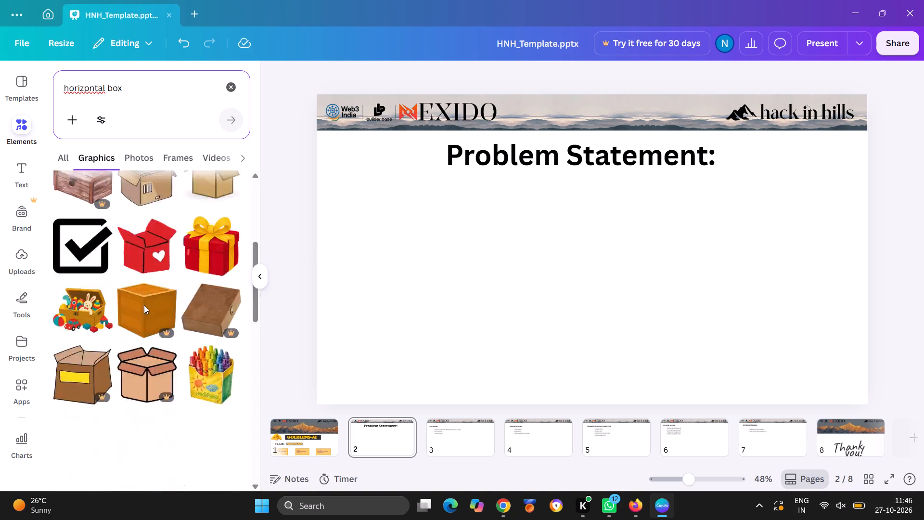
{"action": "scroll", "coordinate": [144, 305], "scroll_direction": "down", "scroll_amount": 1}
{"action": "scroll", "coordinate": [144, 305], "scroll_direction": "up", "scroll_amount": 10}
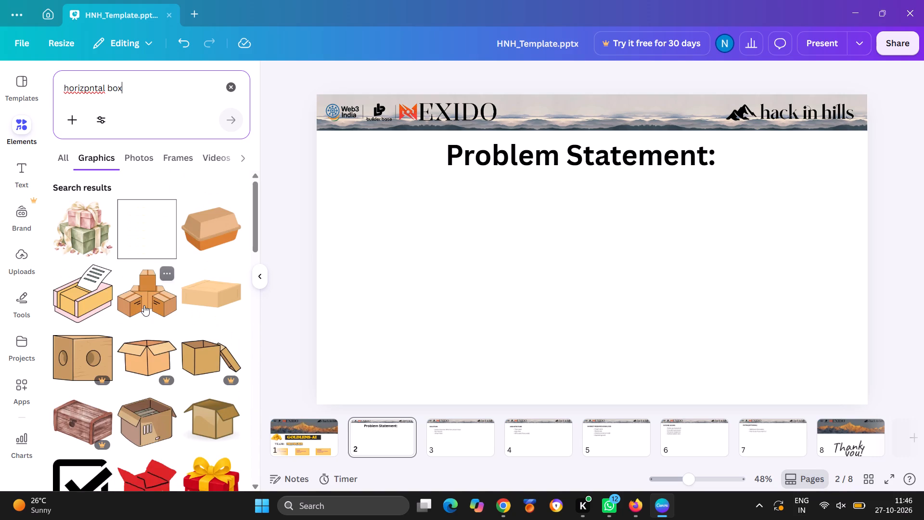
{"action": "left_click", "coordinate": [147, 238]}
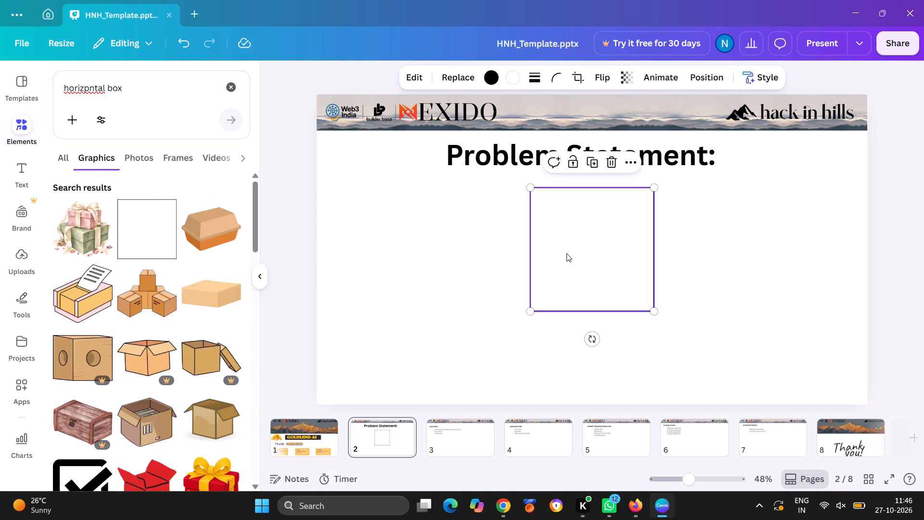
Move the square outline to slide 2's lower-left area and enlarge it slightly.
{"action": "left_click_drag", "start_coordinate": [566, 253], "coordinate": [520, 260]}
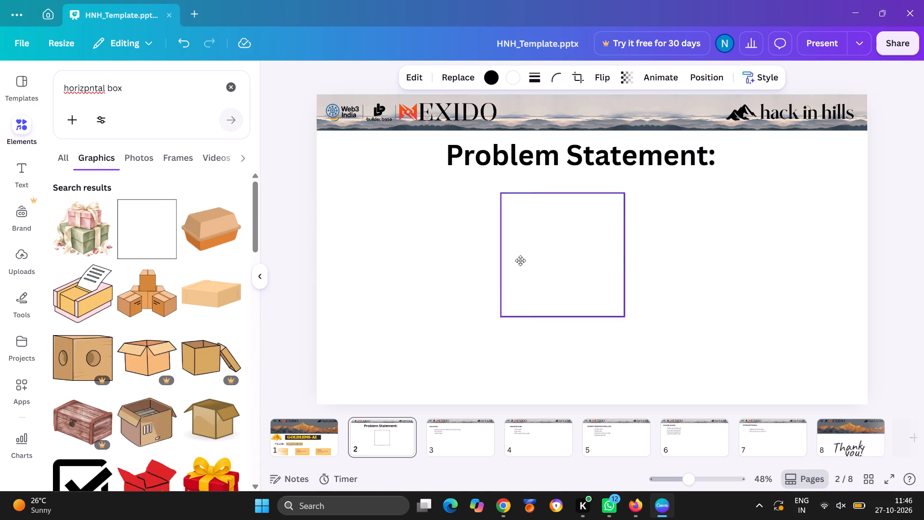
{"action": "left_click_drag", "start_coordinate": [520, 260], "coordinate": [373, 311]}
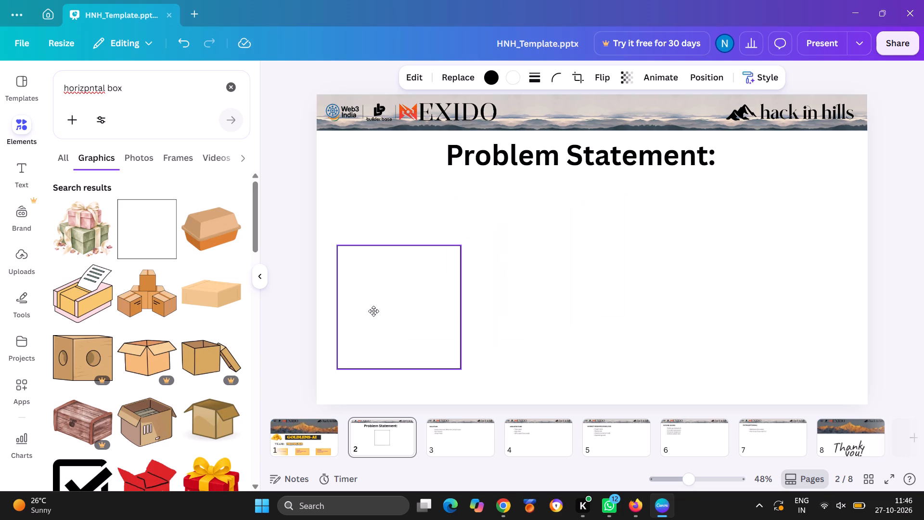
{"action": "left_click_drag", "start_coordinate": [373, 311], "coordinate": [377, 312]}
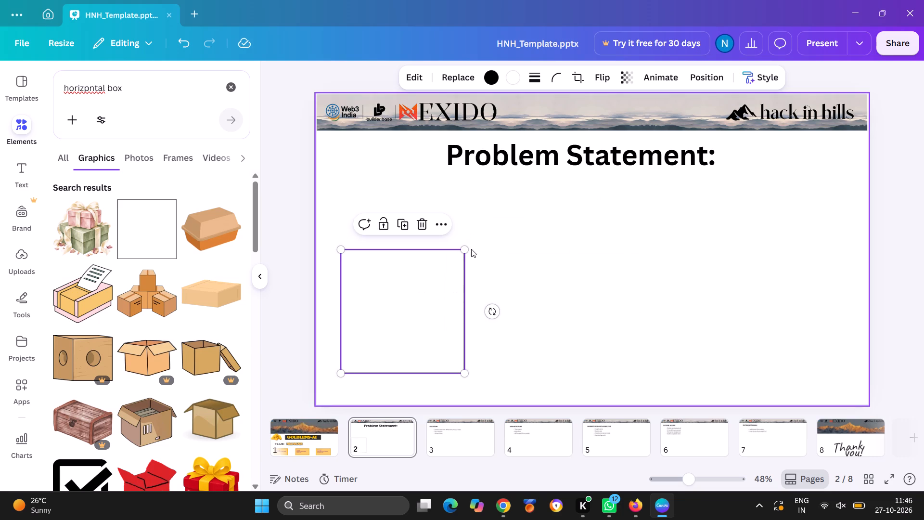
{"action": "left_click_drag", "start_coordinate": [464, 249], "coordinate": [476, 249]}
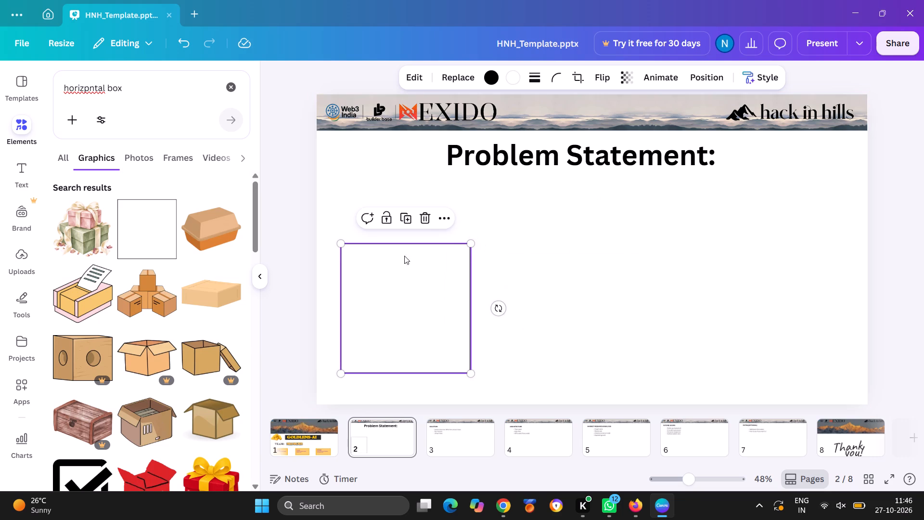
{"action": "double_click", "coordinate": [362, 260]}
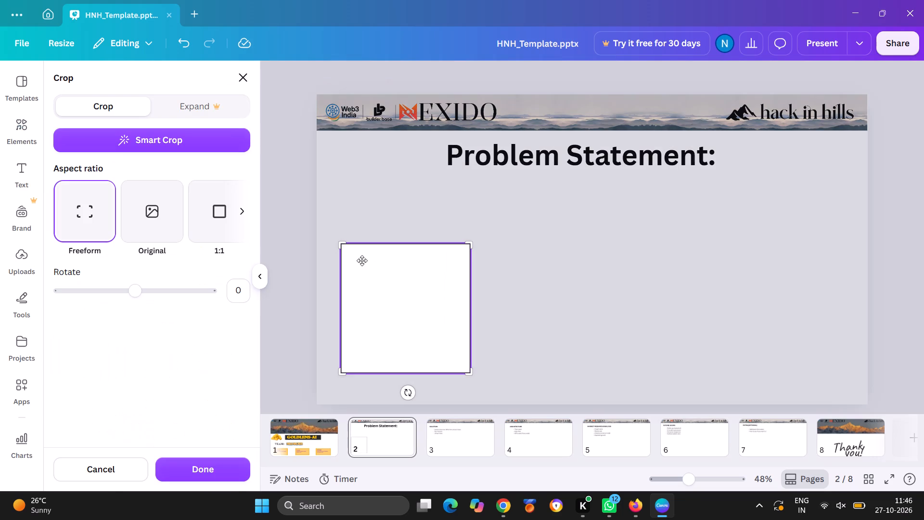
Add a body text box on slide 2, move it inside the square outline, and narrow it to fit the square's width.
{"action": "left_click", "coordinate": [21, 180]}
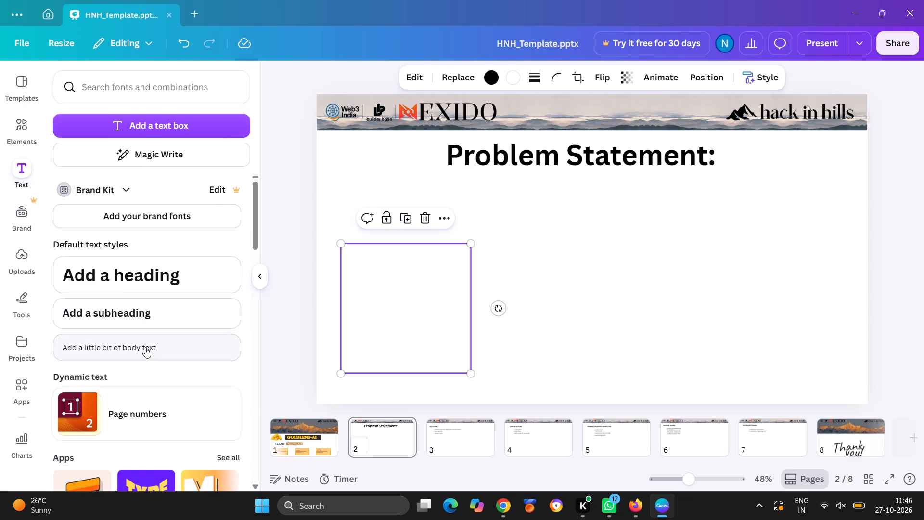
{"action": "left_click", "coordinate": [145, 347]}
{"action": "left_click_drag", "start_coordinate": [529, 253], "coordinate": [480, 254]}
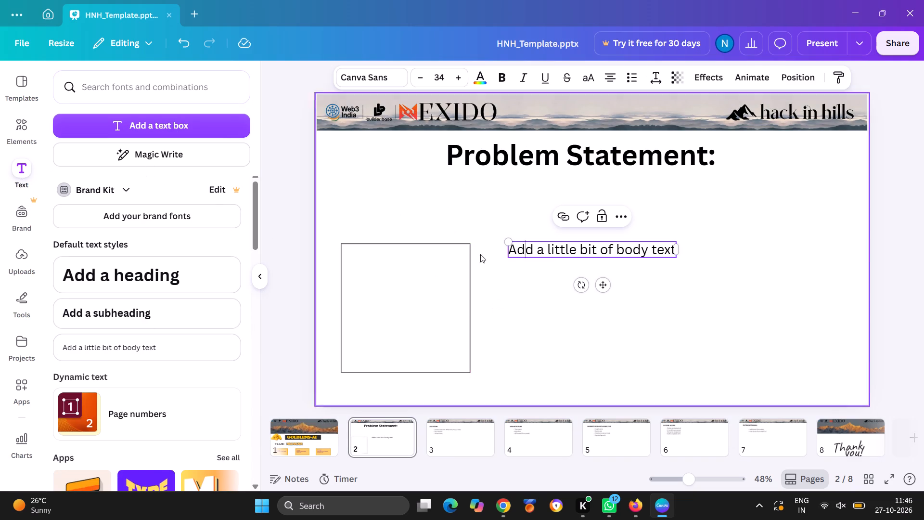
{"action": "left_click_drag", "start_coordinate": [480, 254], "coordinate": [435, 263]}
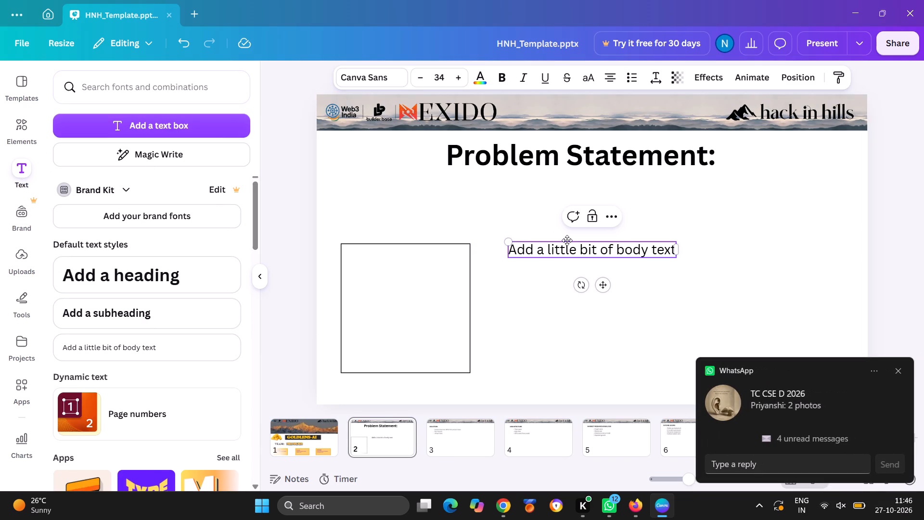
{"action": "left_click_drag", "start_coordinate": [567, 240], "coordinate": [404, 257]}
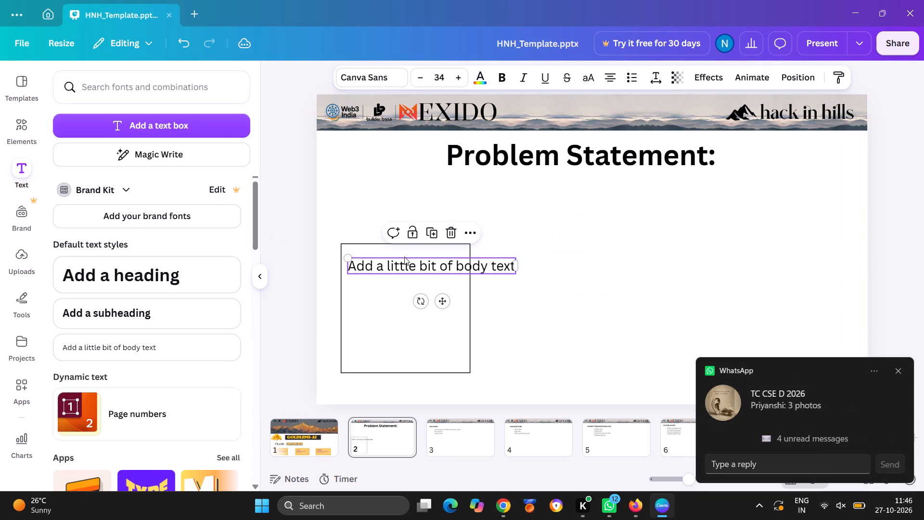
{"action": "left_click_drag", "start_coordinate": [519, 268], "coordinate": [475, 269]}
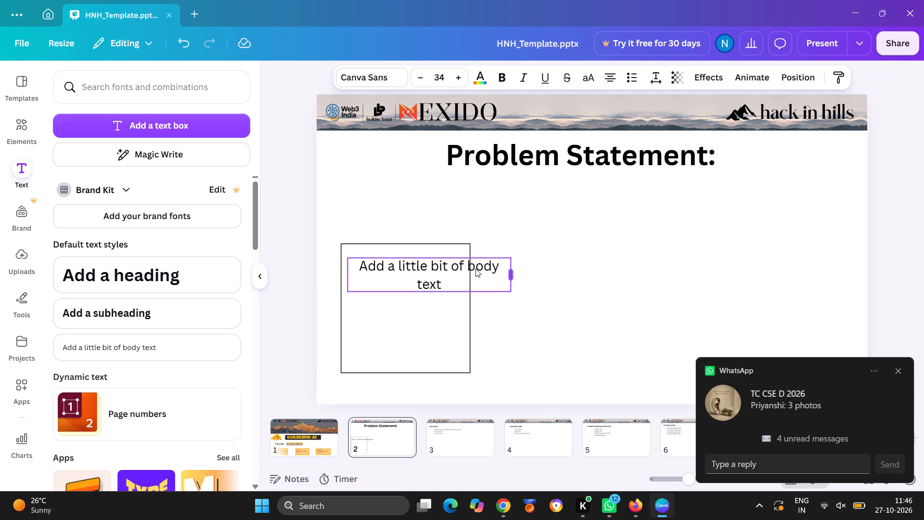
{"action": "left_click_drag", "start_coordinate": [475, 269], "coordinate": [462, 269]}
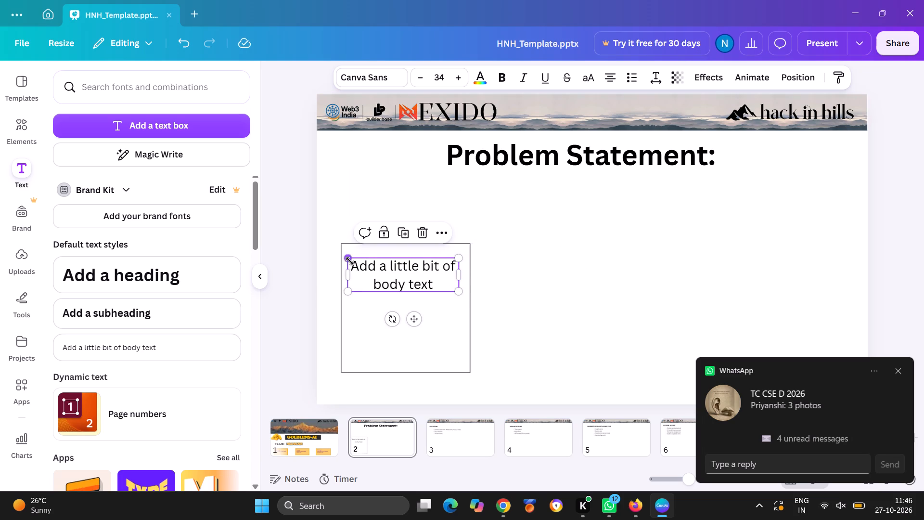
Replace the placeholder text in the square with the copied "Misleading Price Gaps" point about MCX gold futures contracts.
{"action": "left_click", "coordinate": [355, 265]}
{"action": "double_click", "coordinate": [355, 265]}
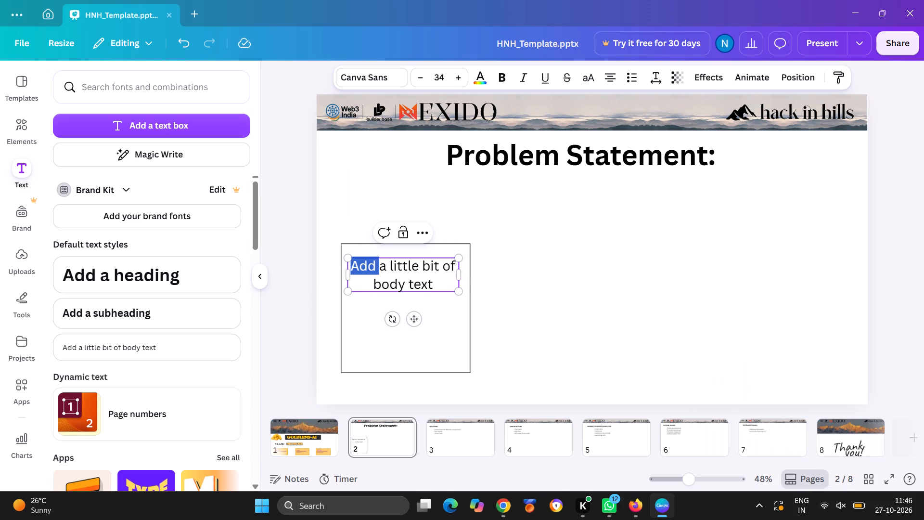
{"action": "key", "text": "BackSpace"}
{"action": "left_click_drag", "start_coordinate": [438, 284], "coordinate": [358, 269]}
{"action": "key", "text": "BackSpace"}
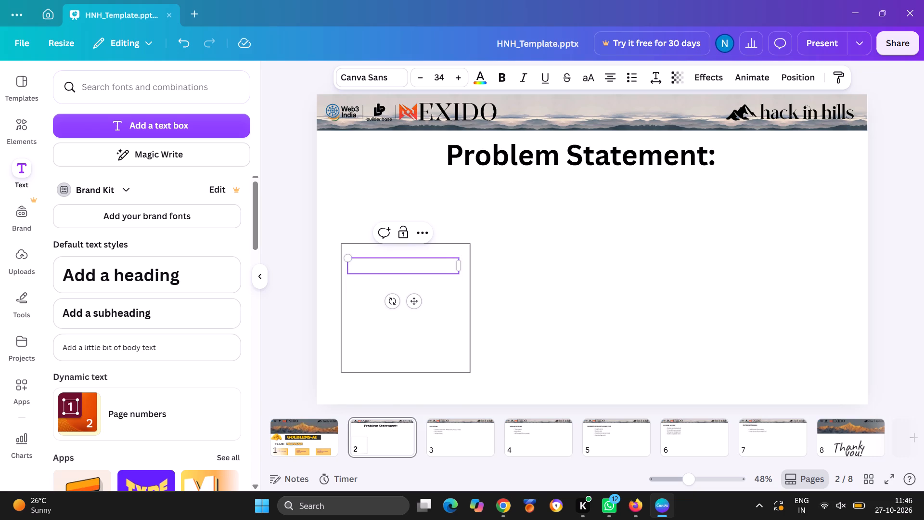
{"action": "key", "text": "ctrl+v"}
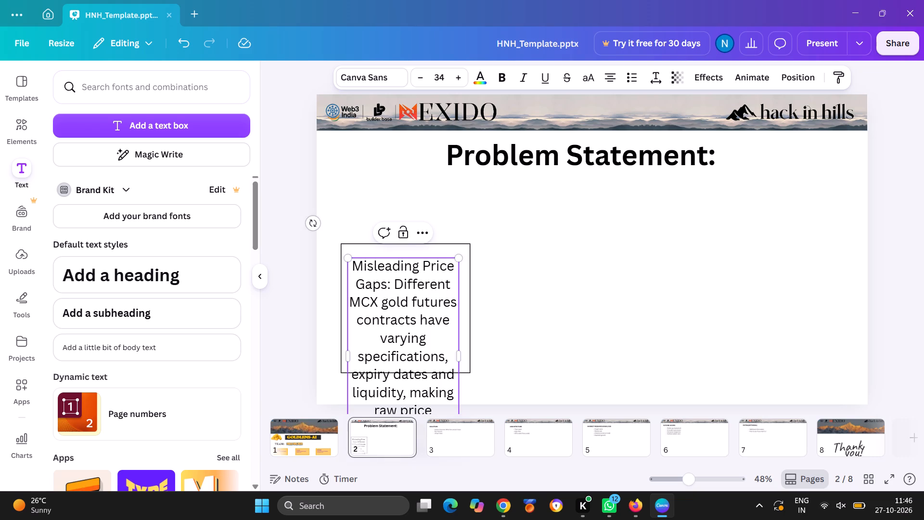
Reduce the pasted text to font size 25.9 and widen its text box slightly so it fits inside the square.
{"action": "triple_click", "coordinate": [420, 78]}
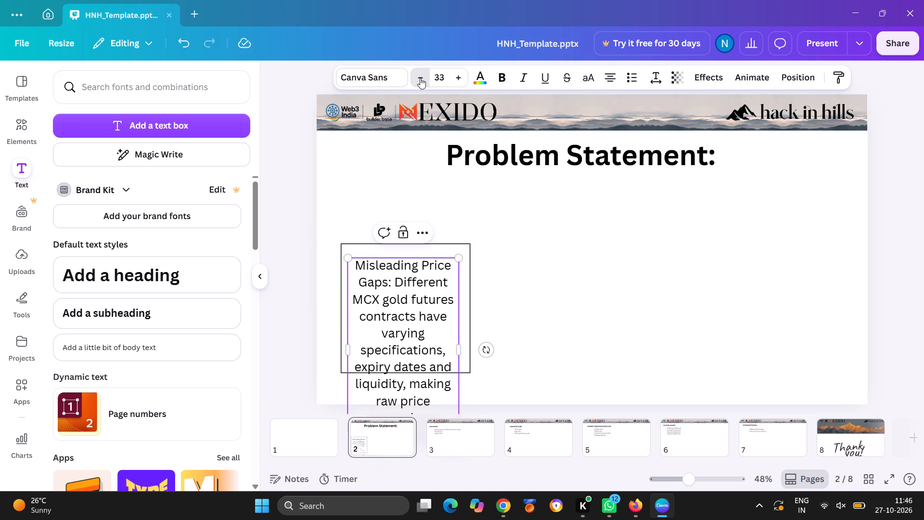
{"action": "triple_click", "coordinate": [420, 78]}
{"action": "triple_click", "coordinate": [420, 78]}
{"action": "double_click", "coordinate": [420, 78]}
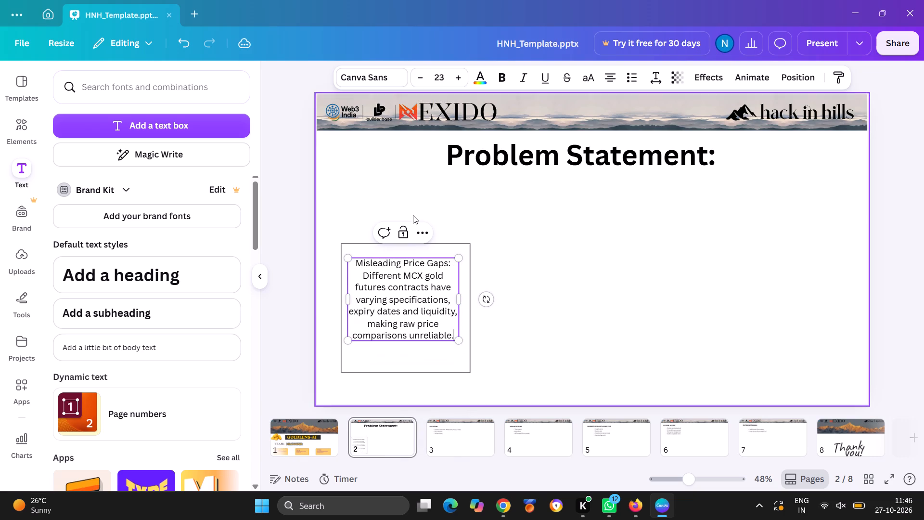
{"action": "left_click_drag", "start_coordinate": [455, 339], "coordinate": [454, 351]}
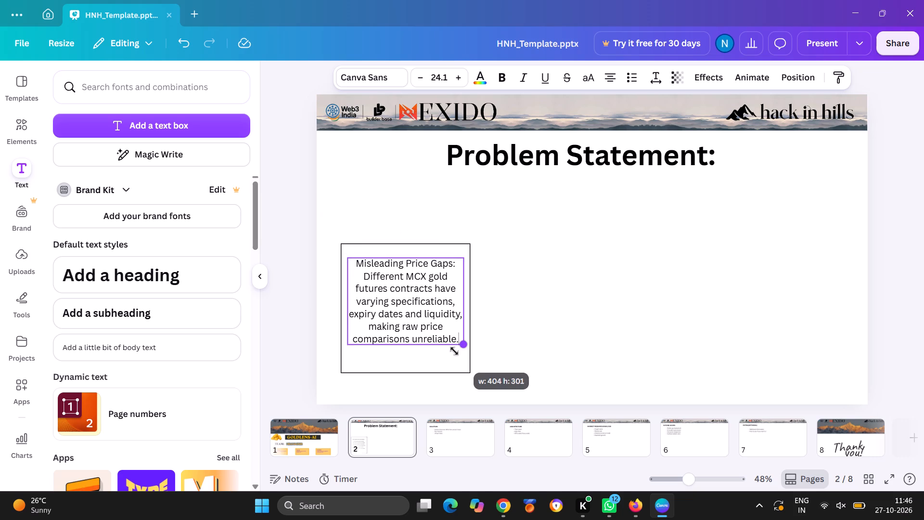
{"action": "left_click_drag", "start_coordinate": [454, 351], "coordinate": [453, 352]}
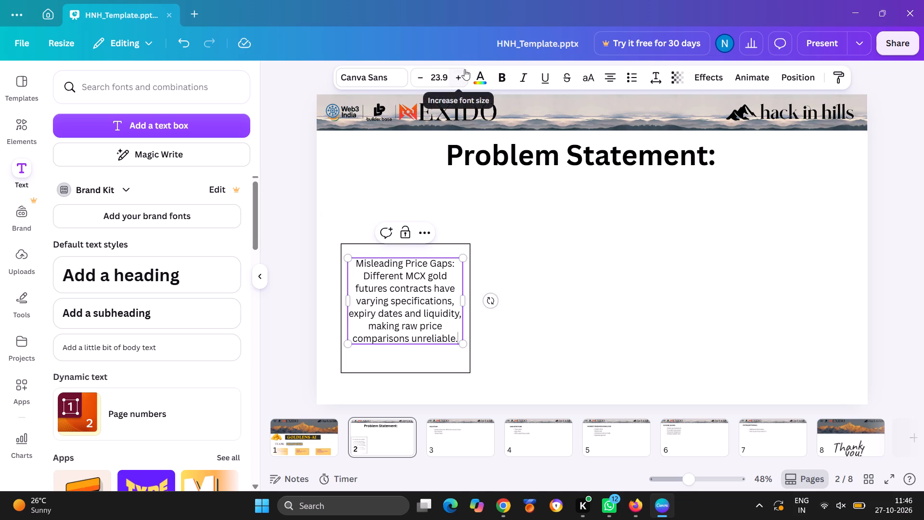
{"action": "triple_click", "coordinate": [464, 69]}
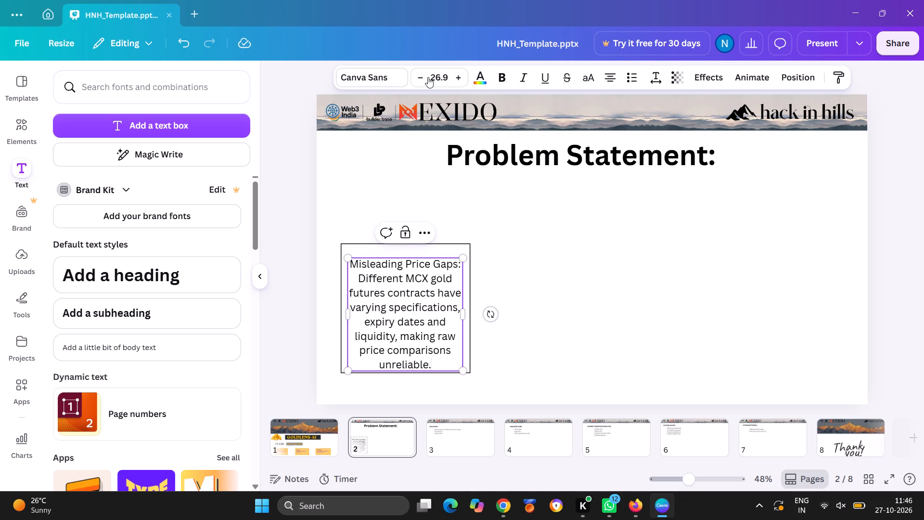
{"action": "left_click", "coordinate": [427, 77]}
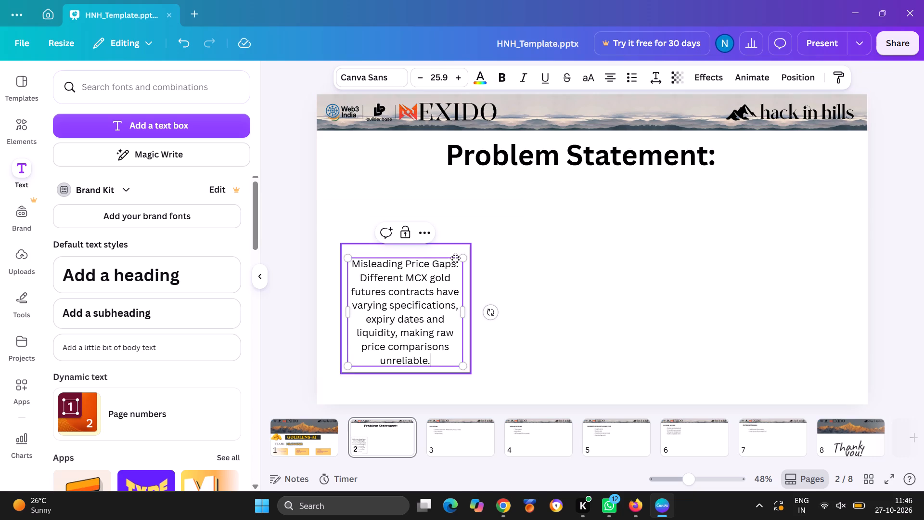
Make the words "Misleading Price Gaps" bold and orange-red.
{"action": "left_click_drag", "start_coordinate": [457, 265], "coordinate": [354, 260]}
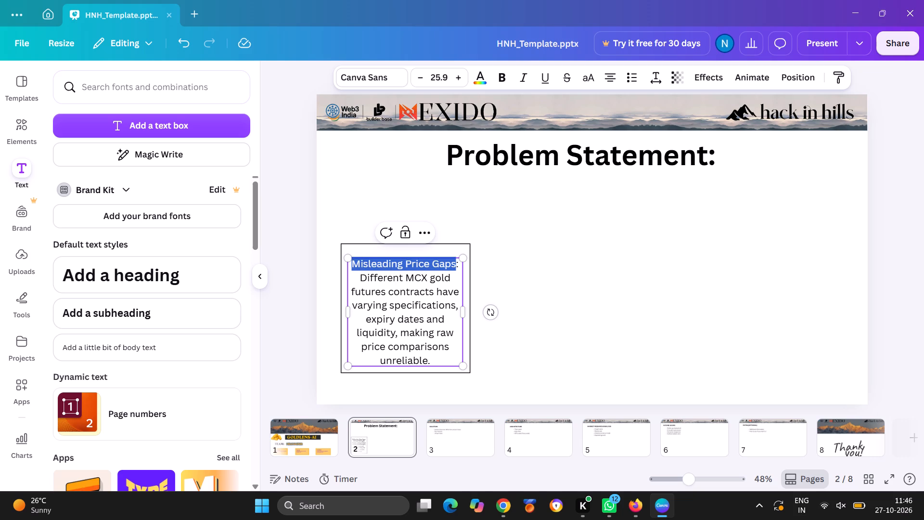
{"action": "left_click_drag", "start_coordinate": [354, 260], "coordinate": [353, 260]}
{"action": "left_click", "coordinate": [500, 79]}
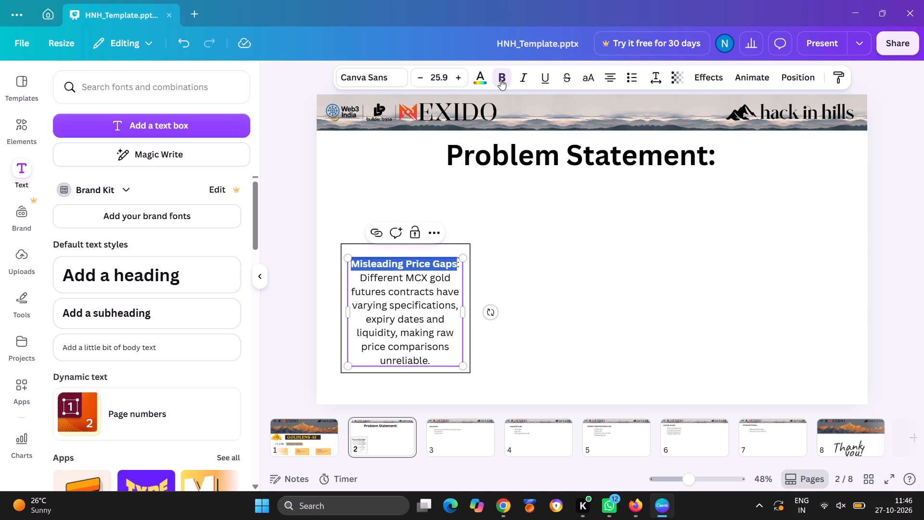
{"action": "left_click", "coordinate": [480, 81]}
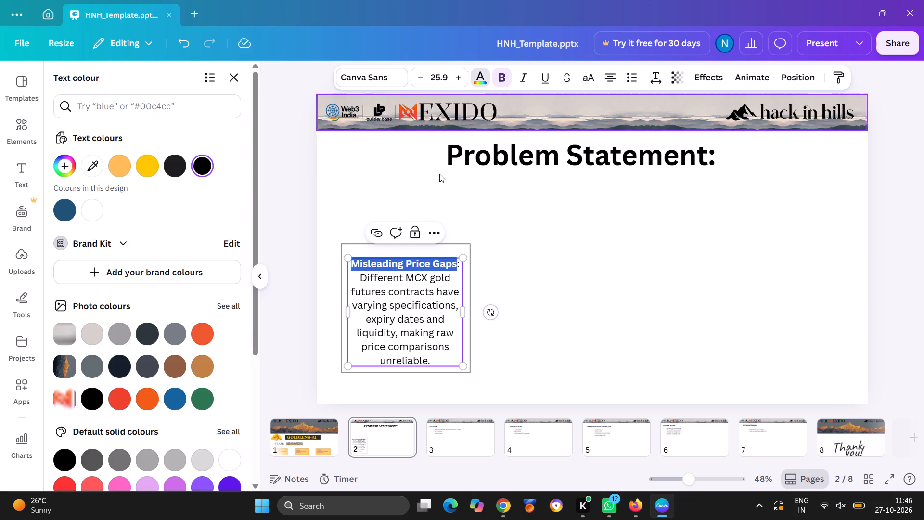
{"action": "left_click", "coordinate": [145, 169]}
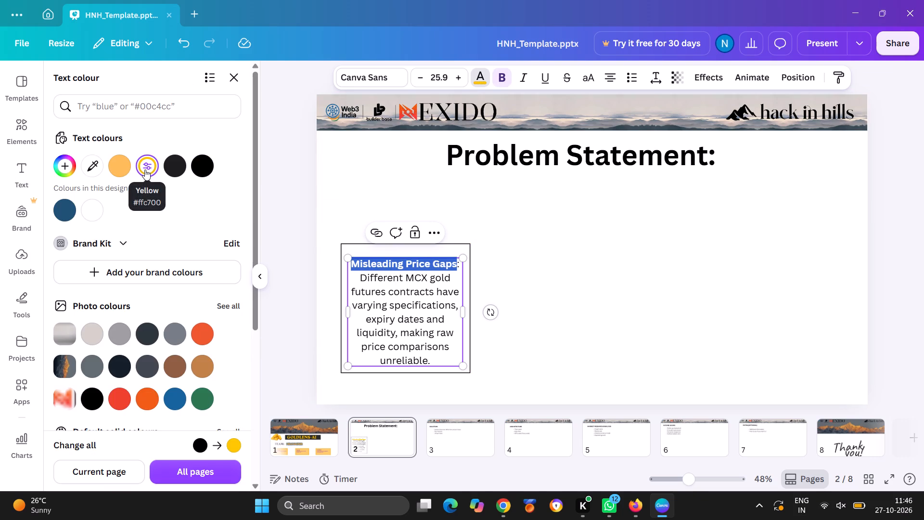
{"action": "left_click", "coordinate": [201, 336]}
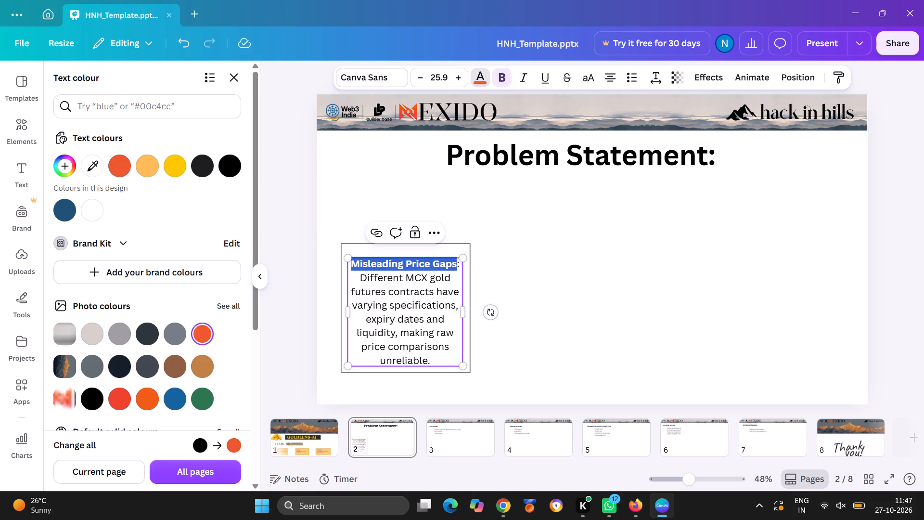
{"action": "left_click", "coordinate": [523, 286]}
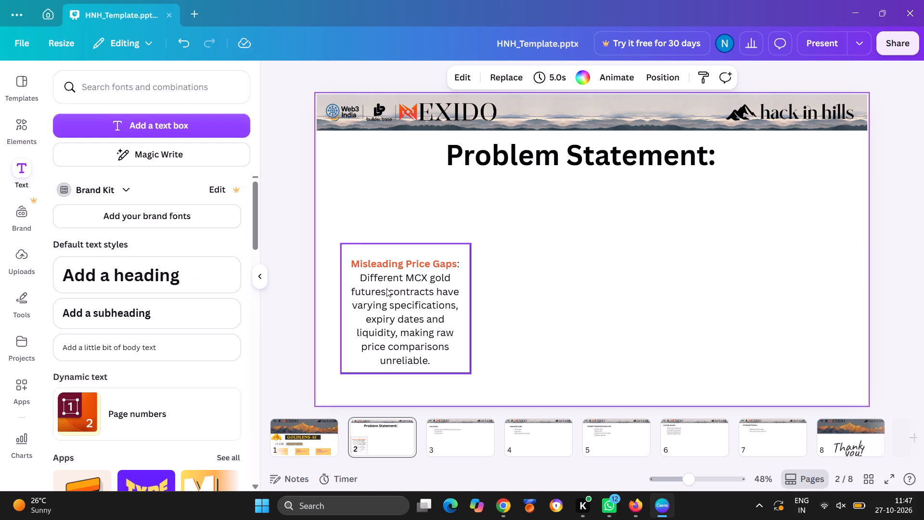
Centre the Misleading Price Gaps text block within the square outline.
{"action": "left_click", "coordinate": [386, 288]}
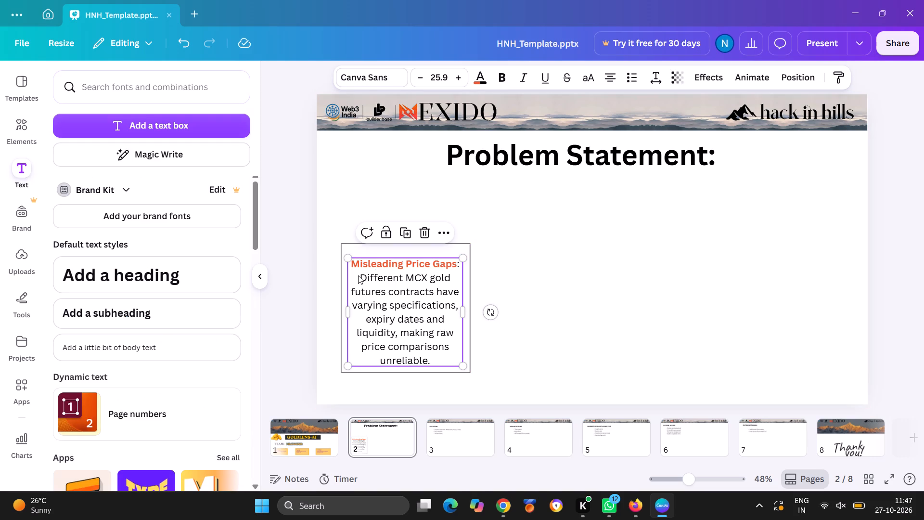
{"action": "left_click", "coordinate": [358, 275]}
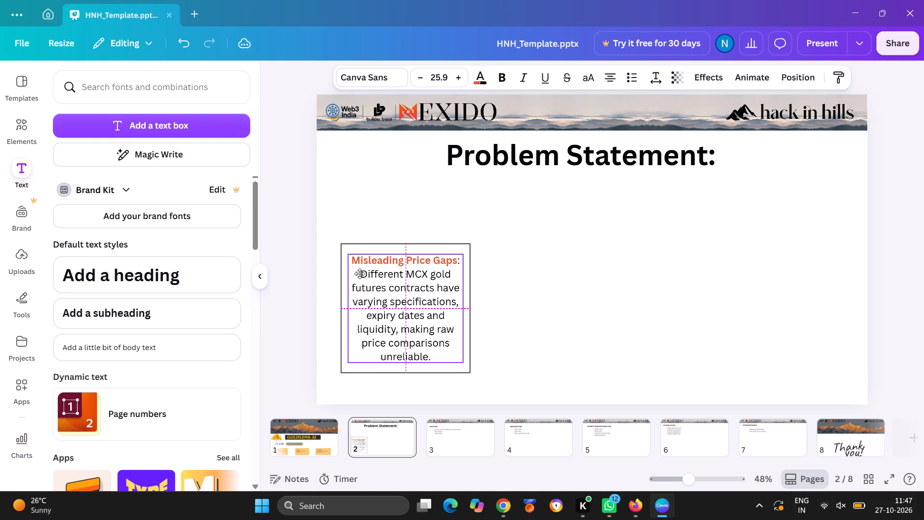
Increase the font size of the description below the Misleading Price Gaps heading to 26.9.
{"action": "left_click", "coordinate": [364, 275]}
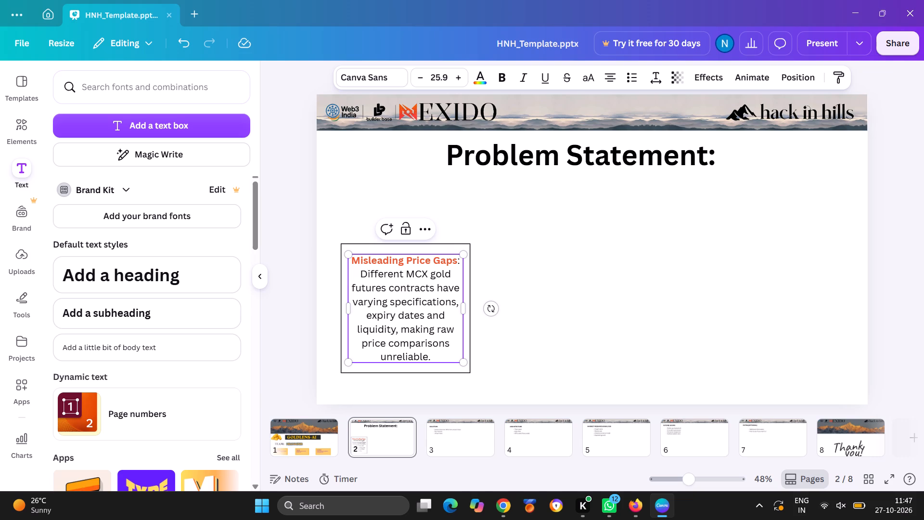
{"action": "left_click", "coordinate": [363, 275]}
{"action": "left_click_drag", "start_coordinate": [363, 275], "coordinate": [441, 353]}
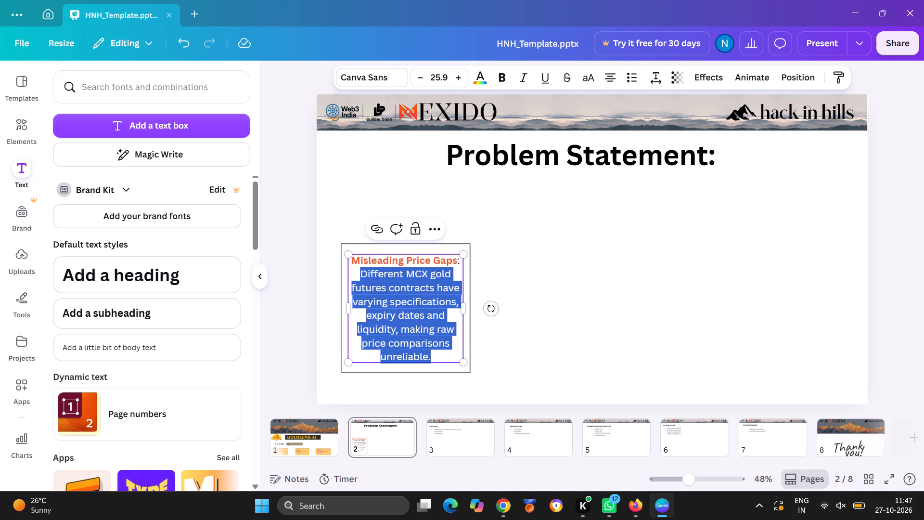
{"action": "left_click", "coordinate": [463, 75]}
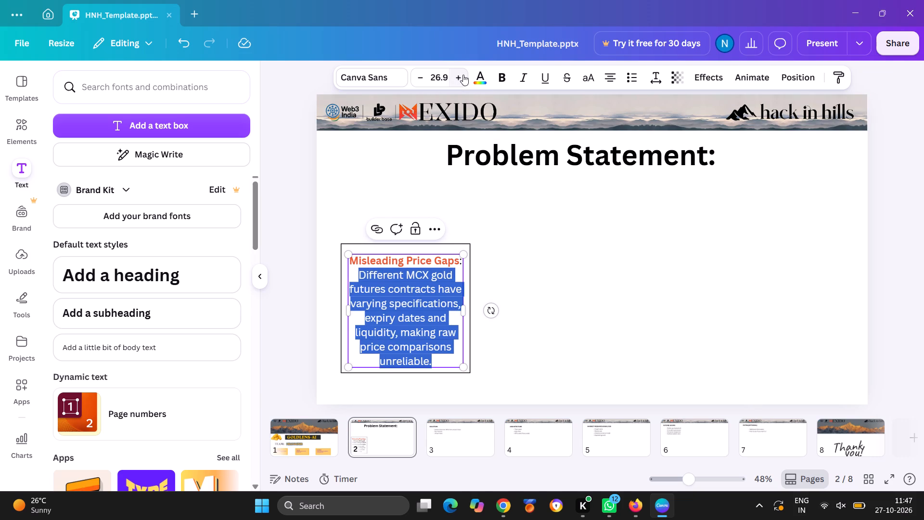
{"action": "left_click", "coordinate": [463, 75]}
{"action": "left_click", "coordinate": [426, 77]}
{"action": "left_click", "coordinate": [550, 210]}
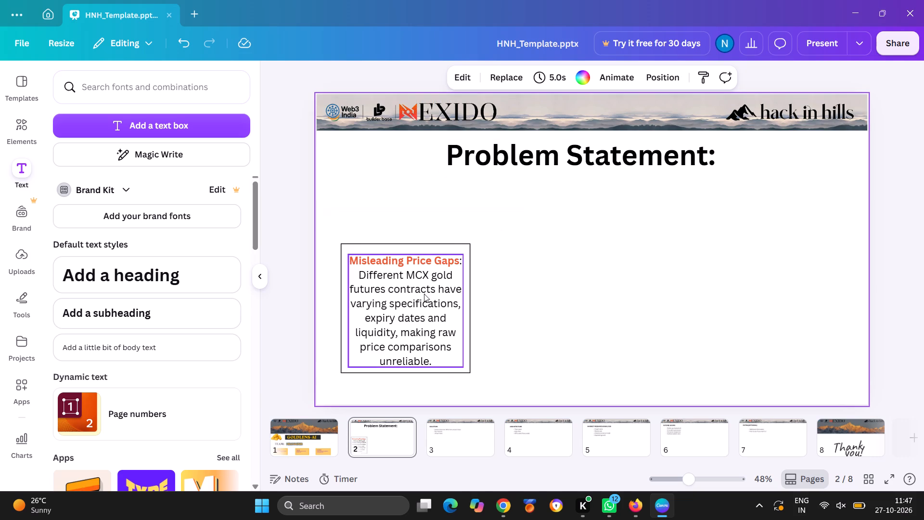
Scale the Misleading Price Gaps text block up to font size 28 and recentre it within the square outline.
{"action": "left_click", "coordinate": [424, 294]}
{"action": "left_click_drag", "start_coordinate": [466, 251], "coordinate": [467, 245]}
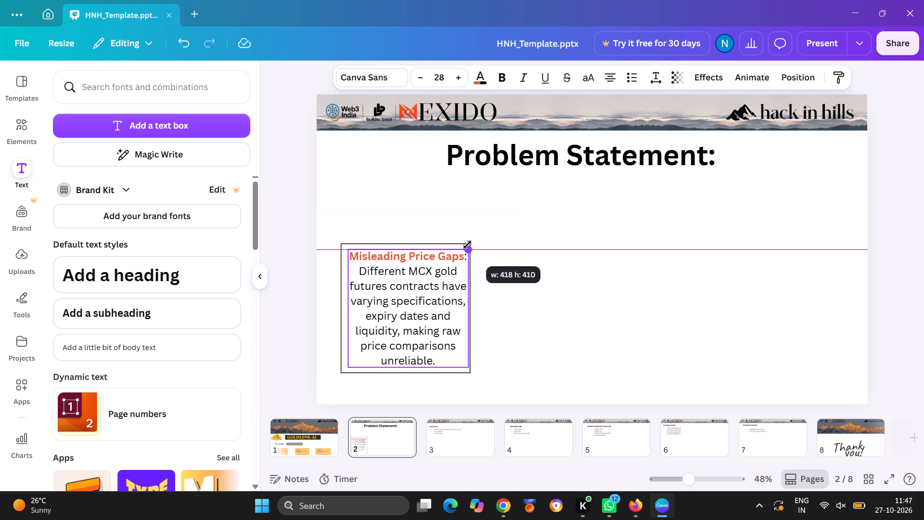
{"action": "left_click_drag", "start_coordinate": [467, 245], "coordinate": [465, 244]}
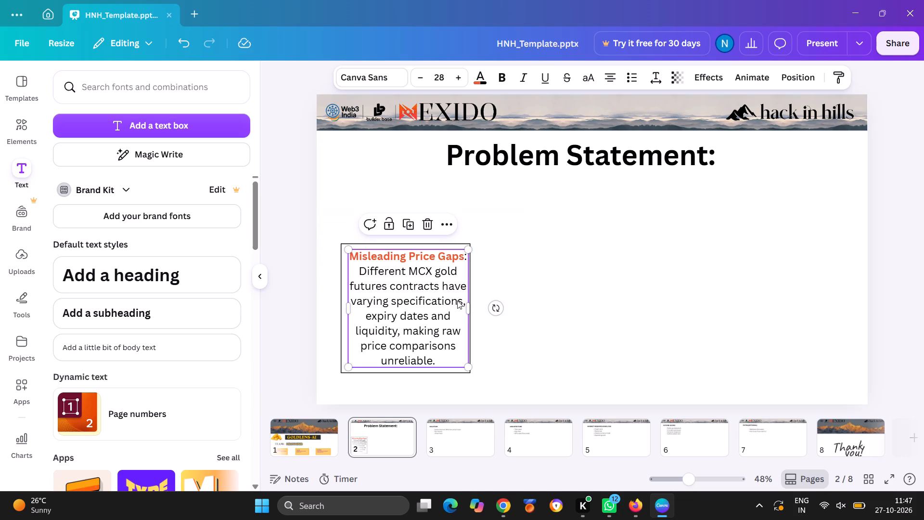
{"action": "left_click", "coordinate": [470, 306]}
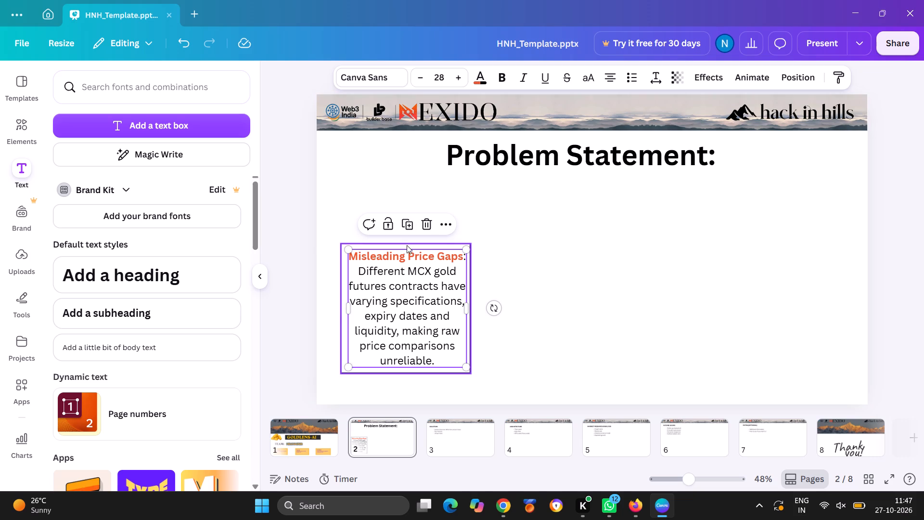
{"action": "left_click", "coordinate": [532, 236]}
{"action": "left_click", "coordinate": [451, 276]}
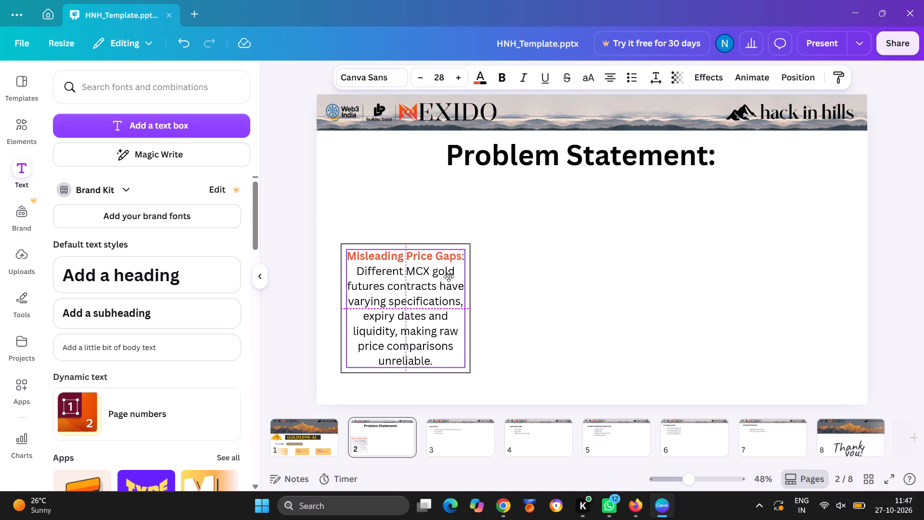
{"action": "left_click", "coordinate": [534, 236]}
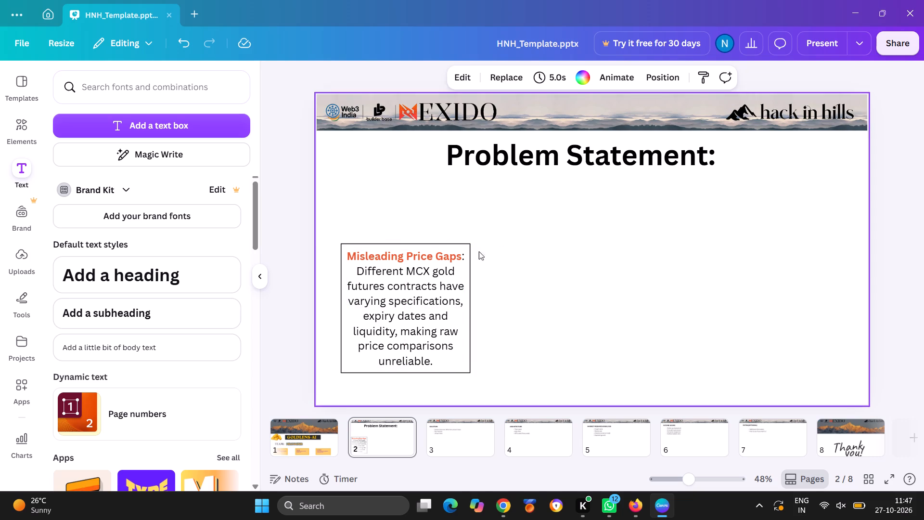
Delete the colon after the "Misleading Price Gaps" heading.
{"action": "left_click", "coordinate": [463, 257]}
{"action": "left_click", "coordinate": [463, 257]}
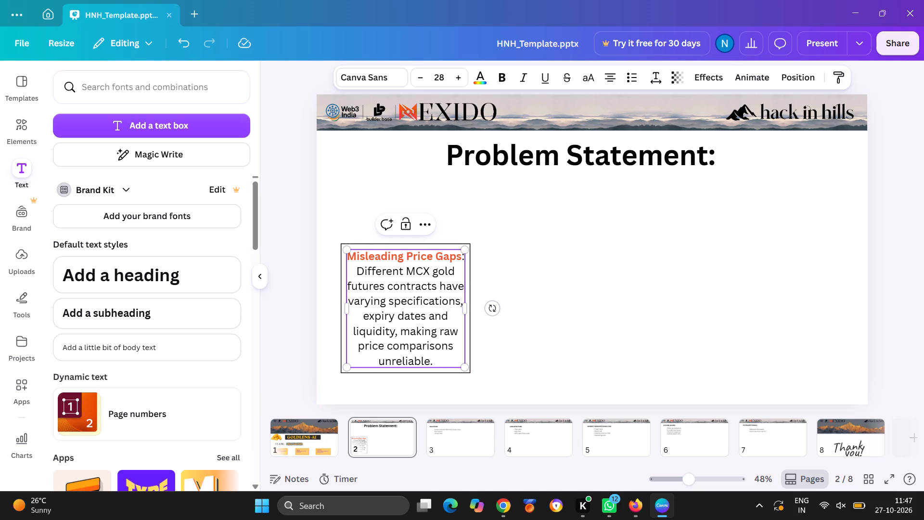
{"action": "key", "text": "BackSpace"}
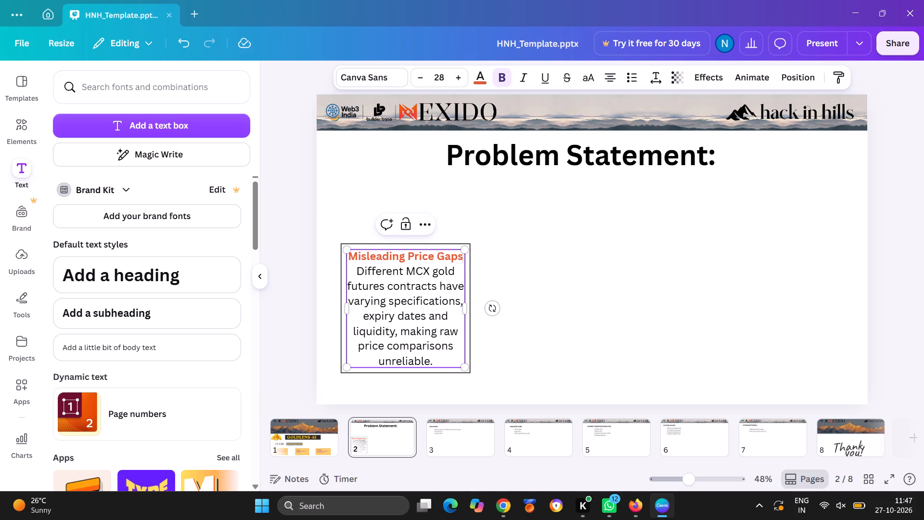
Colour the description below the Misleading Price Gaps heading dark blue.
{"action": "left_click_drag", "start_coordinate": [358, 273], "coordinate": [435, 361]}
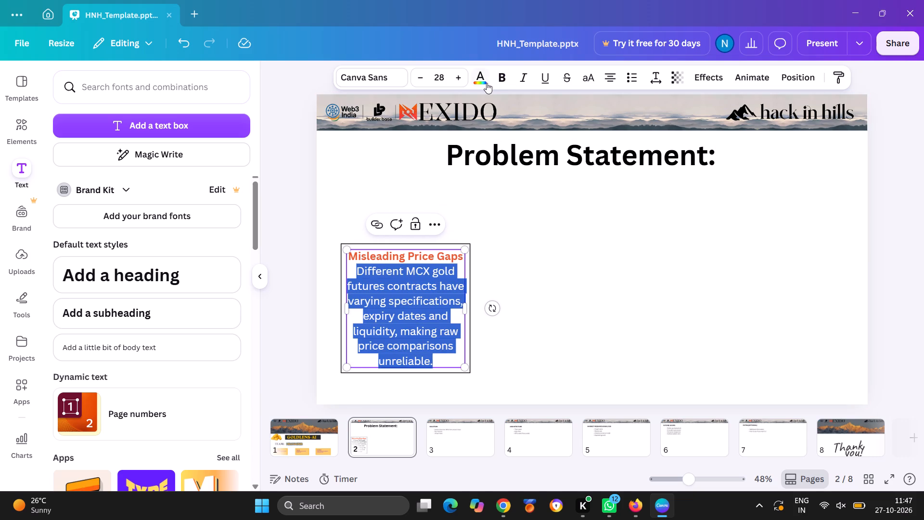
{"action": "left_click", "coordinate": [486, 82]}
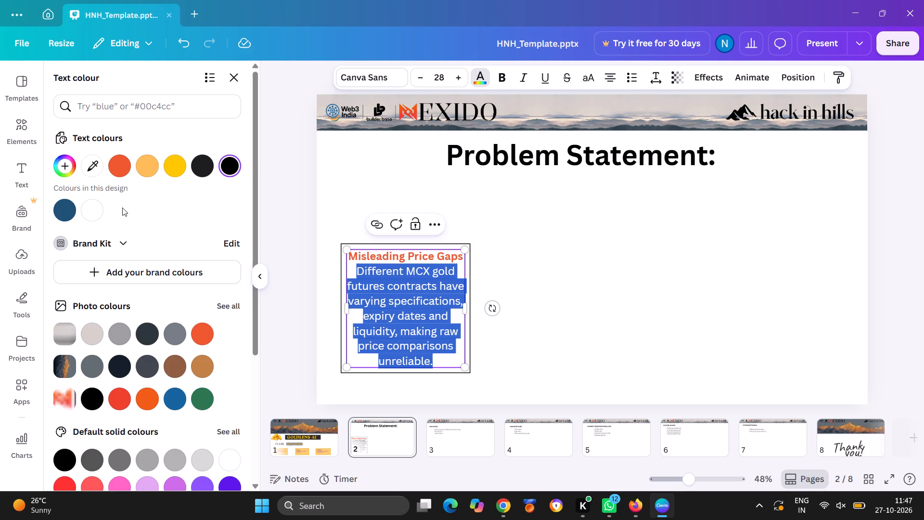
{"action": "left_click", "coordinate": [63, 213]}
{"action": "left_click", "coordinate": [596, 288]}
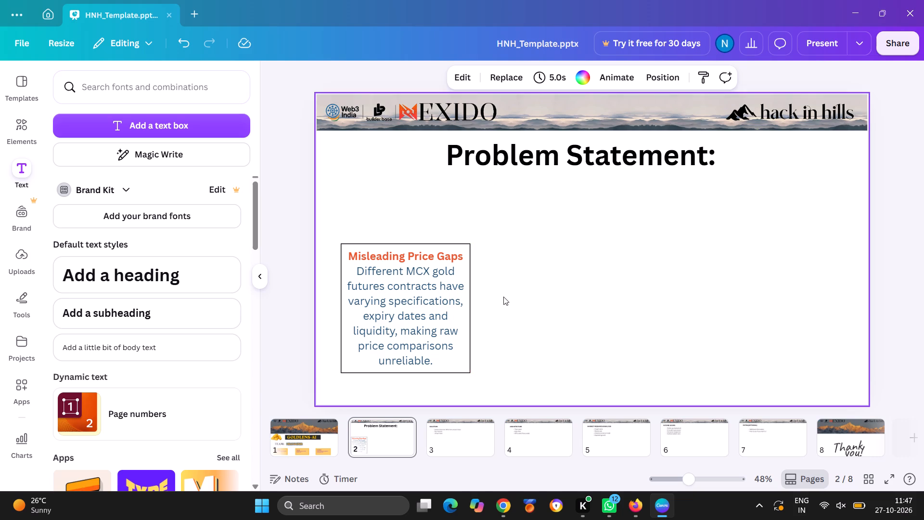
Add two more square outline graphics, spaced in a row level with the Misleading Price Gaps box.
{"action": "scroll", "coordinate": [201, 380], "scroll_direction": "down", "scroll_amount": 2}
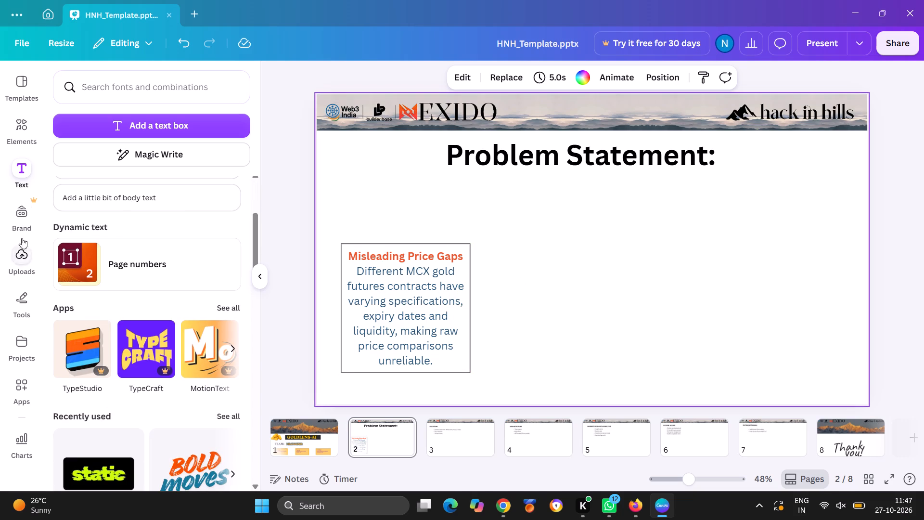
{"action": "left_click", "coordinate": [22, 132]}
{"action": "left_click", "coordinate": [133, 253]}
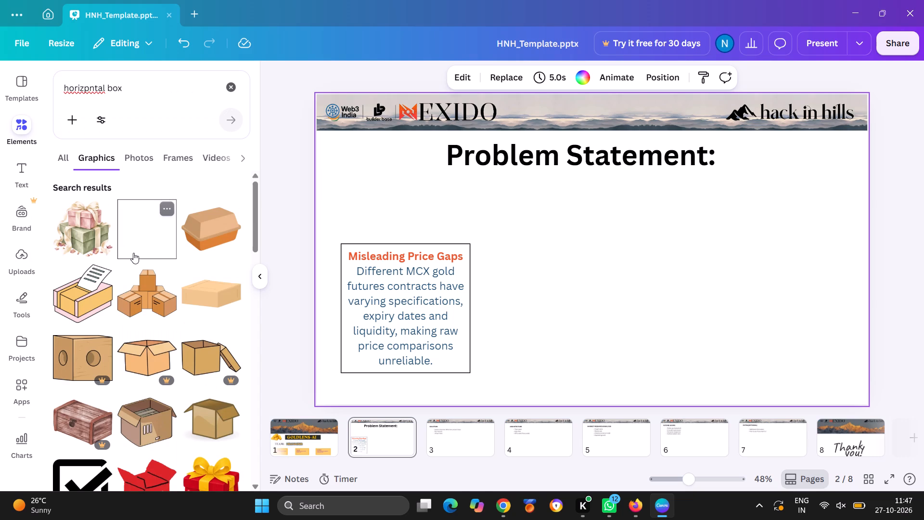
{"action": "left_click_drag", "start_coordinate": [586, 228], "coordinate": [570, 286]}
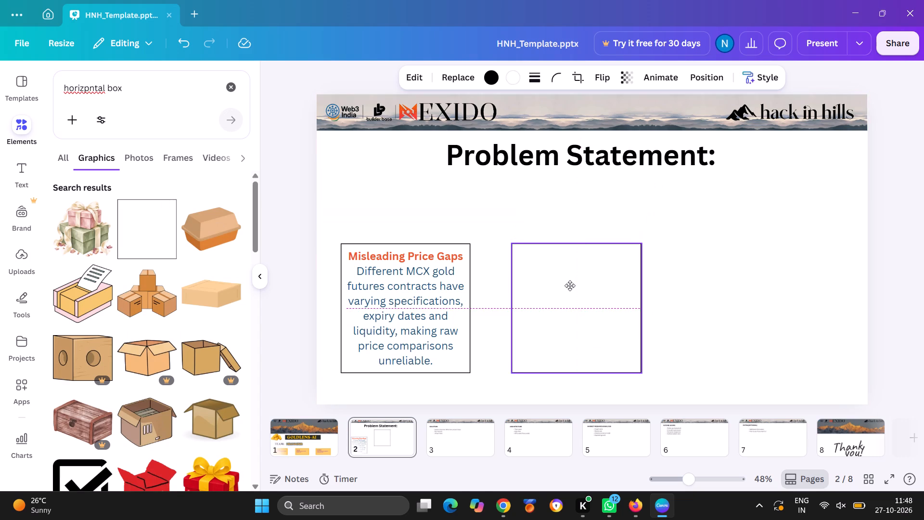
{"action": "left_click_drag", "start_coordinate": [570, 286], "coordinate": [566, 286]}
{"action": "left_click", "coordinate": [166, 240]}
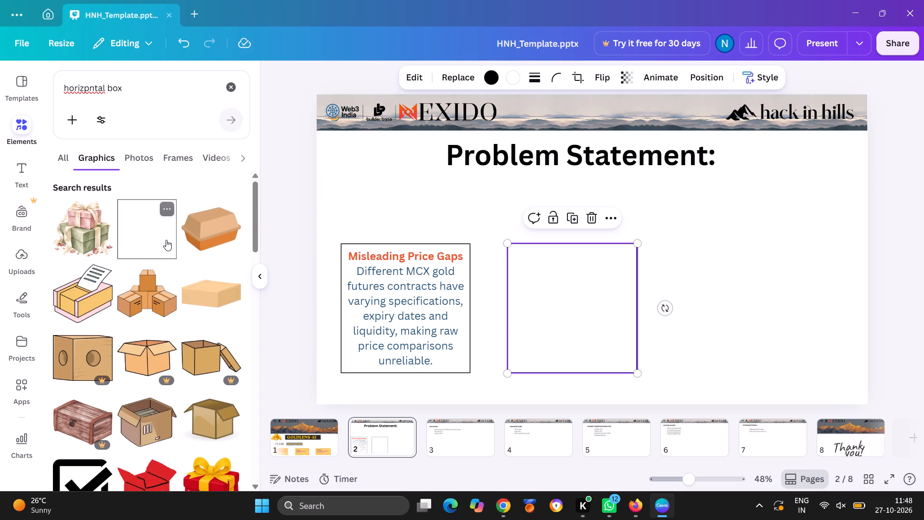
{"action": "left_click_drag", "start_coordinate": [626, 257], "coordinate": [745, 302]}
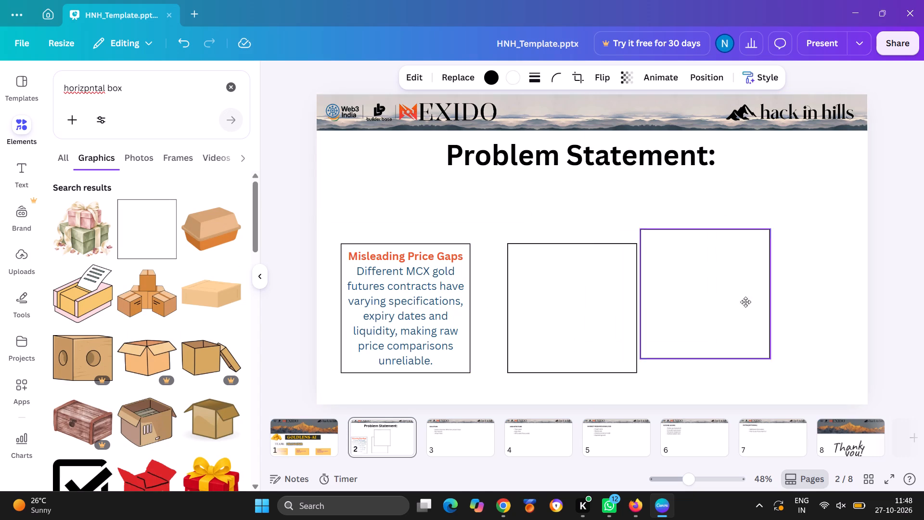
{"action": "left_click_drag", "start_coordinate": [745, 302], "coordinate": [775, 317]}
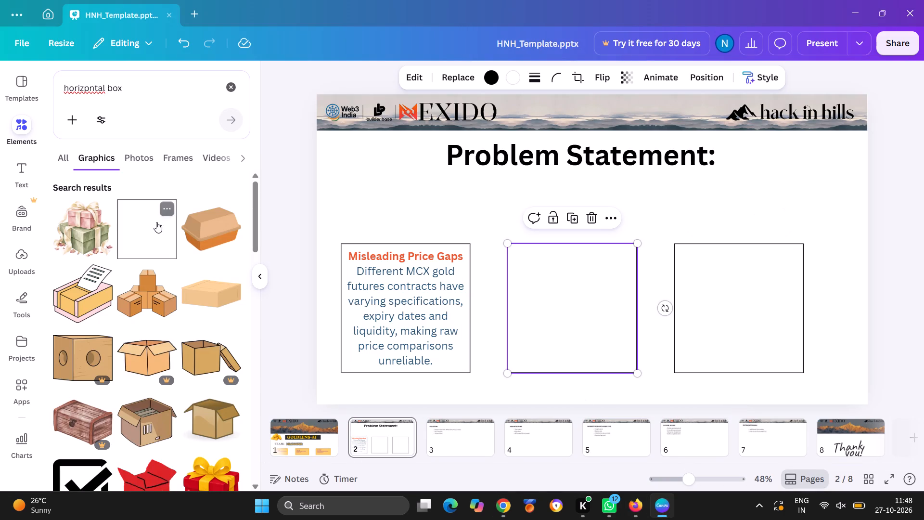
{"action": "left_click", "coordinate": [13, 183]}
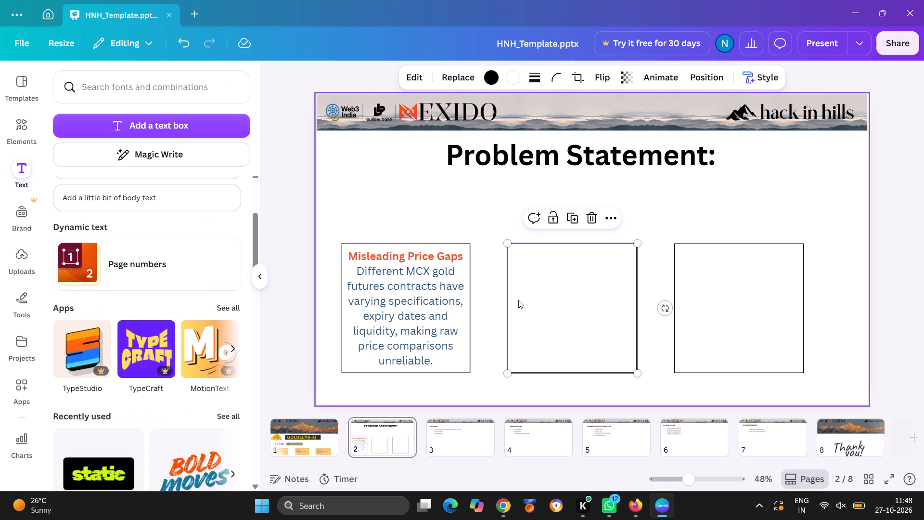
{"action": "left_click", "coordinate": [129, 211]}
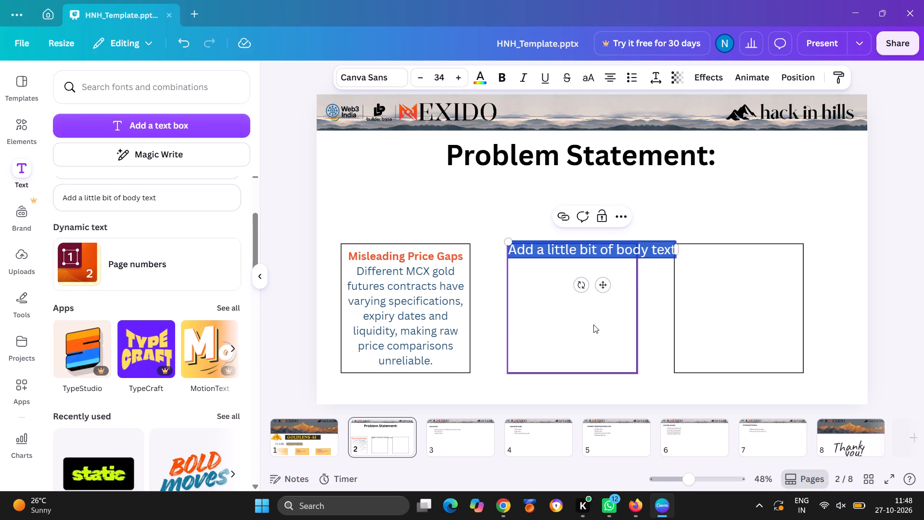
{"action": "left_click_drag", "start_coordinate": [676, 250], "coordinate": [616, 258]}
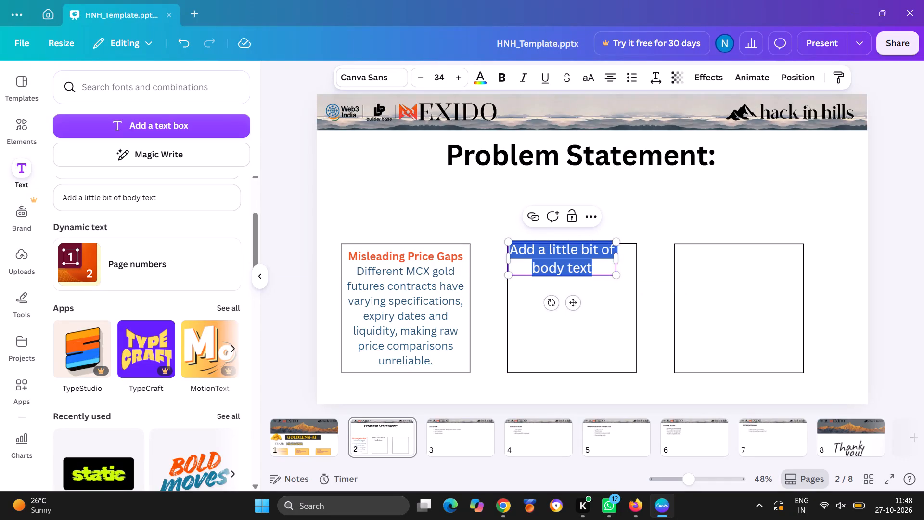
{"action": "left_click_drag", "start_coordinate": [576, 246], "coordinate": [579, 283]}
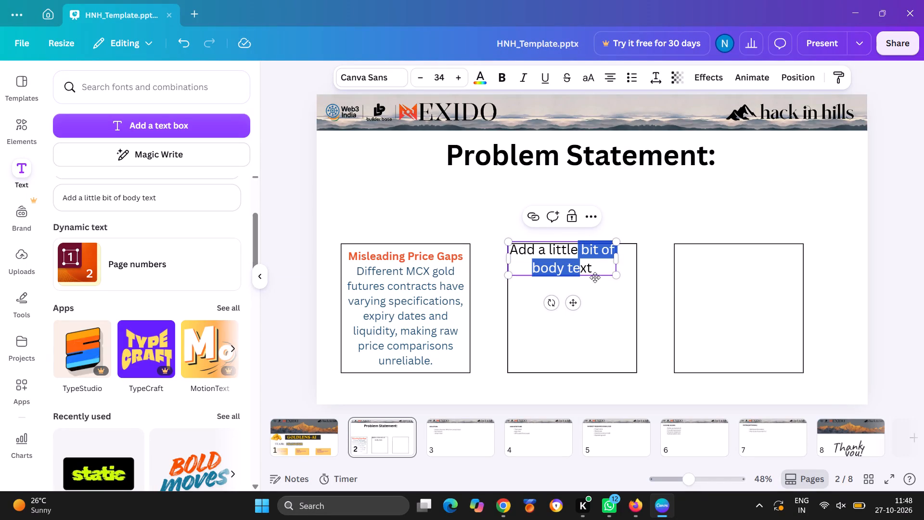
{"action": "left_click_drag", "start_coordinate": [595, 276], "coordinate": [593, 302]}
{"action": "left_click", "coordinate": [595, 290]}
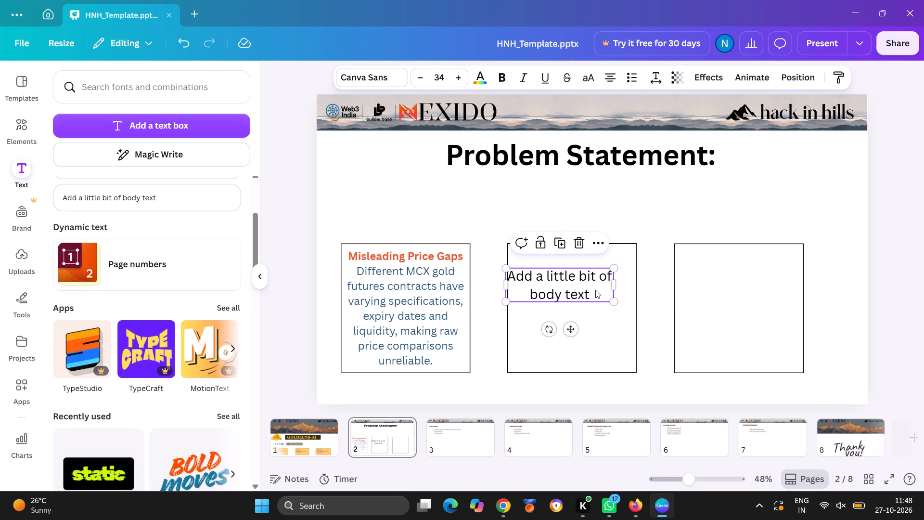
{"action": "key", "text": "BackSpace"}
{"action": "key", "text": "ctrl+v"}
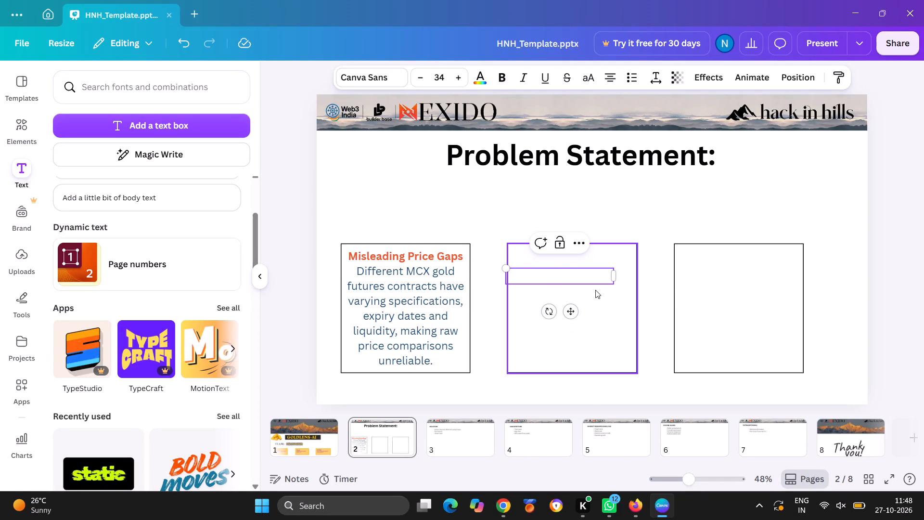
Reduce the Hidden Market Signals text to font size 26 and centre it within the middle square outline.
{"action": "triple_click", "coordinate": [418, 80]}
{"action": "triple_click", "coordinate": [418, 80]}
{"action": "triple_click", "coordinate": [418, 80]}
{"action": "double_click", "coordinate": [418, 80]}
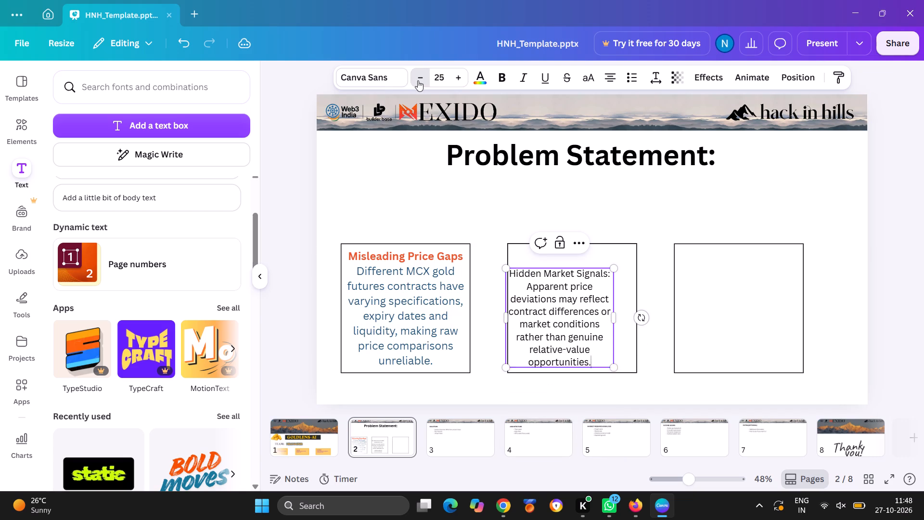
{"action": "left_click", "coordinate": [400, 287]}
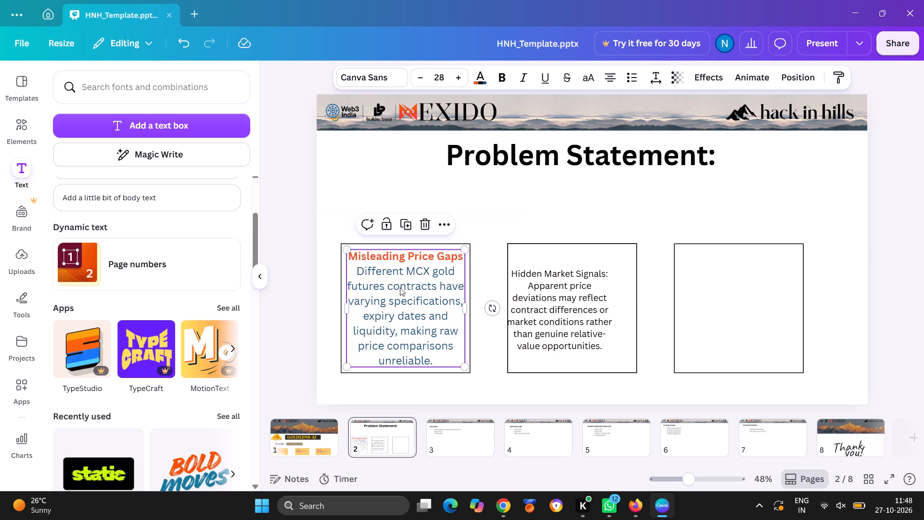
{"action": "left_click", "coordinate": [581, 293]}
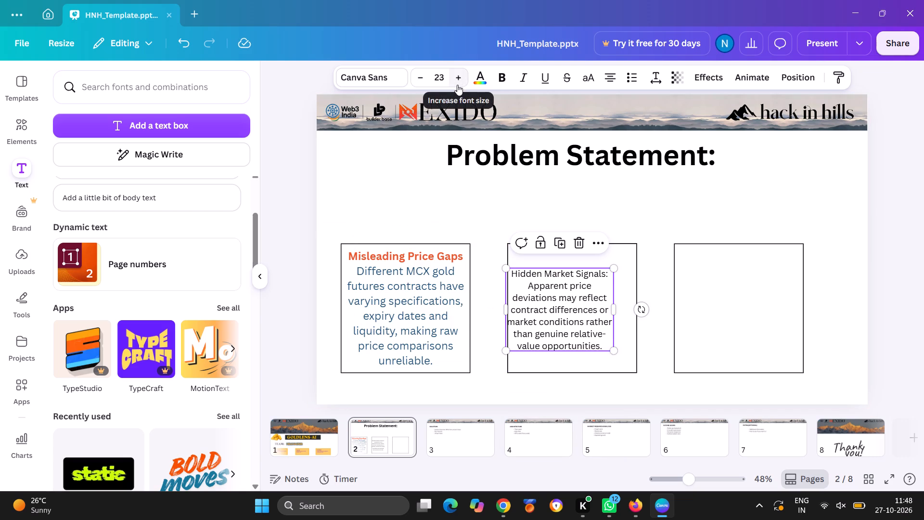
{"action": "triple_click", "coordinate": [457, 85]}
{"action": "double_click", "coordinate": [457, 85]}
{"action": "left_click", "coordinate": [457, 85]}
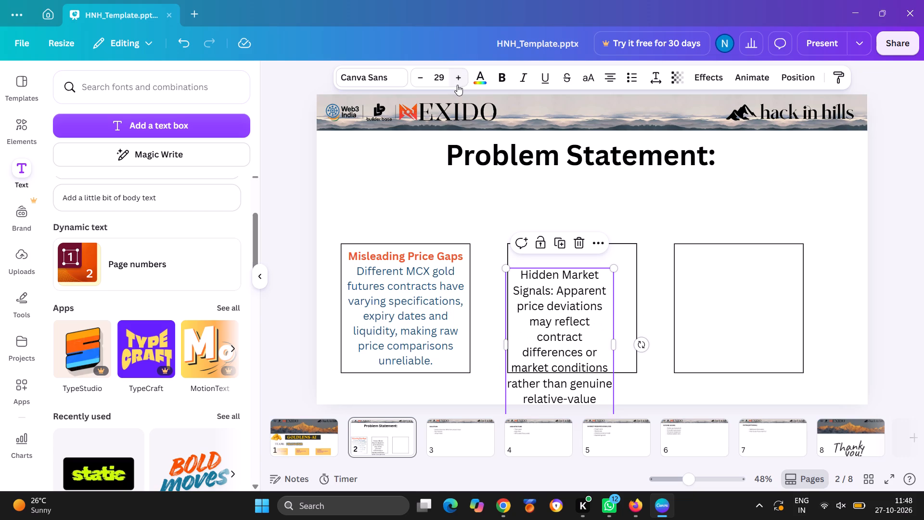
{"action": "left_click", "coordinate": [428, 79]}
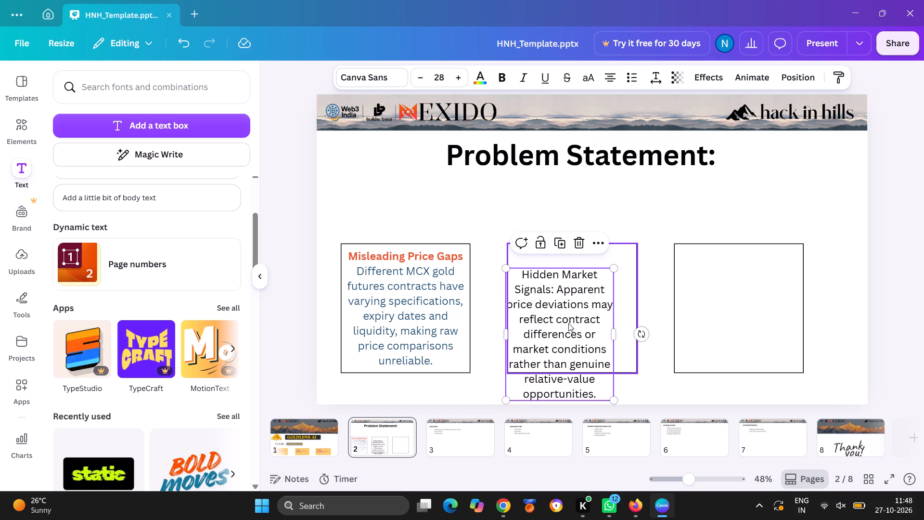
{"action": "left_click_drag", "start_coordinate": [568, 323], "coordinate": [574, 295]}
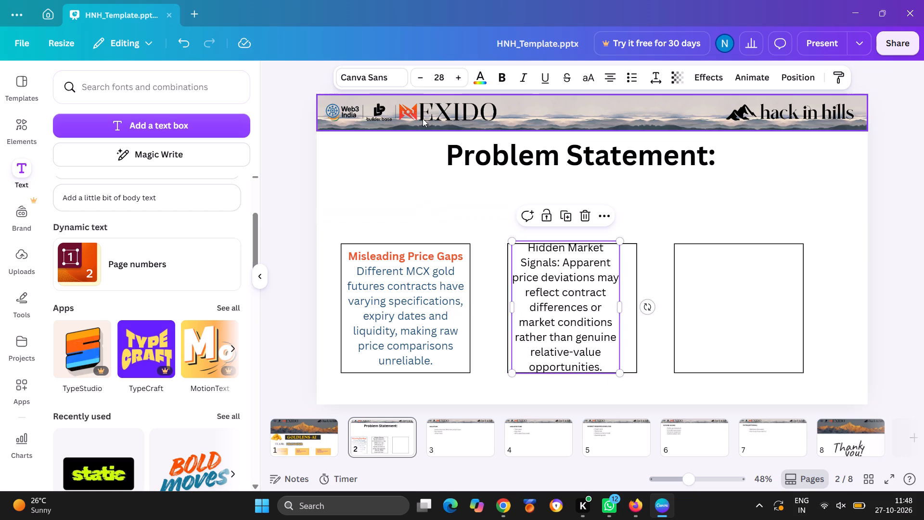
{"action": "left_click", "coordinate": [421, 81]}
{"action": "left_click", "coordinate": [421, 81]}
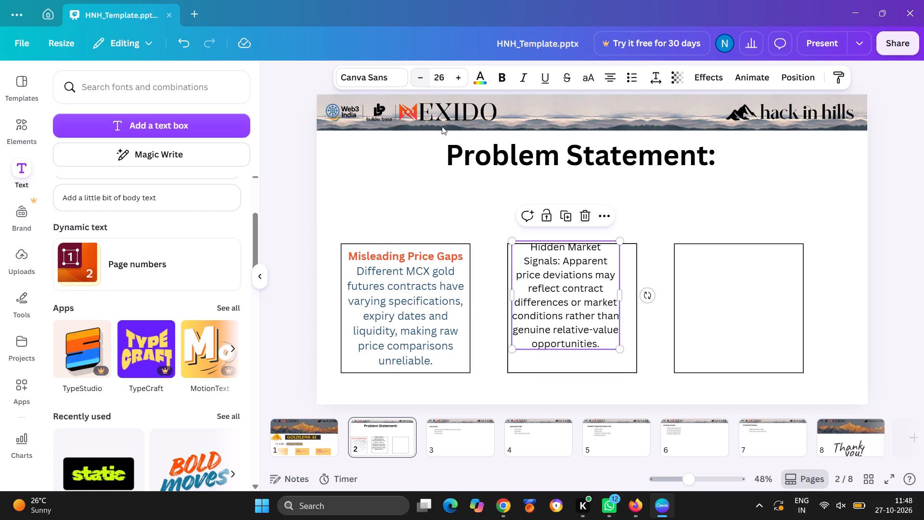
{"action": "left_click_drag", "start_coordinate": [552, 283], "coordinate": [554, 293]}
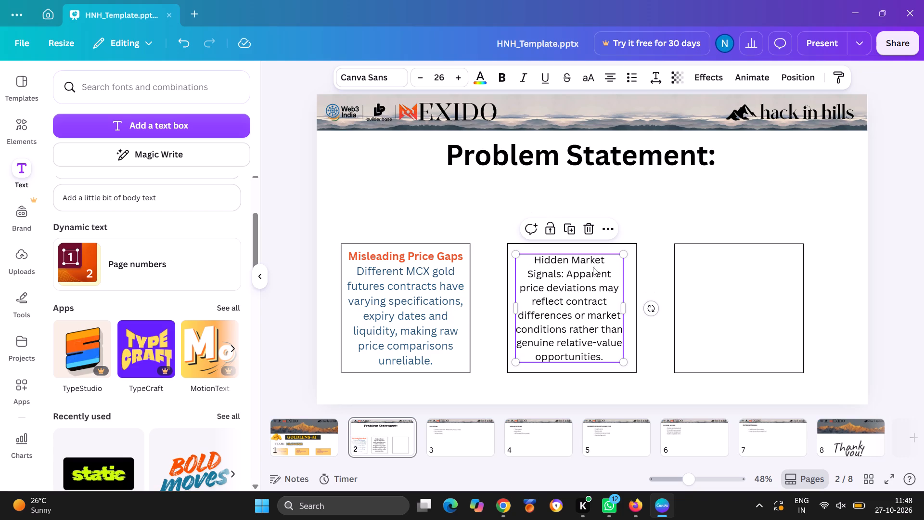
Make the words "Hidden Market" orange-red and bold to match the Misleading Price Gaps heading.
{"action": "left_click", "coordinate": [603, 262]}
{"action": "left_click_drag", "start_coordinate": [604, 261], "coordinate": [547, 262]}
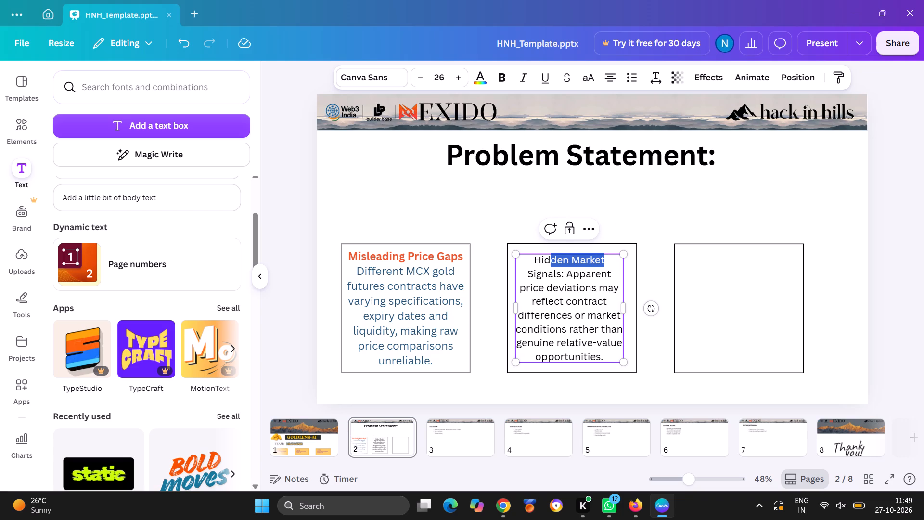
{"action": "left_click_drag", "start_coordinate": [547, 262], "coordinate": [536, 261]}
{"action": "left_click", "coordinate": [478, 81]}
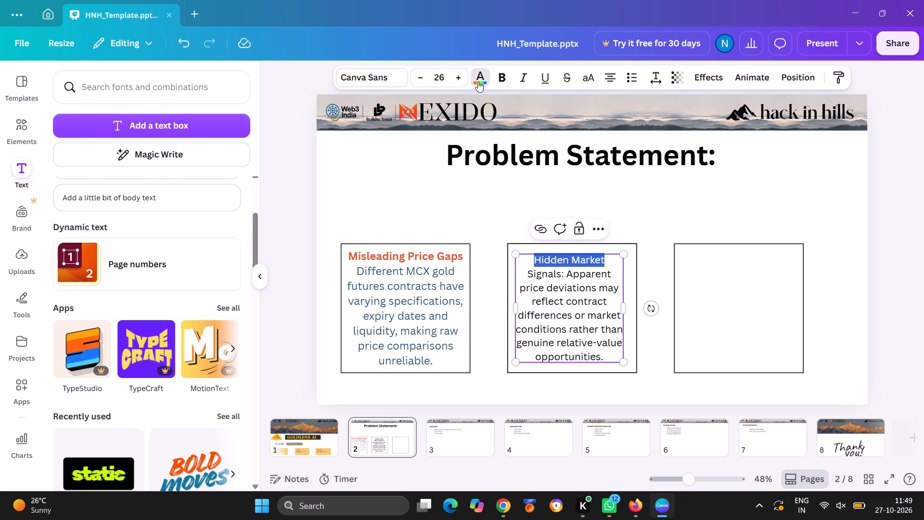
{"action": "left_click", "coordinate": [200, 360]}
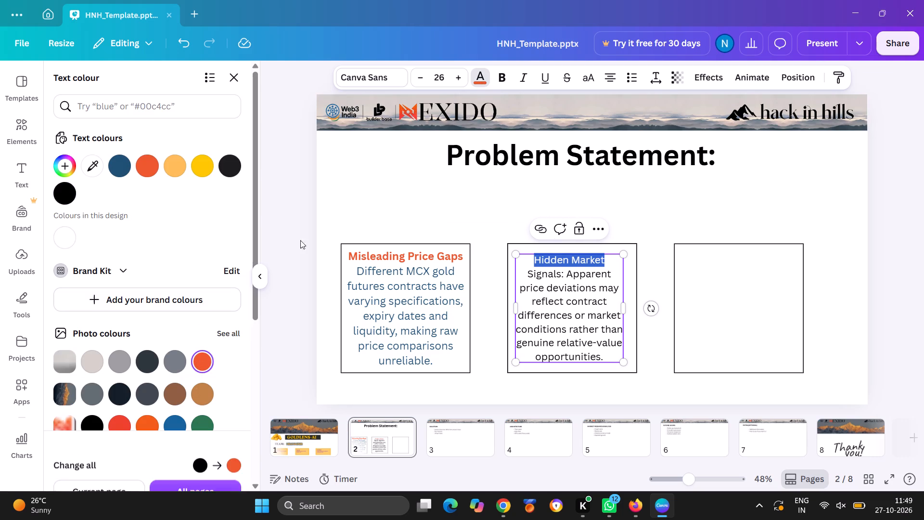
{"action": "left_click", "coordinate": [503, 78]}
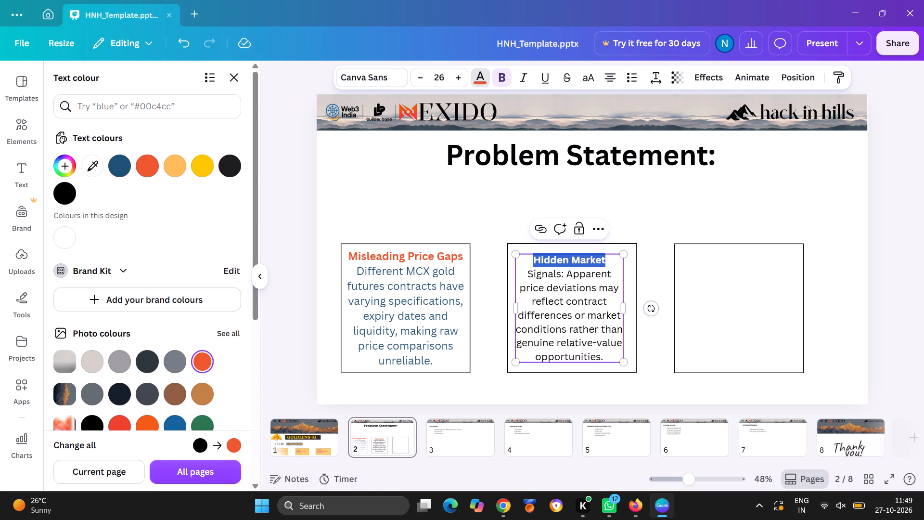
Make the word "Signals:" in the middle square orange-red and bold to match "Hidden Market".
{"action": "left_click", "coordinate": [528, 273]}
{"action": "left_click_drag", "start_coordinate": [528, 273], "coordinate": [564, 276]}
{"action": "left_click", "coordinate": [484, 85]}
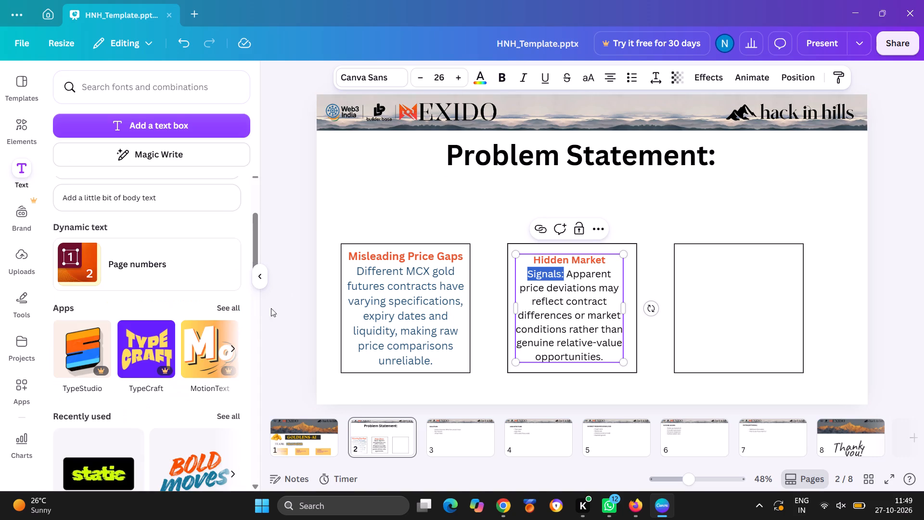
{"action": "left_click", "coordinate": [481, 70]}
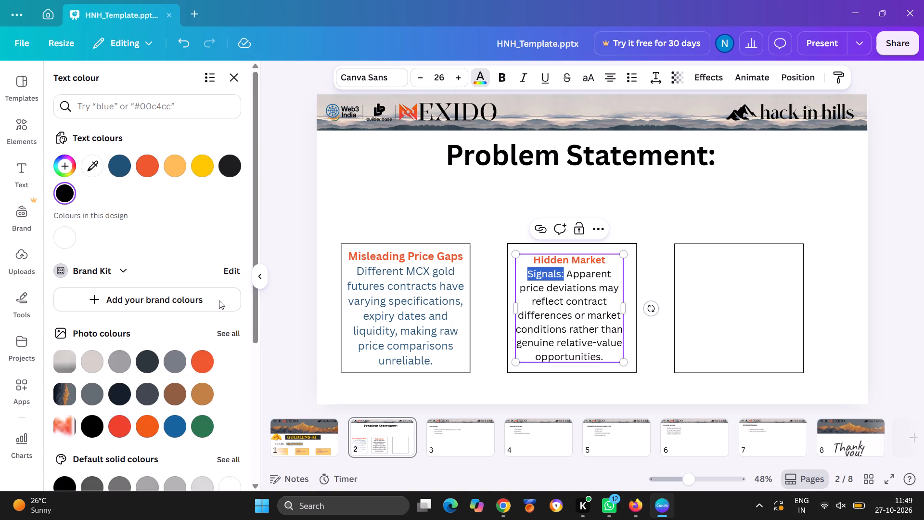
{"action": "left_click", "coordinate": [205, 364]}
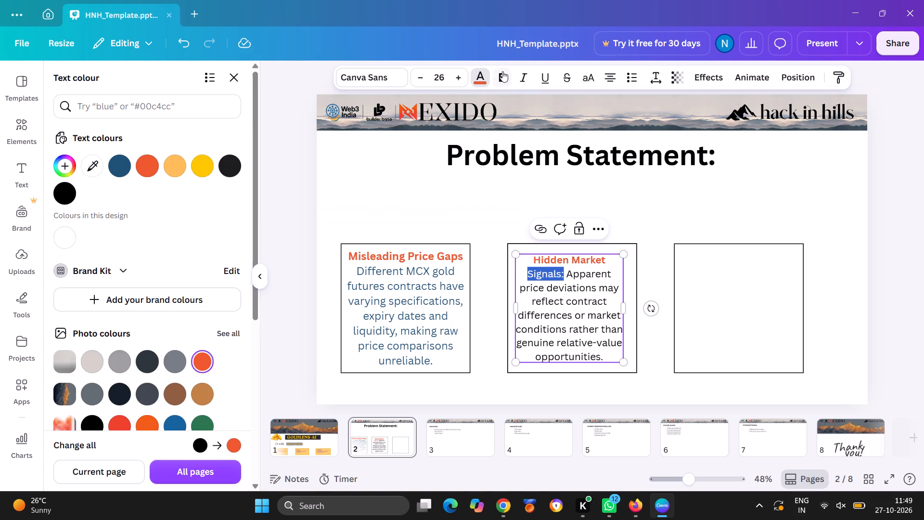
{"action": "left_click", "coordinate": [502, 71]}
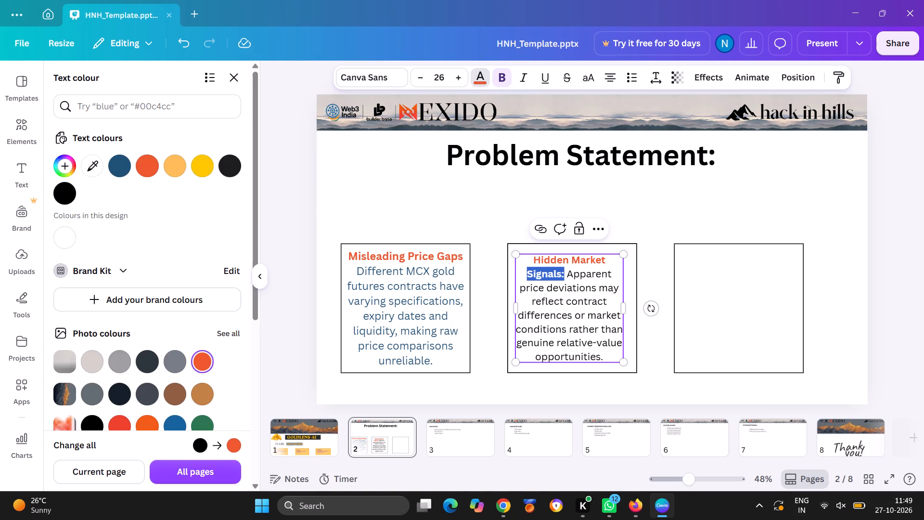
Start the Hidden Market Signals description on a new line below its heading and set its font size to 24.
{"action": "left_click", "coordinate": [565, 273]}
{"action": "key", "text": "Return"}
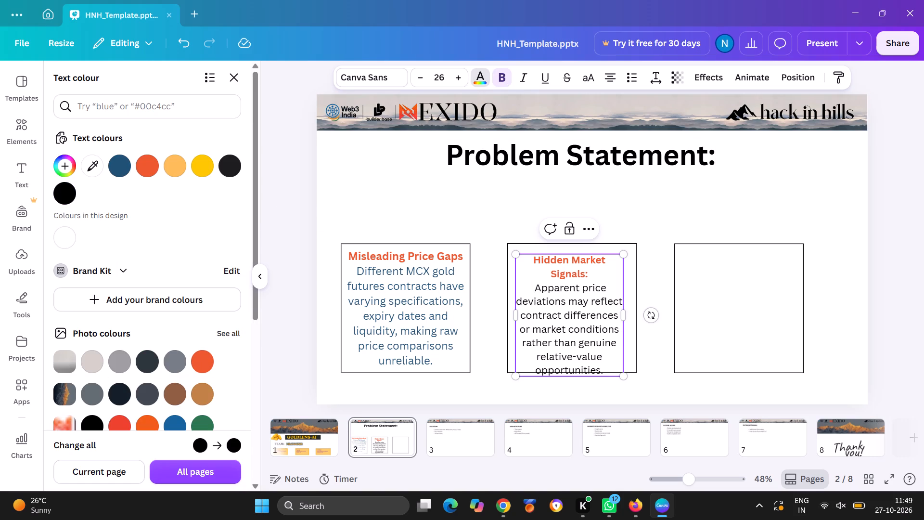
{"action": "left_click", "coordinate": [424, 77]}
{"action": "left_click", "coordinate": [424, 77]}
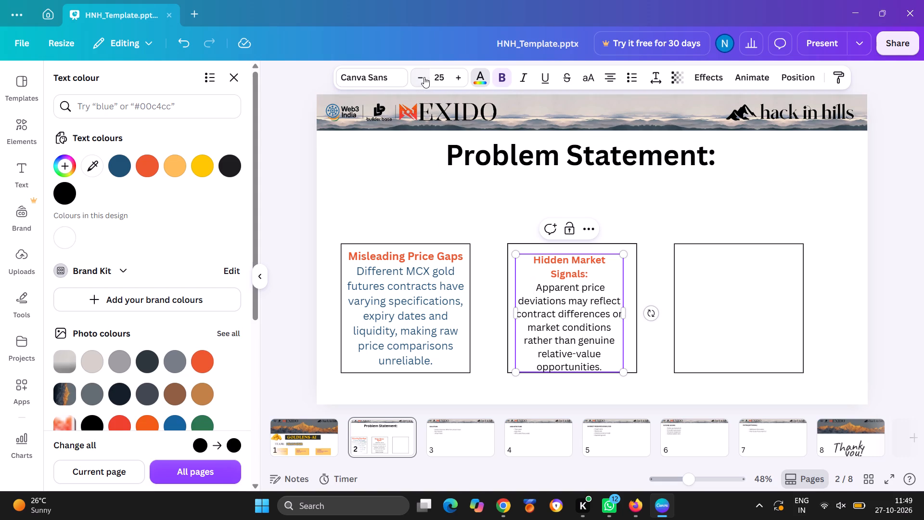
{"action": "left_click", "coordinate": [424, 77]}
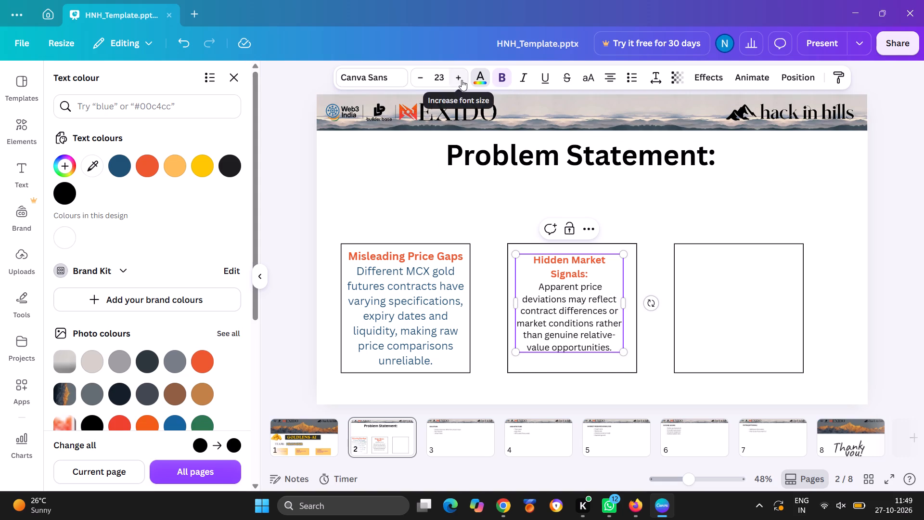
{"action": "left_click", "coordinate": [462, 80]}
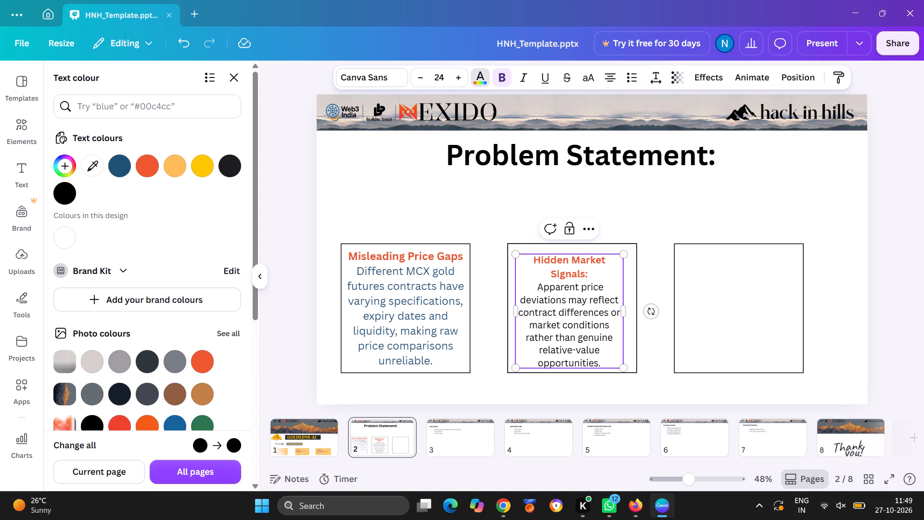
Widen, slightly enlarge and reposition the Hidden Market Signals text box so it fills the middle square.
{"action": "left_click_drag", "start_coordinate": [565, 253], "coordinate": [564, 247]}
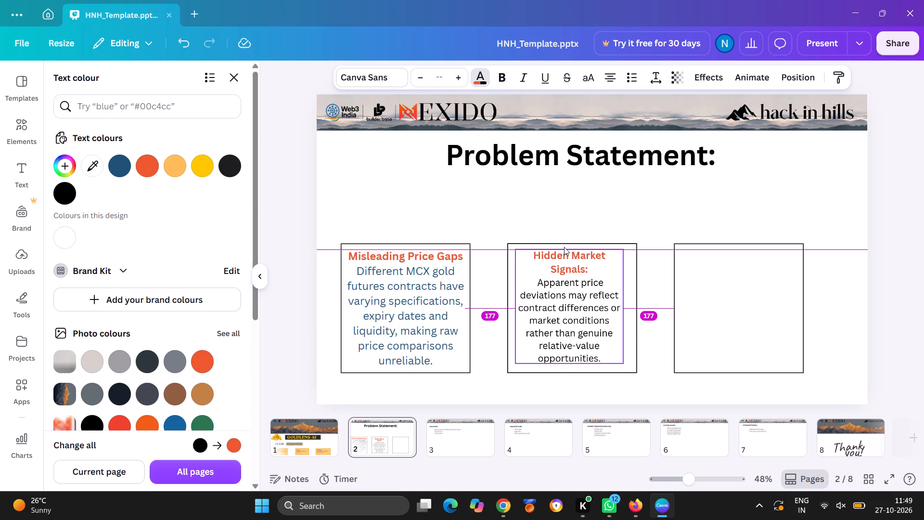
{"action": "left_click_drag", "start_coordinate": [564, 247], "coordinate": [563, 248]}
{"action": "left_click_drag", "start_coordinate": [624, 309], "coordinate": [631, 309]}
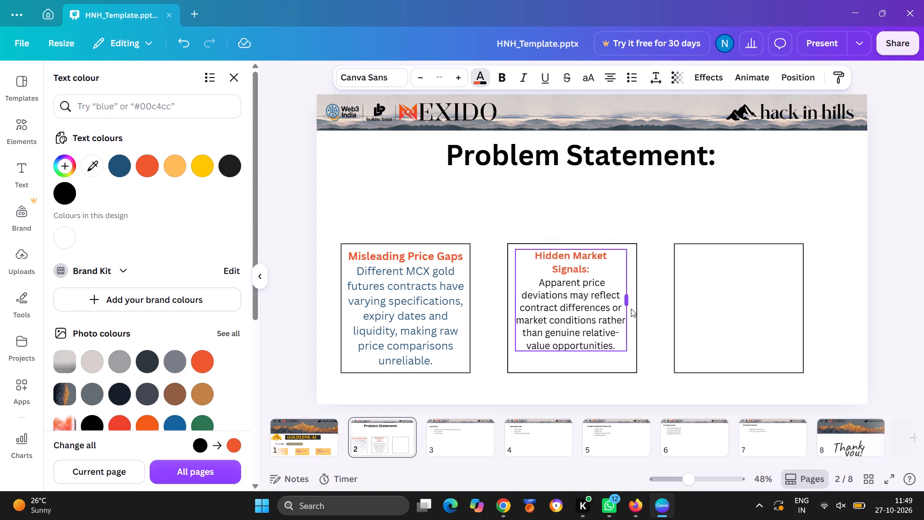
{"action": "left_click_drag", "start_coordinate": [631, 309], "coordinate": [631, 309]}
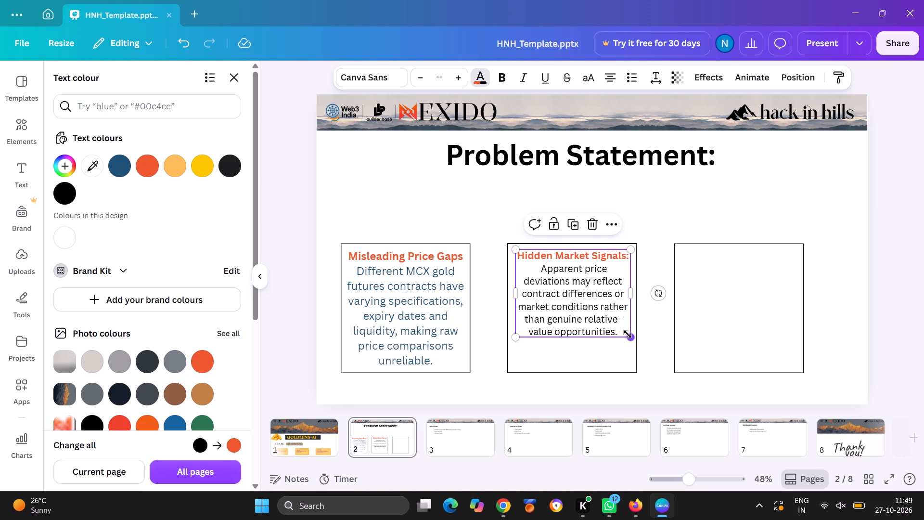
{"action": "triple_click", "coordinate": [458, 76]}
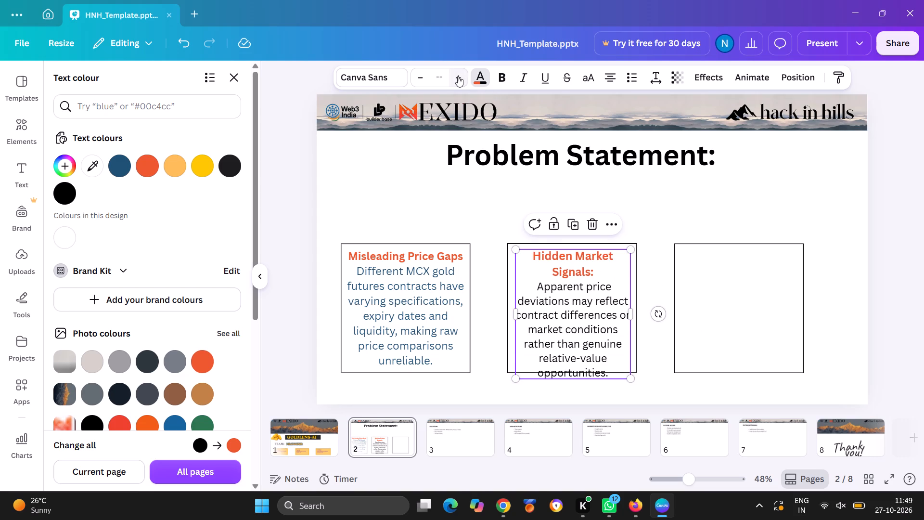
{"action": "left_click", "coordinate": [420, 83]}
{"action": "left_click", "coordinate": [420, 83]}
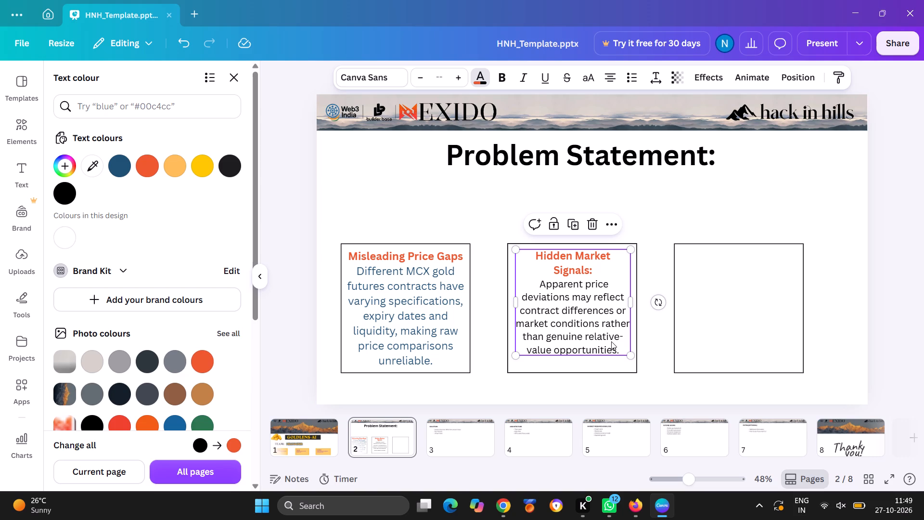
{"action": "left_click_drag", "start_coordinate": [630, 353], "coordinate": [629, 359]}
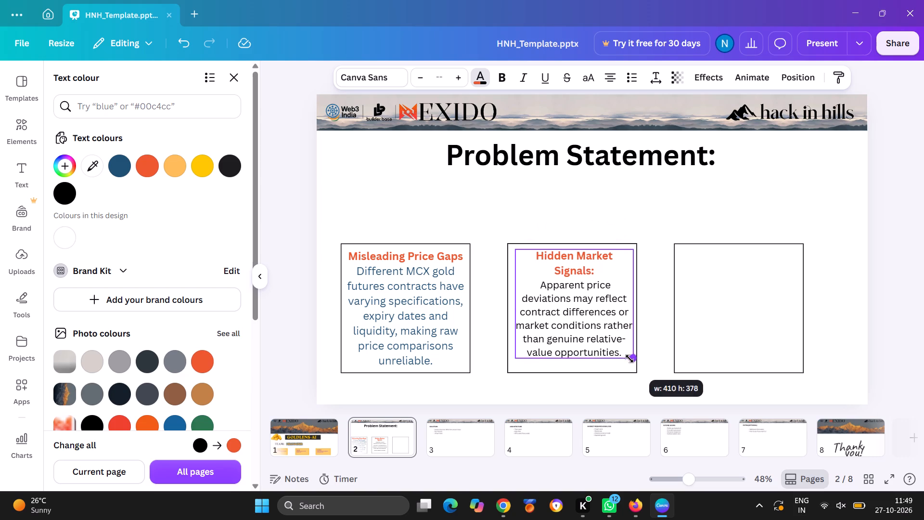
{"action": "left_click_drag", "start_coordinate": [629, 359], "coordinate": [627, 360]}
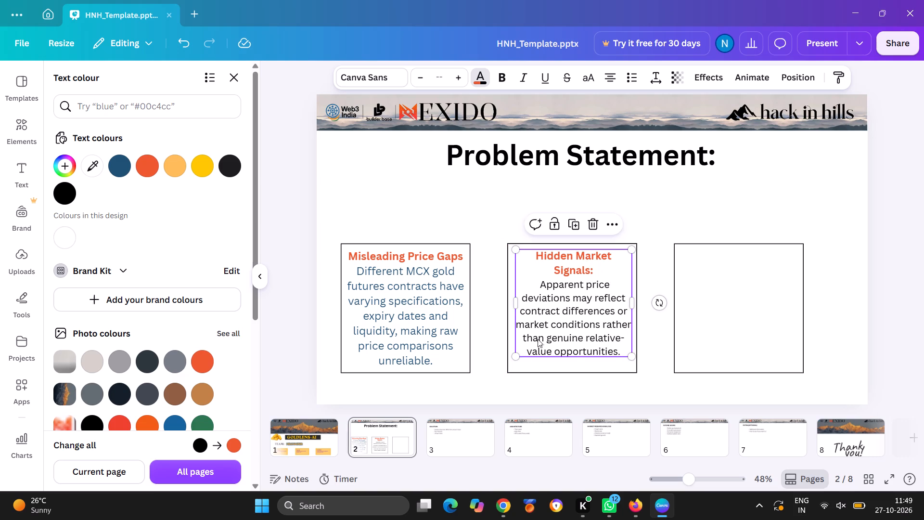
{"action": "left_click", "coordinate": [518, 360]}
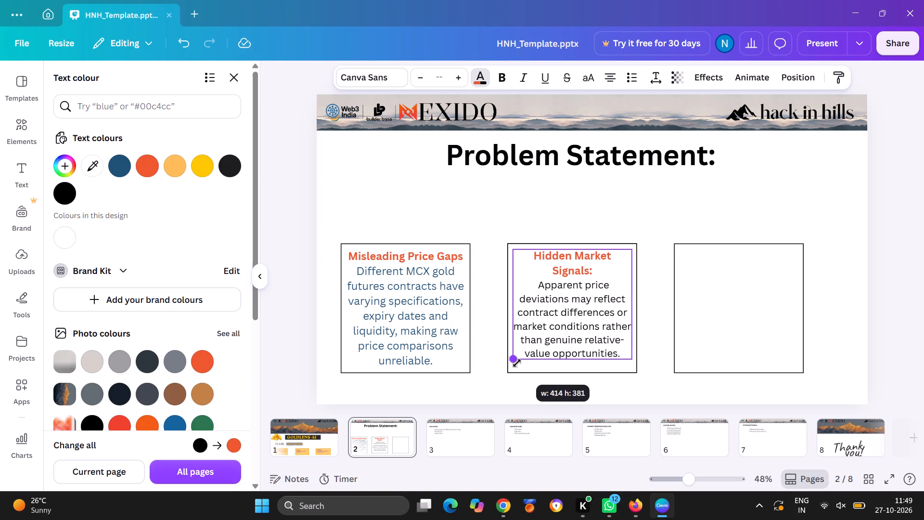
{"action": "left_click_drag", "start_coordinate": [584, 248], "coordinate": [579, 253]}
Colour the description under the Hidden Market Signals heading dark blue to match the Misleading Price Gaps description.
{"action": "left_click", "coordinate": [566, 276]}
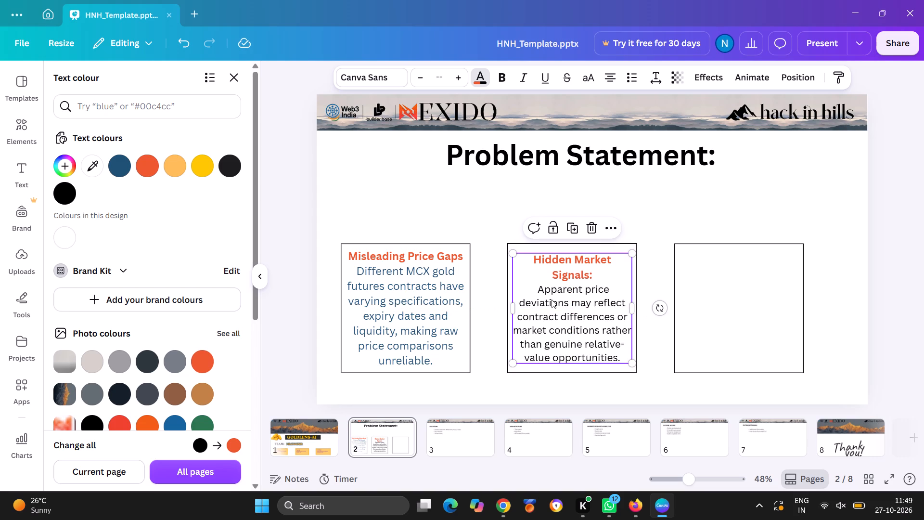
{"action": "left_click", "coordinate": [538, 286]}
{"action": "left_click_drag", "start_coordinate": [538, 286], "coordinate": [629, 362]}
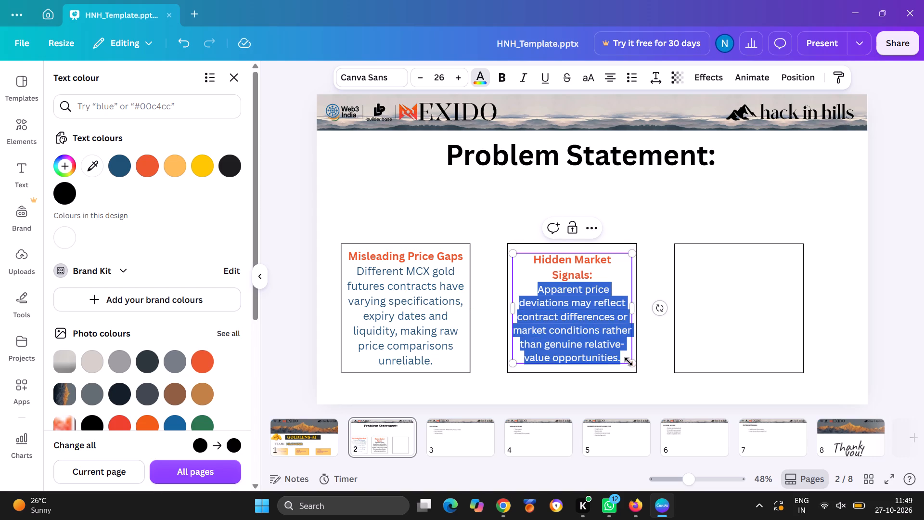
{"action": "left_click_drag", "start_coordinate": [629, 362], "coordinate": [629, 362]}
{"action": "left_click", "coordinate": [480, 80]}
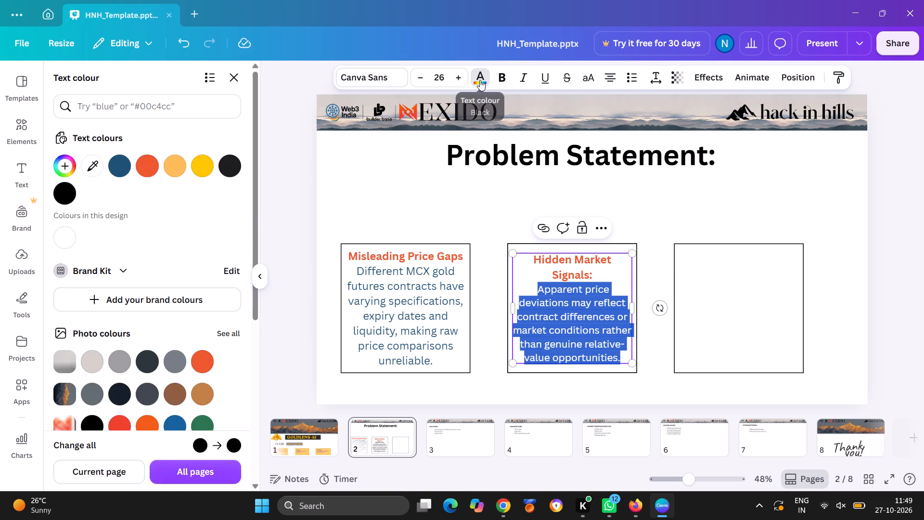
{"action": "left_click", "coordinate": [485, 79]}
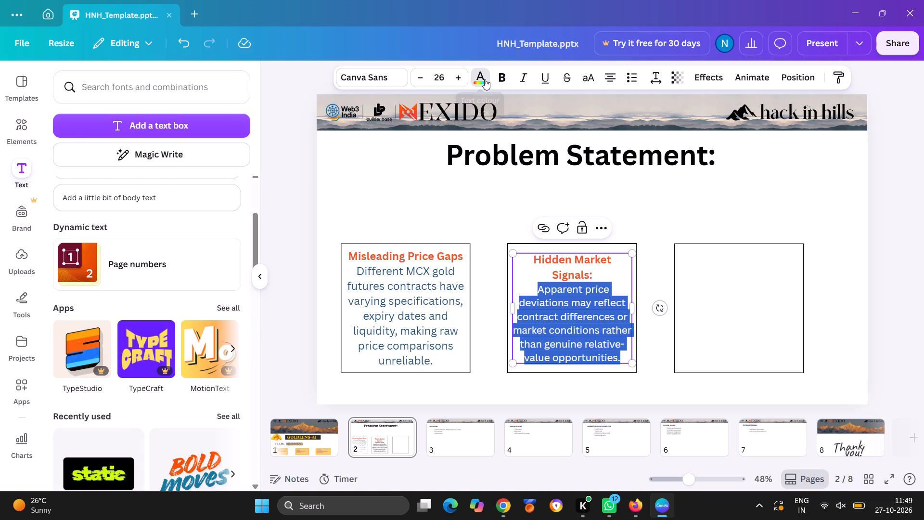
{"action": "left_click", "coordinate": [131, 162]}
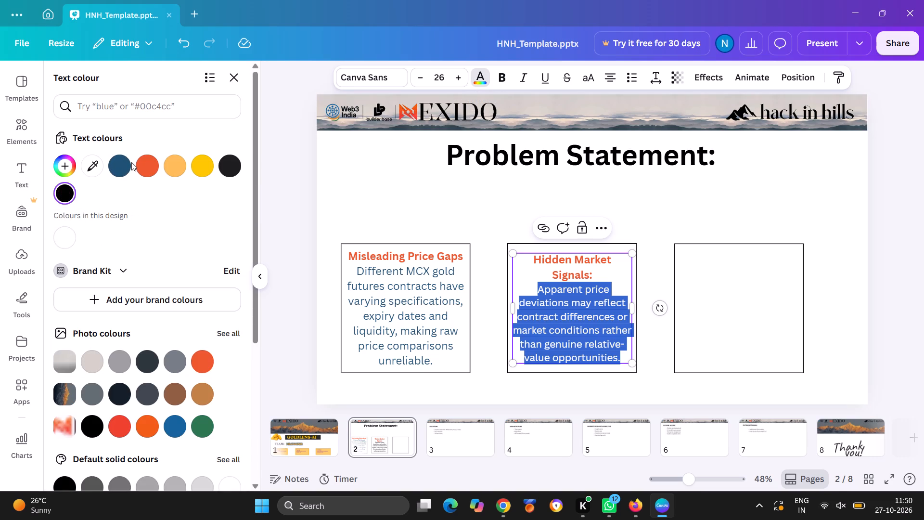
{"action": "left_click", "coordinate": [108, 163]}
{"action": "left_click", "coordinate": [110, 163]}
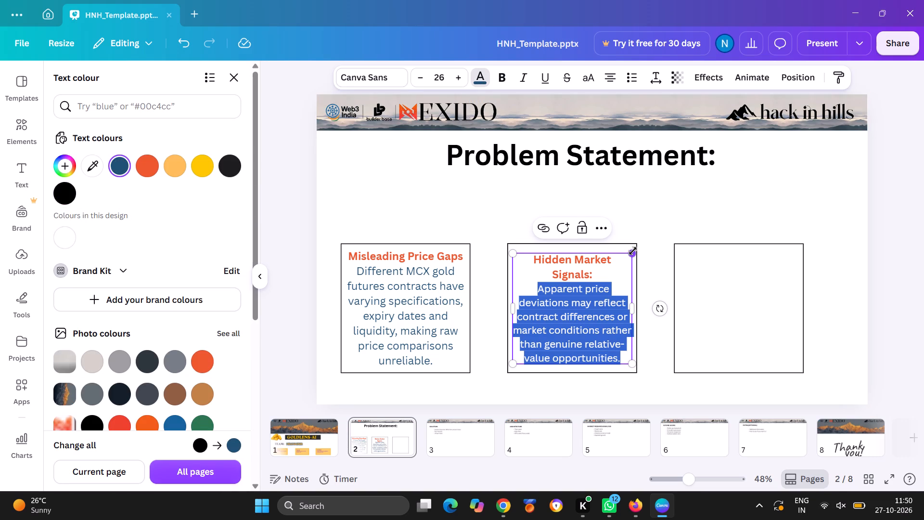
Adjust the size of the Hidden Market Signals text box so it sits inside the middle square's outline.
{"action": "left_click_drag", "start_coordinate": [633, 251], "coordinate": [630, 246]}
{"action": "left_click", "coordinate": [682, 196]}
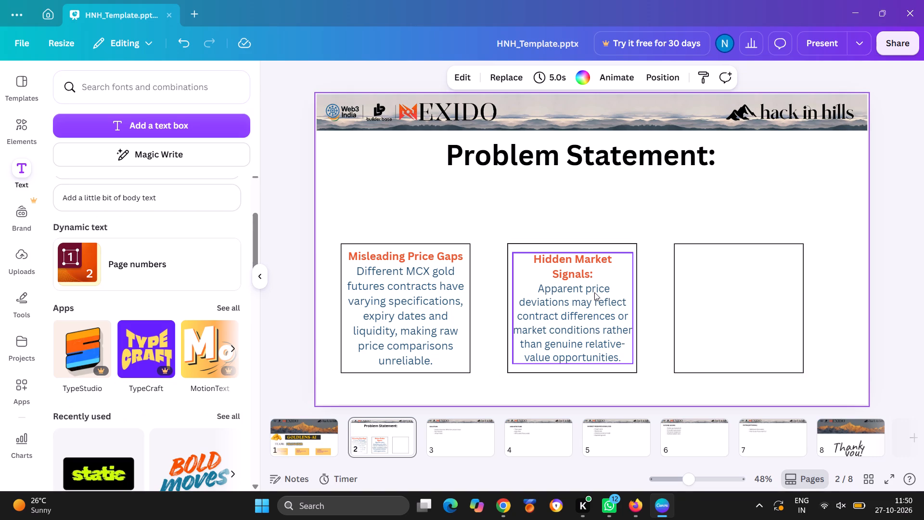
{"action": "left_click", "coordinate": [629, 251]}
{"action": "left_click_drag", "start_coordinate": [635, 251], "coordinate": [631, 244]}
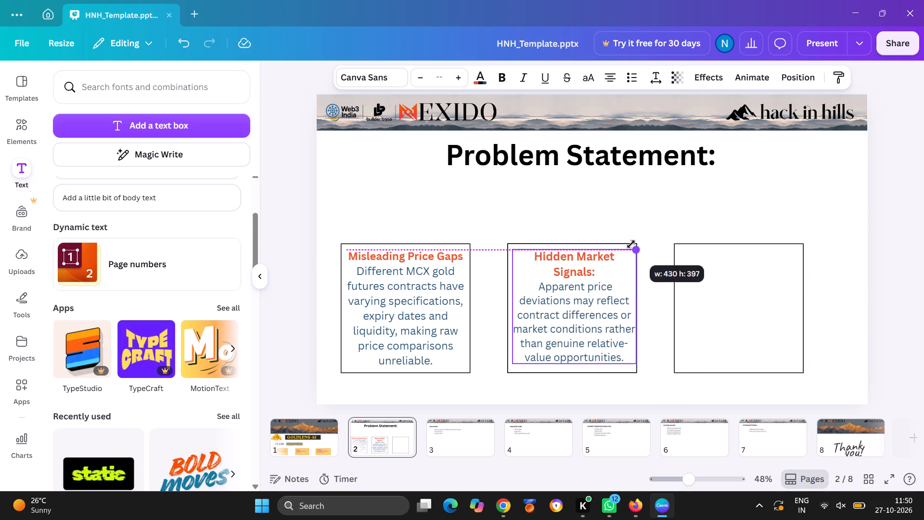
{"action": "left_click_drag", "start_coordinate": [631, 244], "coordinate": [621, 242]}
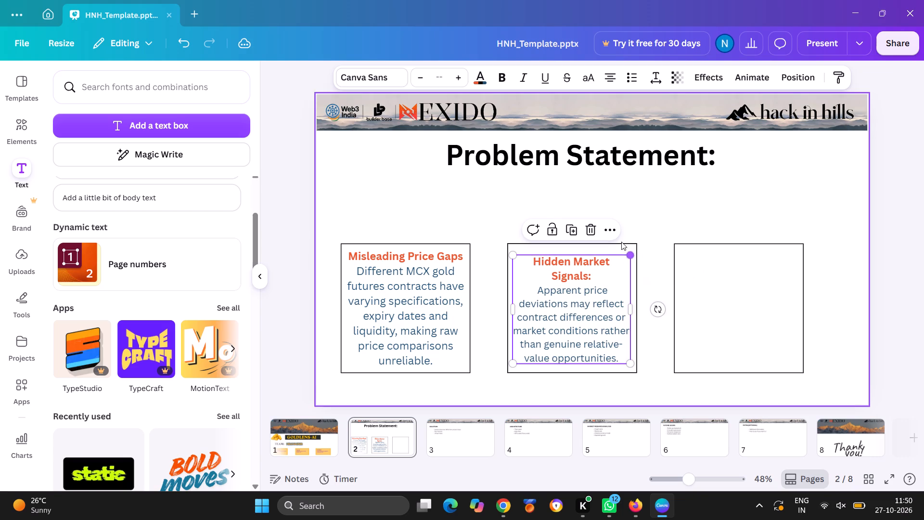
{"action": "left_click", "coordinate": [698, 273]}
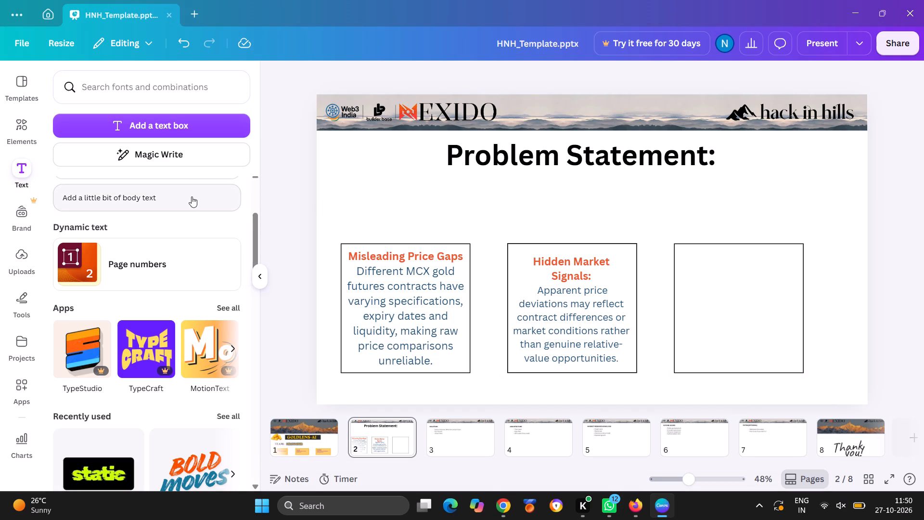
{"action": "left_click", "coordinate": [204, 203]}
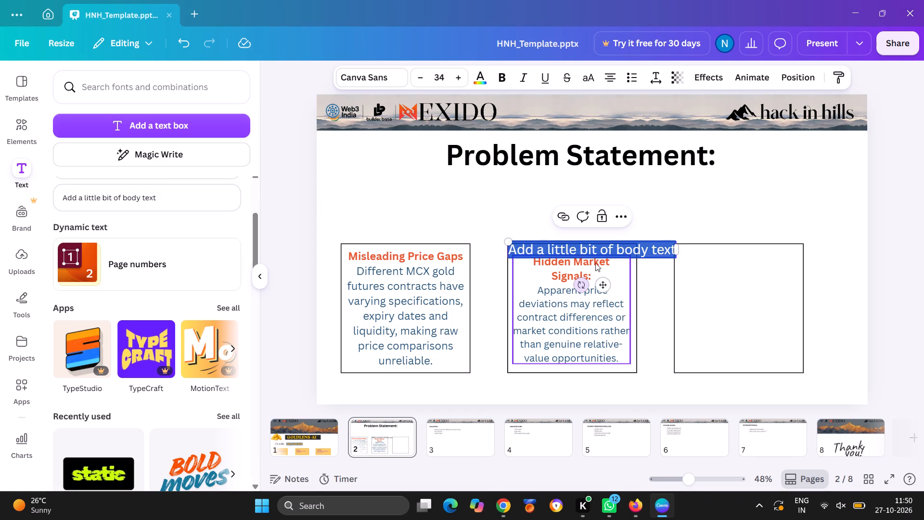
{"action": "left_click_drag", "start_coordinate": [647, 243], "coordinate": [662, 255]}
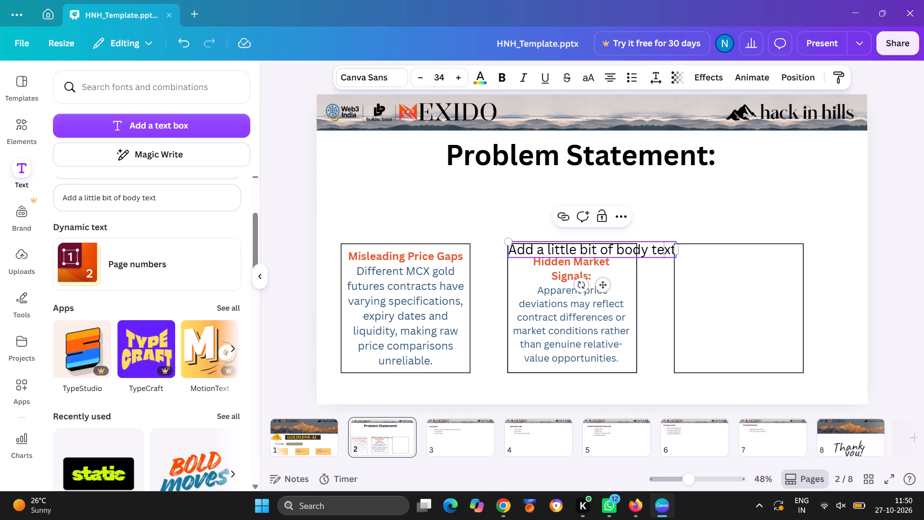
{"action": "left_click_drag", "start_coordinate": [662, 255], "coordinate": [679, 263]}
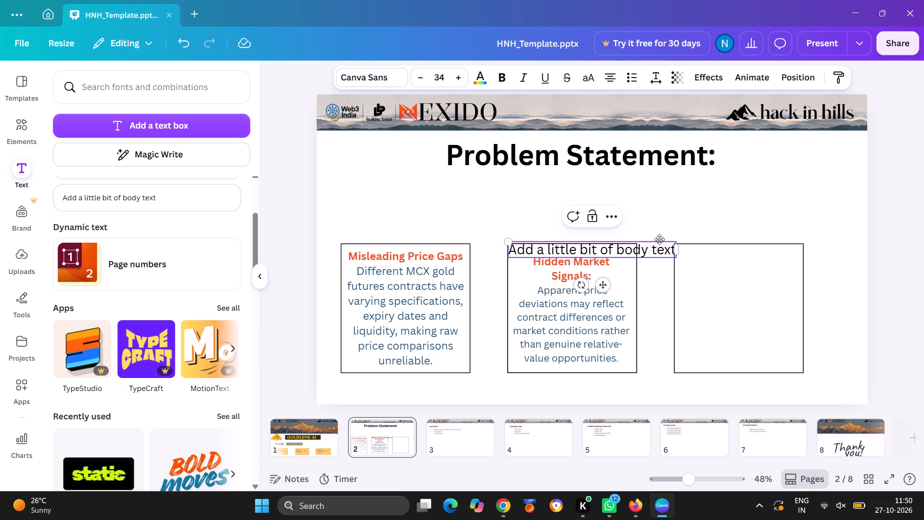
{"action": "left_click_drag", "start_coordinate": [659, 239], "coordinate": [789, 257]}
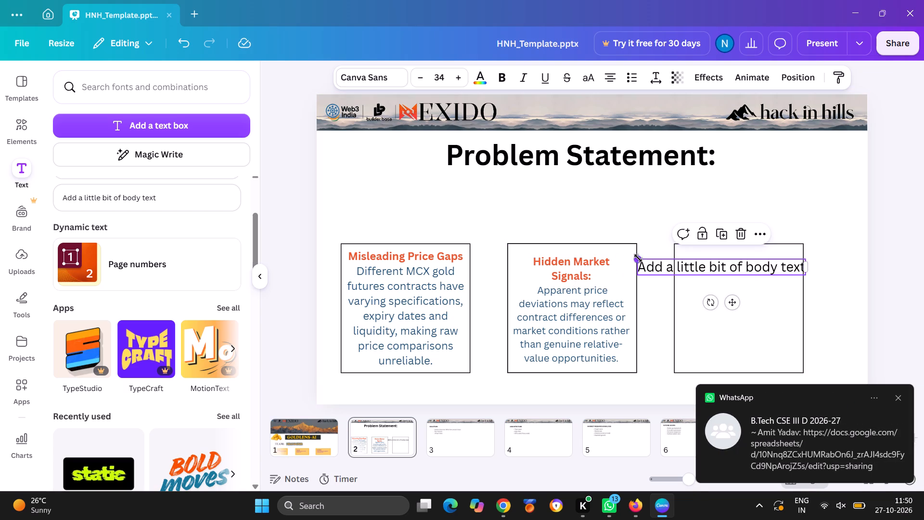
{"action": "left_click_drag", "start_coordinate": [638, 258], "coordinate": [698, 258]}
{"action": "left_click", "coordinate": [730, 266]}
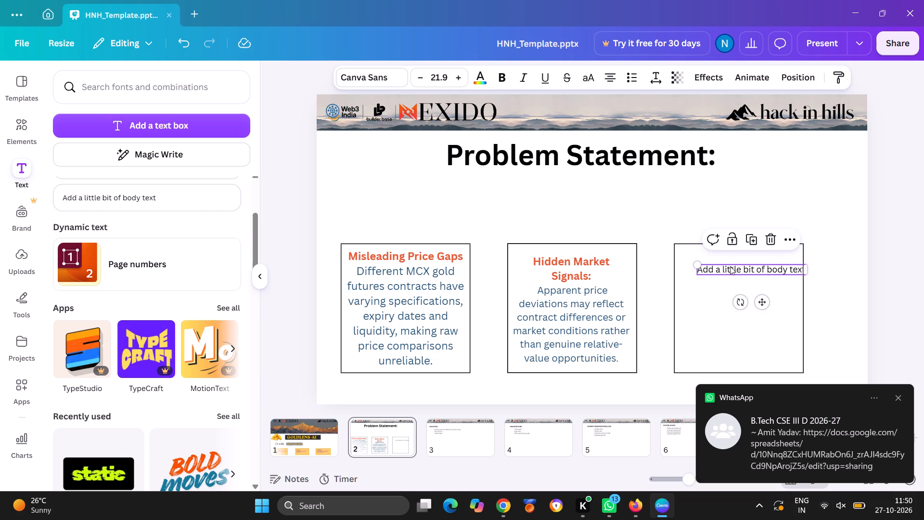
{"action": "key", "text": "BackSpace"}
{"action": "key", "text": "ctrl+v"}
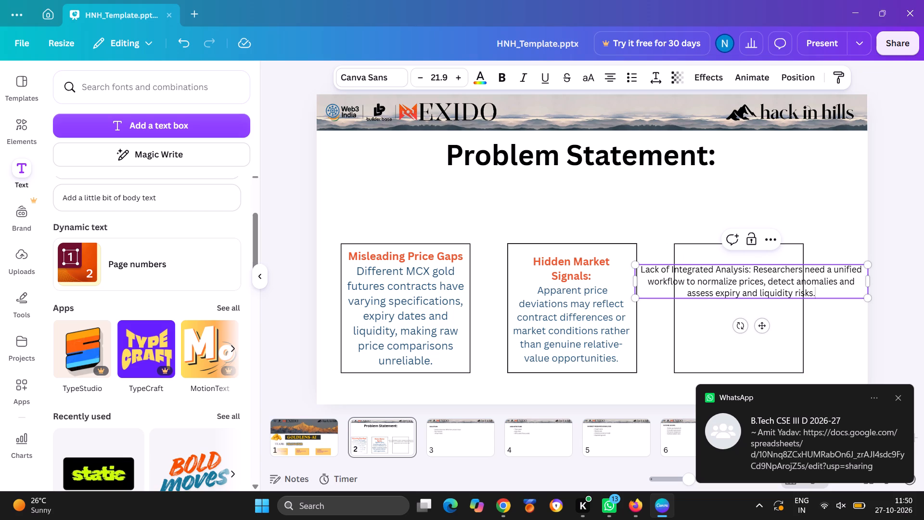
Narrow the Lack of Integrated Analysis text box, move it up within the third square and bring its font size to 22.9.
{"action": "left_click_drag", "start_coordinate": [868, 280], "coordinate": [775, 290]}
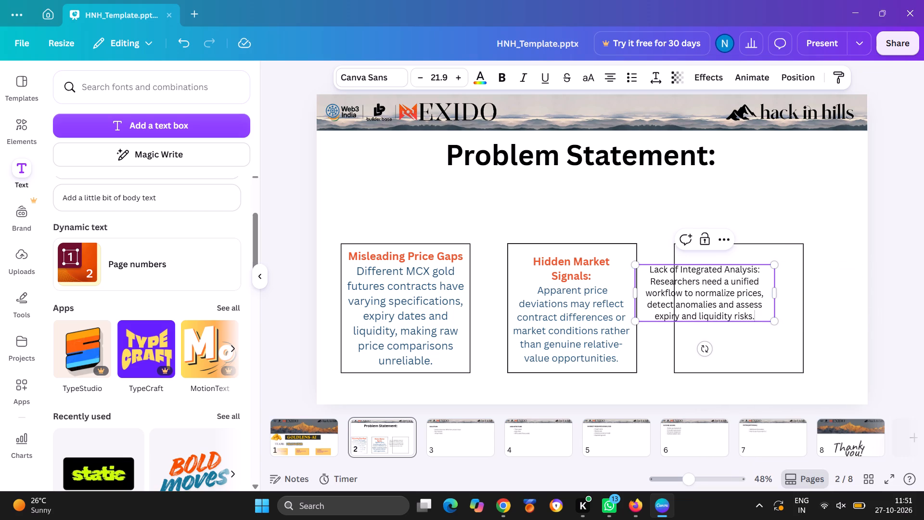
{"action": "left_click_drag", "start_coordinate": [634, 294], "coordinate": [693, 271]}
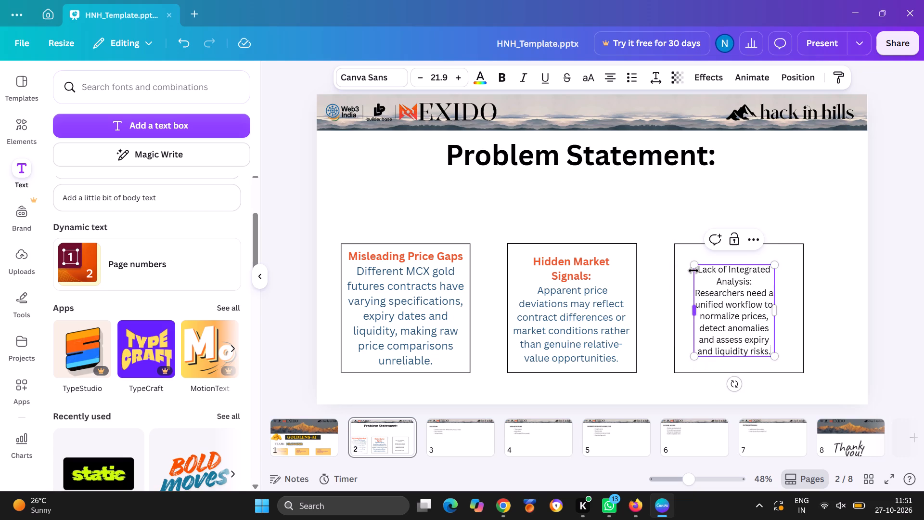
{"action": "triple_click", "coordinate": [460, 76]}
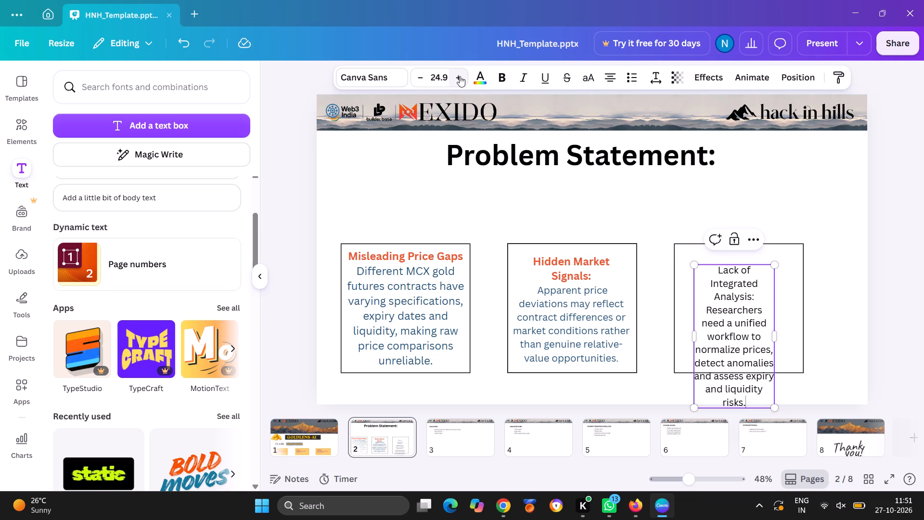
{"action": "triple_click", "coordinate": [460, 76]}
{"action": "left_click", "coordinate": [460, 76]}
{"action": "left_click", "coordinate": [460, 76]}
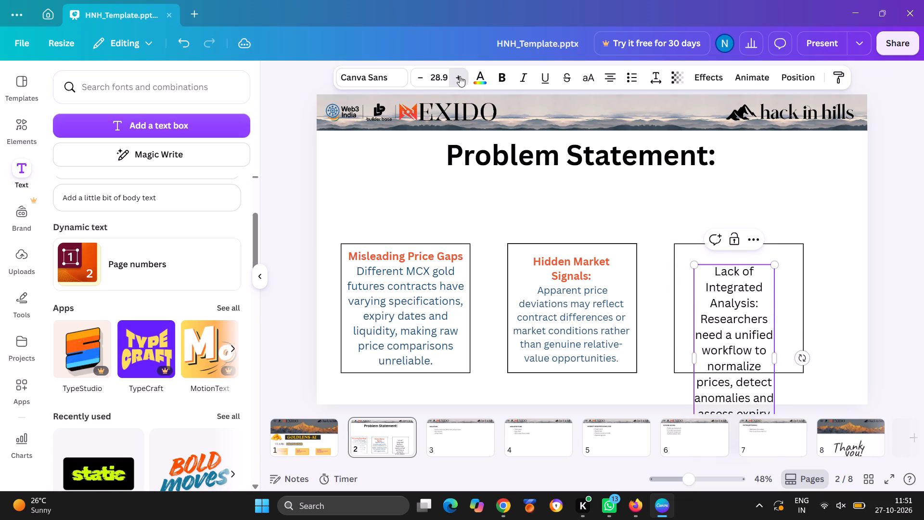
{"action": "left_click", "coordinate": [423, 80]}
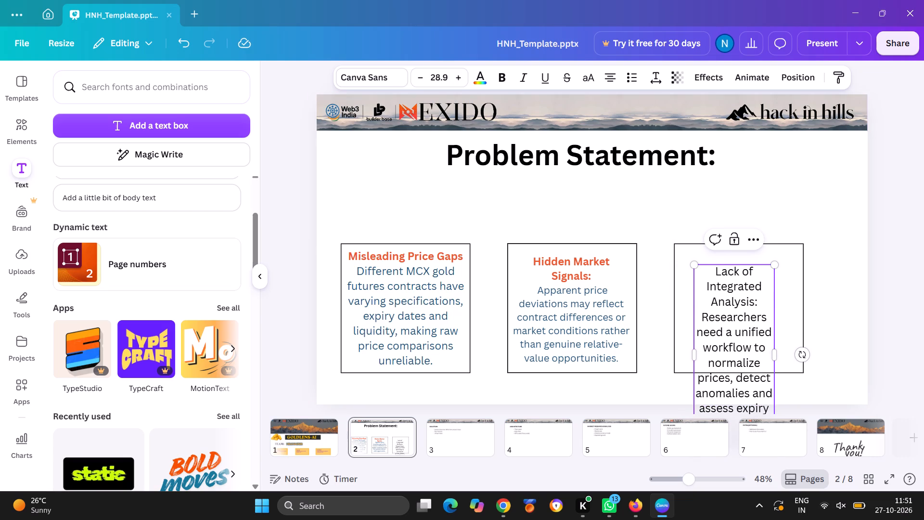
{"action": "left_click_drag", "start_coordinate": [724, 263], "coordinate": [725, 250]}
{"action": "left_click_drag", "start_coordinate": [725, 250], "coordinate": [726, 244]}
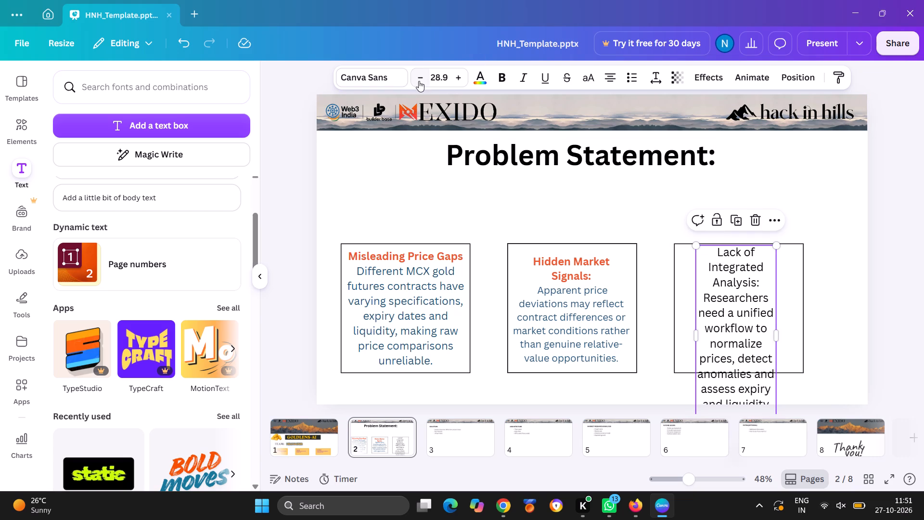
{"action": "triple_click", "coordinate": [418, 80]}
{"action": "triple_click", "coordinate": [418, 80]}
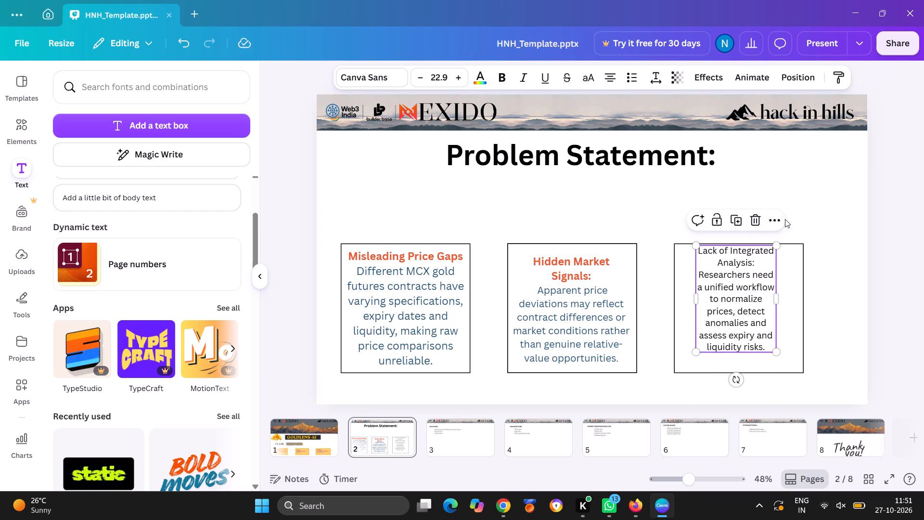
Enlarge and widen the text box to nearly span the third square, with the font size at 28.1.
{"action": "left_click_drag", "start_coordinate": [779, 350], "coordinate": [805, 351]}
{"action": "left_click_drag", "start_coordinate": [789, 312], "coordinate": [800, 311]}
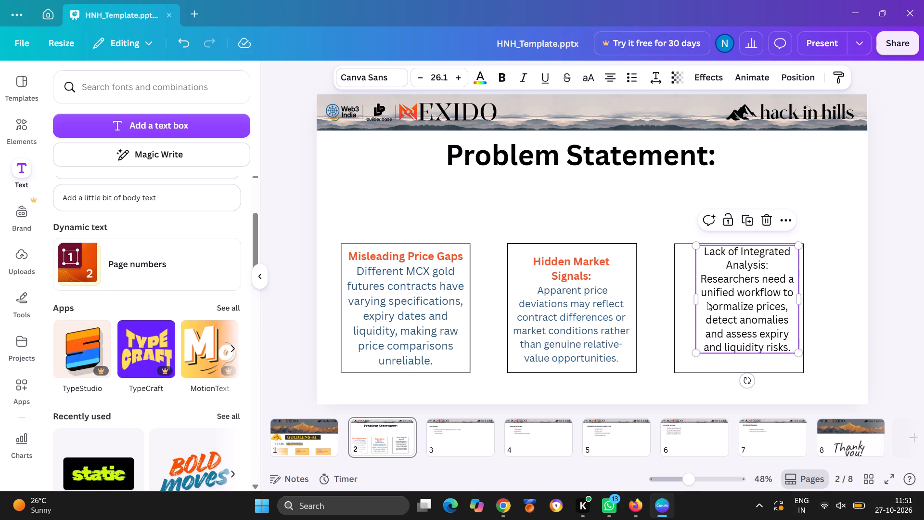
{"action": "left_click_drag", "start_coordinate": [695, 300], "coordinate": [682, 306]}
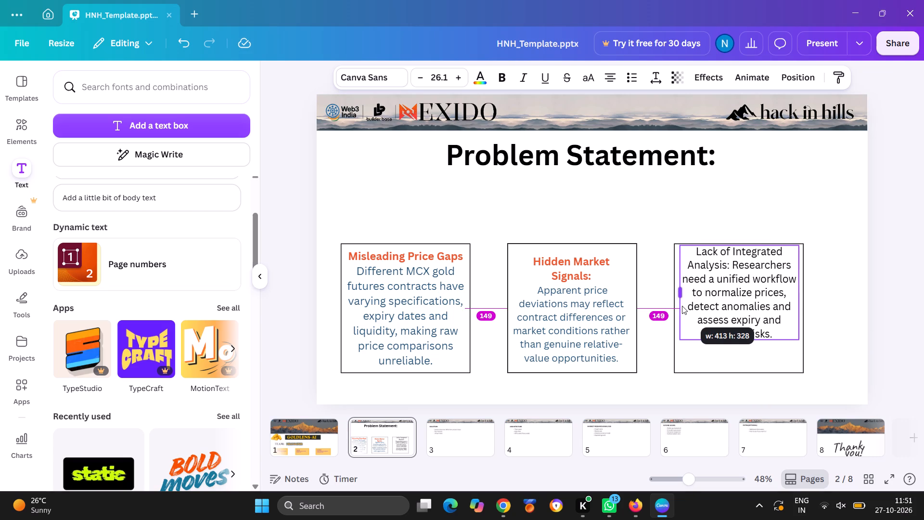
{"action": "left_click_drag", "start_coordinate": [682, 306], "coordinate": [680, 309]}
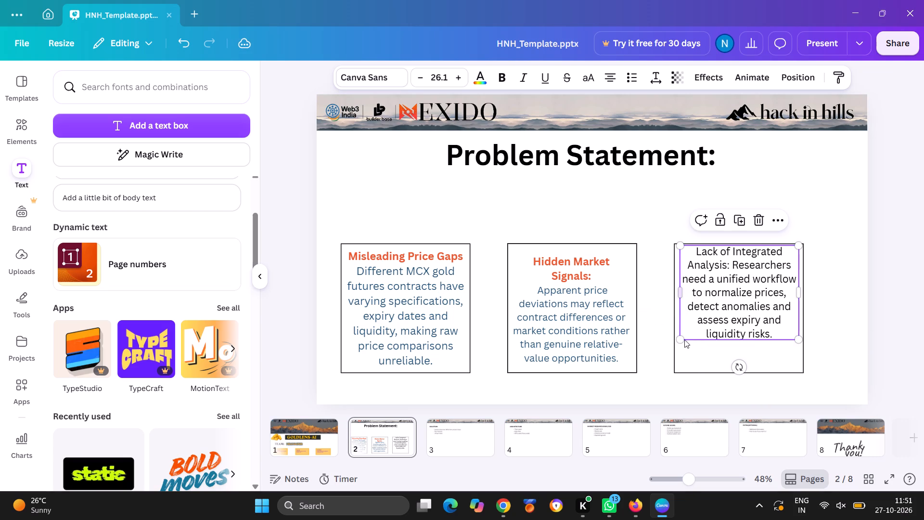
{"action": "double_click", "coordinate": [455, 73]}
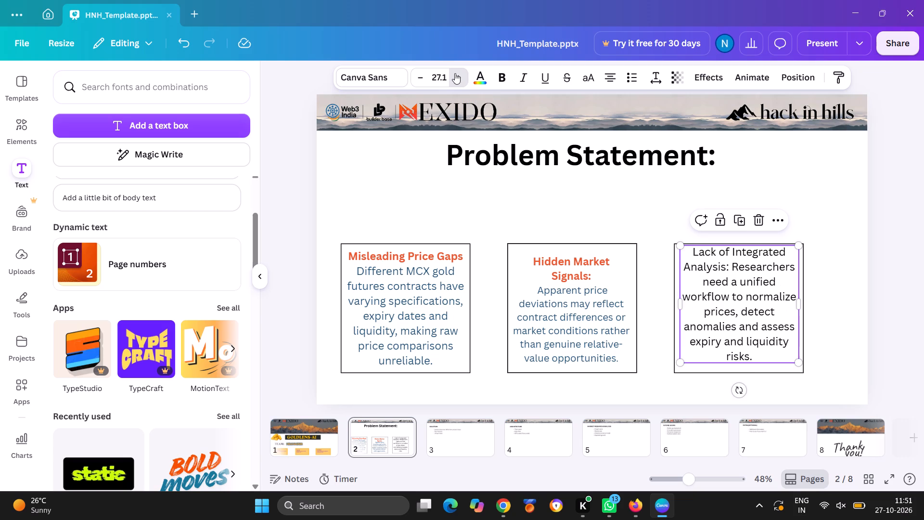
Colour the heading "Lack of Integrated Analysis:" orange-red and make it bold to match the other two headings.
{"action": "left_click", "coordinate": [691, 253]}
{"action": "left_click_drag", "start_coordinate": [689, 252], "coordinate": [787, 249]}
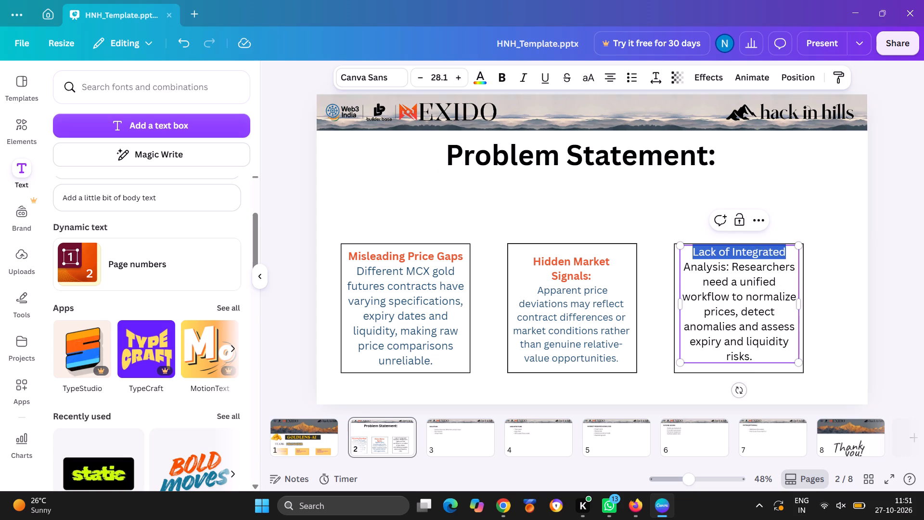
{"action": "left_click_drag", "start_coordinate": [787, 249], "coordinate": [757, 270]}
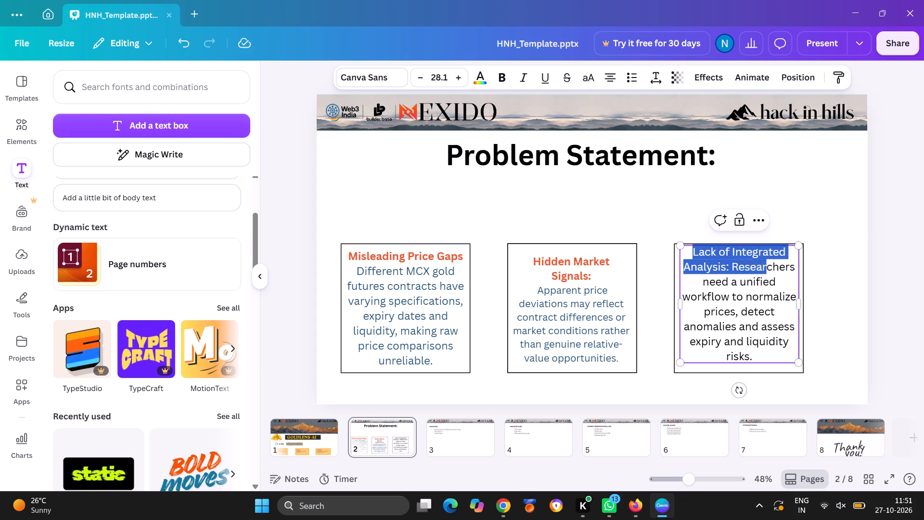
{"action": "left_click_drag", "start_coordinate": [757, 270], "coordinate": [730, 272]}
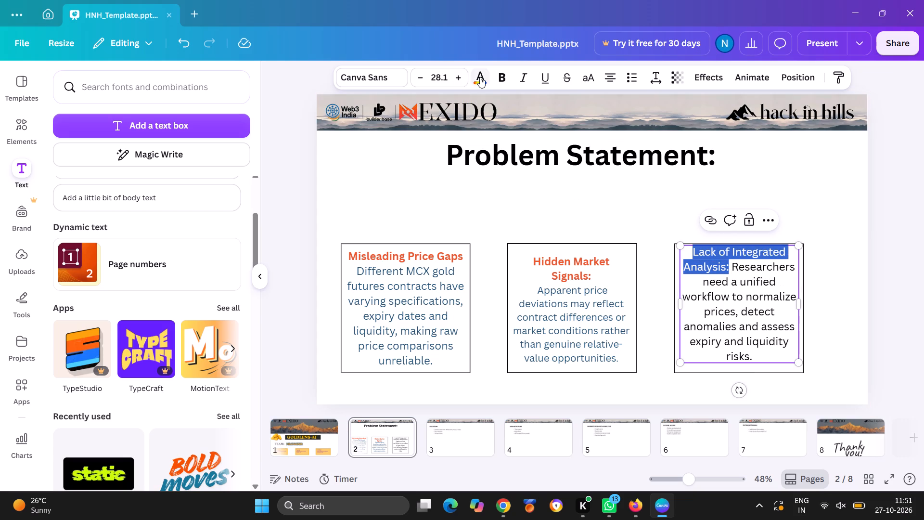
{"action": "left_click", "coordinate": [480, 77]}
{"action": "left_click", "coordinate": [205, 352]}
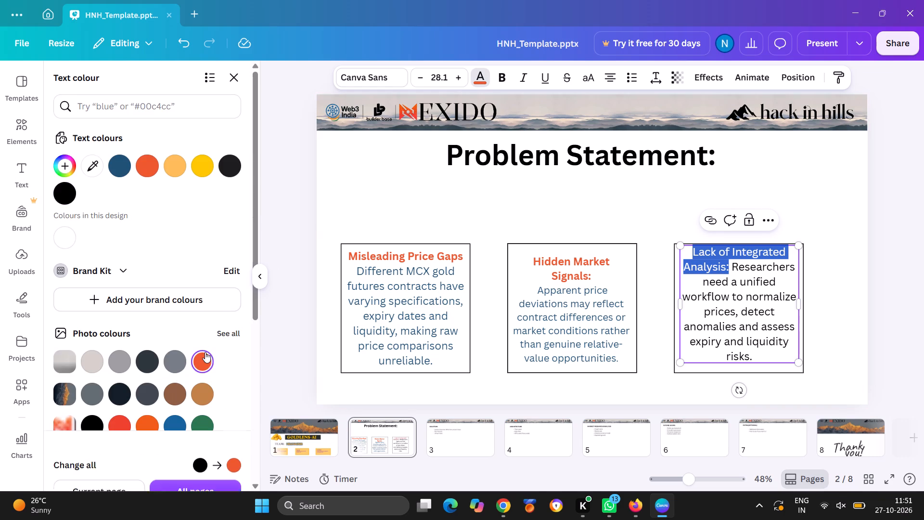
{"action": "left_click", "coordinate": [500, 84]}
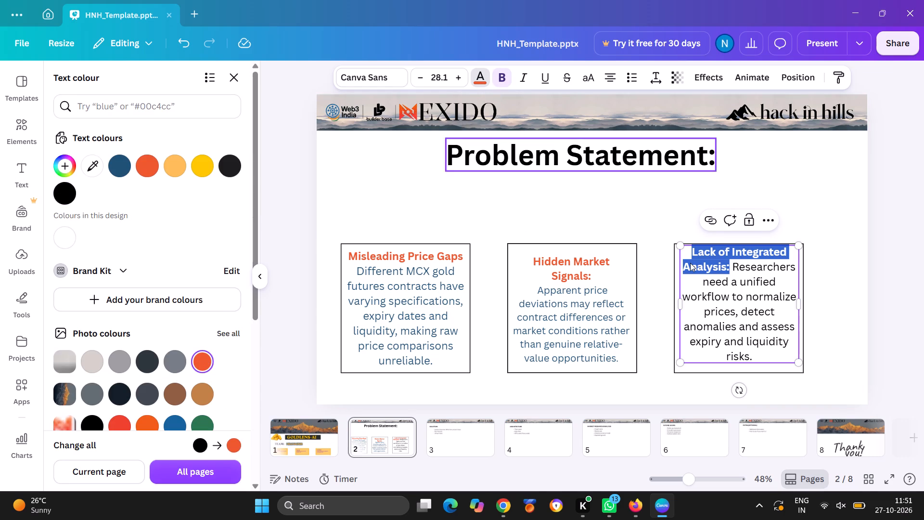
Scale the Lack of Integrated Analysis text box slightly, to a font size of 28.3, inside the third square.
{"action": "left_click_drag", "start_coordinate": [679, 364], "coordinate": [680, 372]}
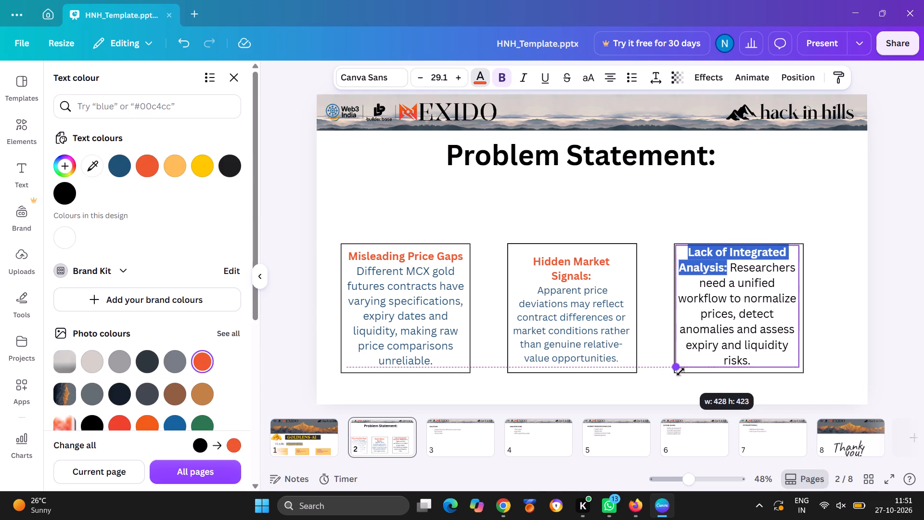
{"action": "left_click_drag", "start_coordinate": [680, 372], "coordinate": [681, 372]}
{"action": "left_click", "coordinate": [794, 129]}
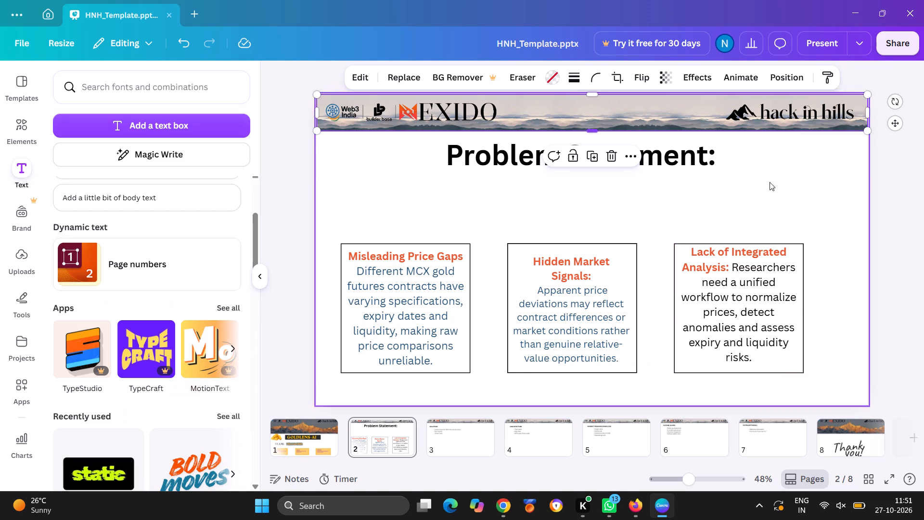
Put the description on its own line below the Lack of Integrated Analysis heading.
{"action": "left_click", "coordinate": [730, 266]}
{"action": "double_click", "coordinate": [730, 266]}
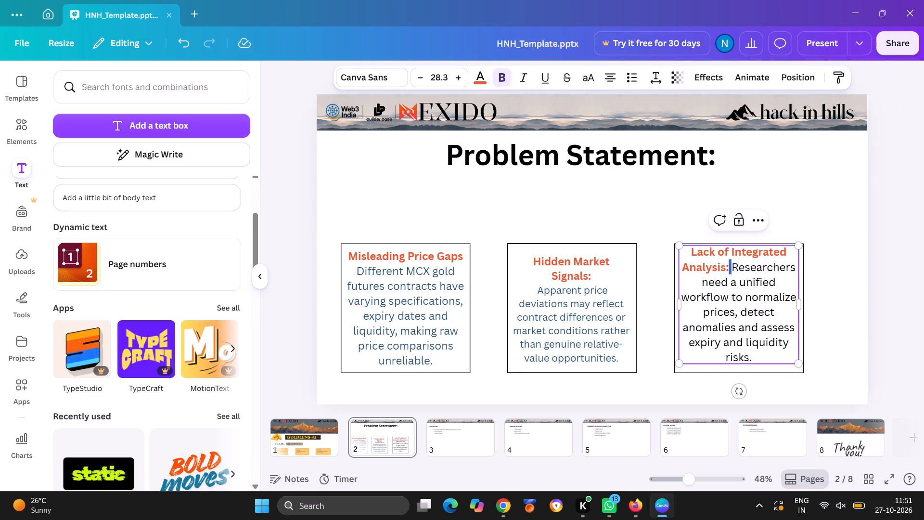
{"action": "key", "text": "Return"}
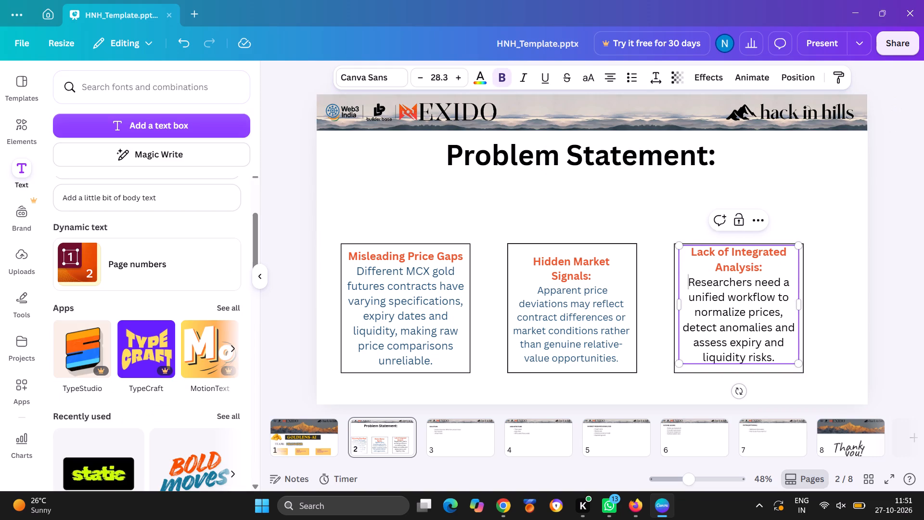
Colour the description under the Lack of Integrated Analysis heading dark blue to match the other two descriptions.
{"action": "left_click_drag", "start_coordinate": [688, 280], "coordinate": [789, 348]}
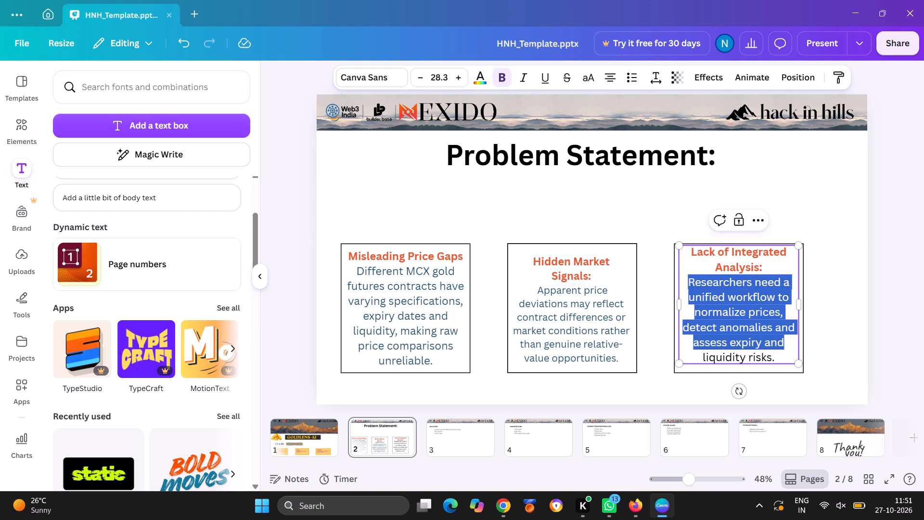
{"action": "left_click_drag", "start_coordinate": [789, 348], "coordinate": [795, 357]}
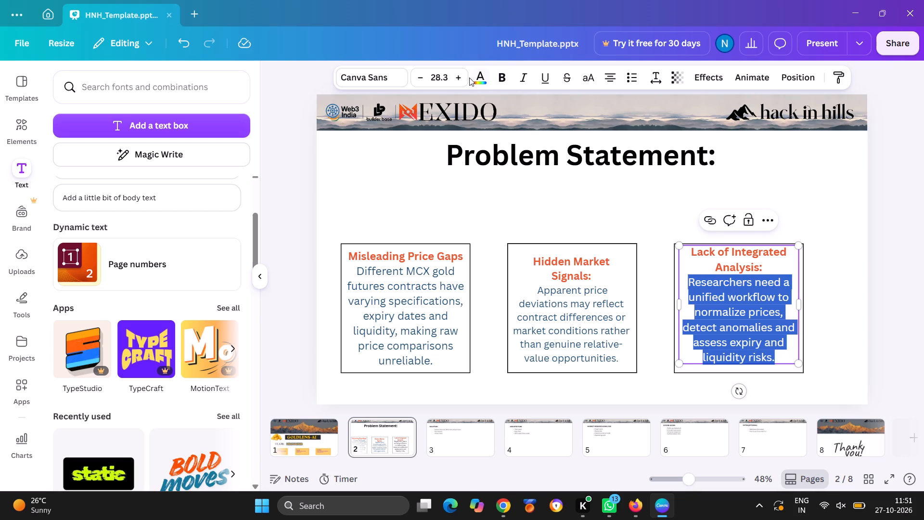
{"action": "left_click", "coordinate": [473, 79]}
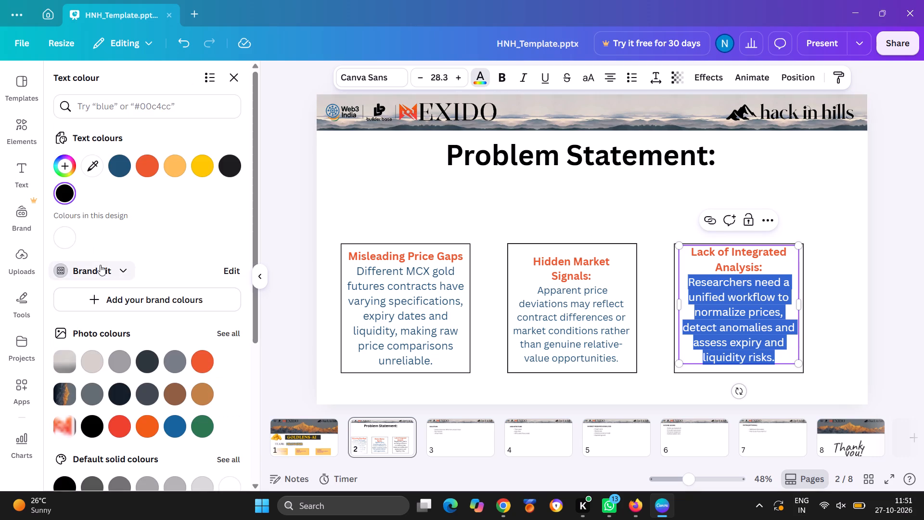
{"action": "left_click", "coordinate": [119, 169]}
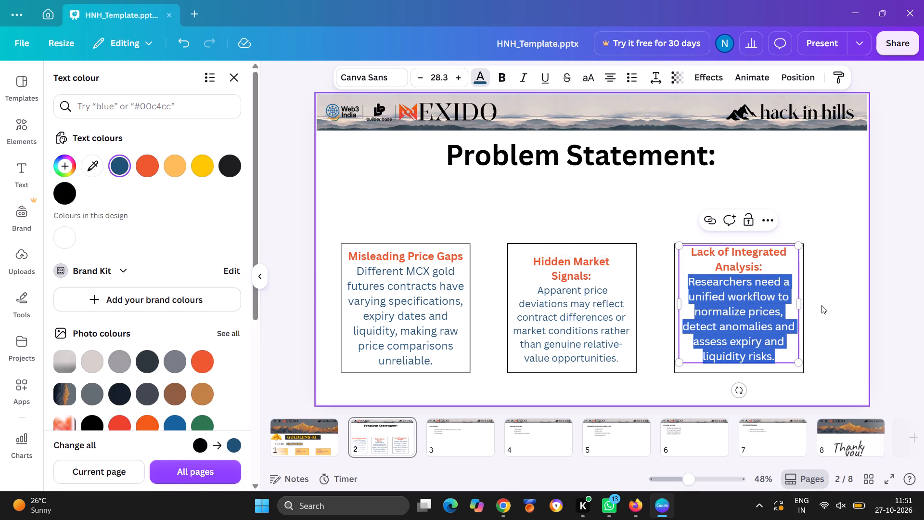
{"action": "left_click", "coordinate": [821, 305]}
Move the Lack of Integrated Analysis text box slightly down inside the third square.
{"action": "double_click", "coordinate": [747, 249]}
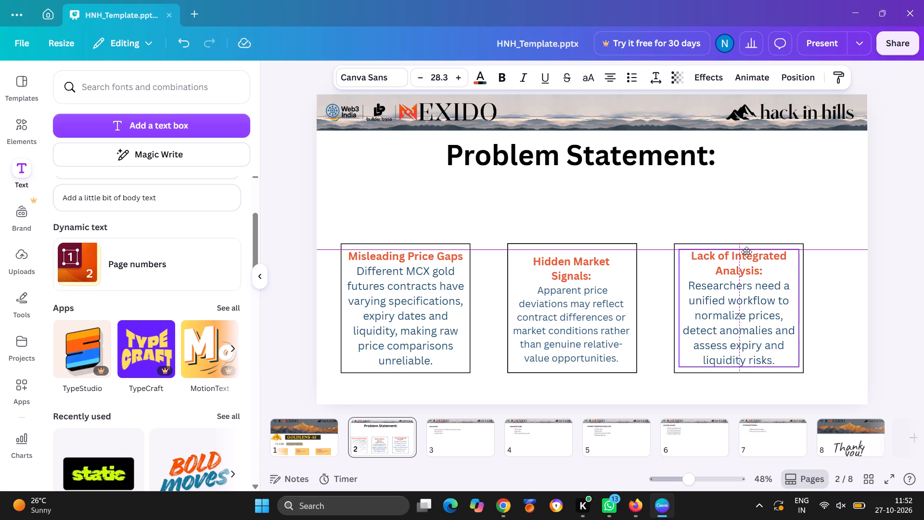
{"action": "left_click", "coordinate": [770, 169]}
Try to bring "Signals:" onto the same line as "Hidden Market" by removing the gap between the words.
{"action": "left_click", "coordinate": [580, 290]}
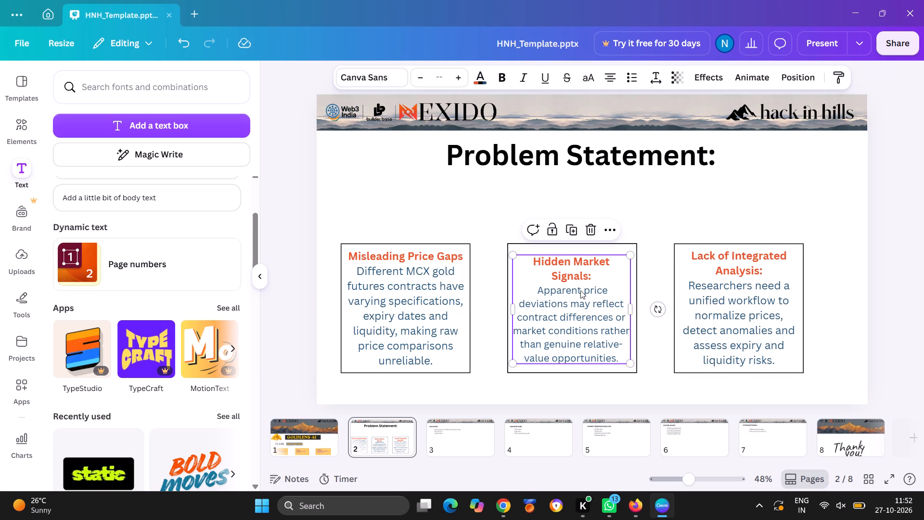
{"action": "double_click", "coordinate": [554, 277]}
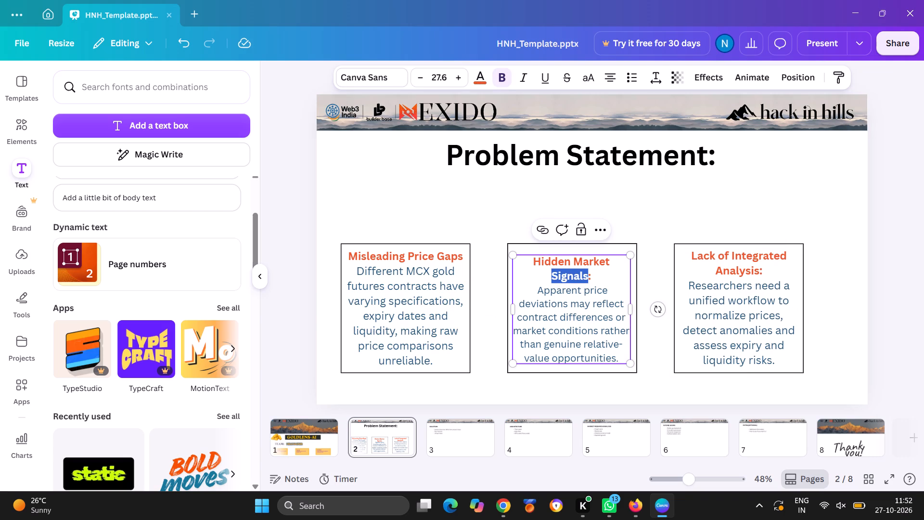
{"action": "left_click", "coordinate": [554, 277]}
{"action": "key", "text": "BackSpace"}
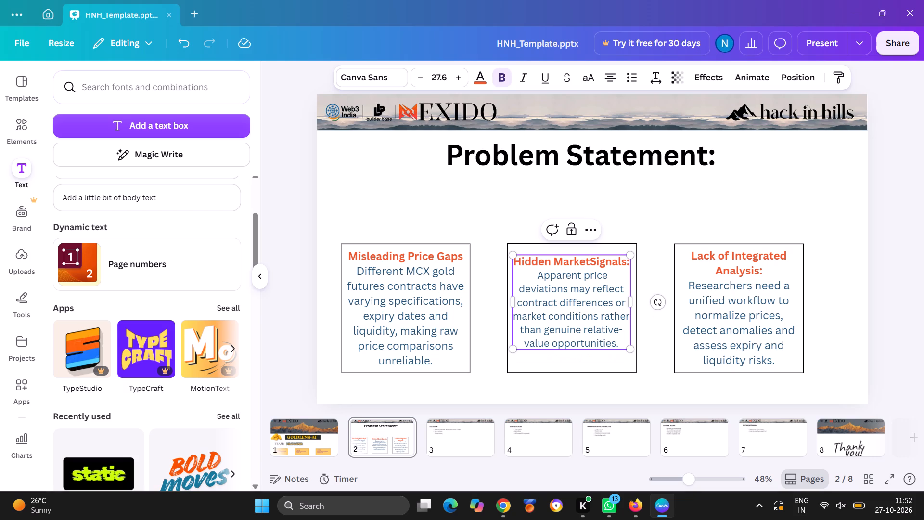
Scale up the Hidden Market Signals text box to about 434 wide, with the heading at font size 31.3.
{"action": "left_click_drag", "start_coordinate": [630, 350], "coordinate": [624, 364]}
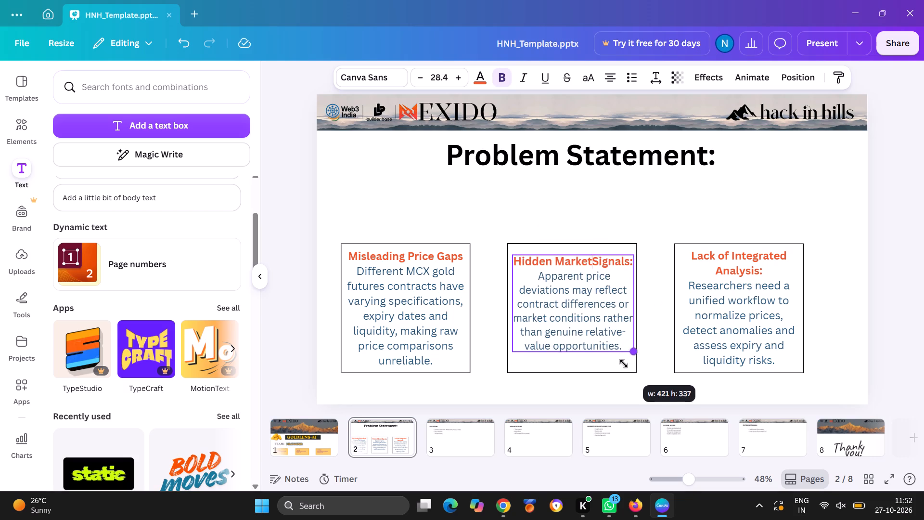
{"action": "left_click_drag", "start_coordinate": [624, 364], "coordinate": [621, 363]}
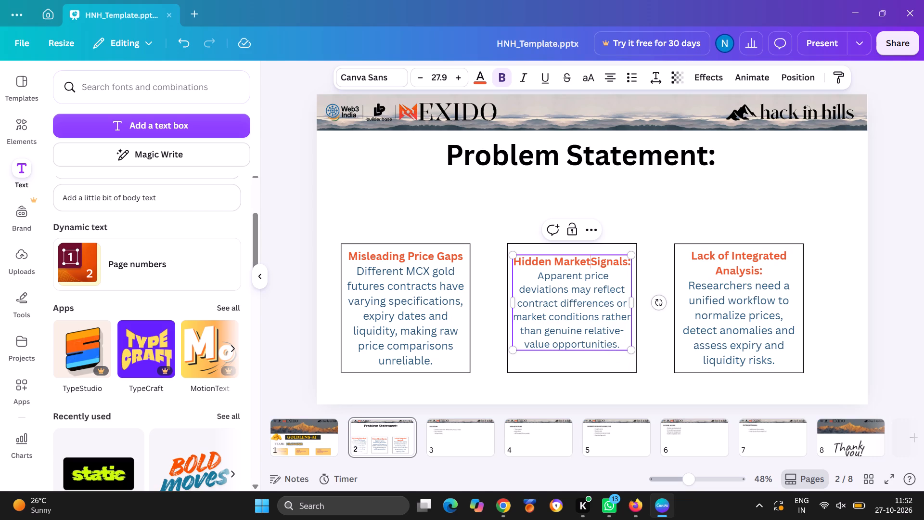
{"action": "left_click_drag", "start_coordinate": [514, 351], "coordinate": [516, 371]}
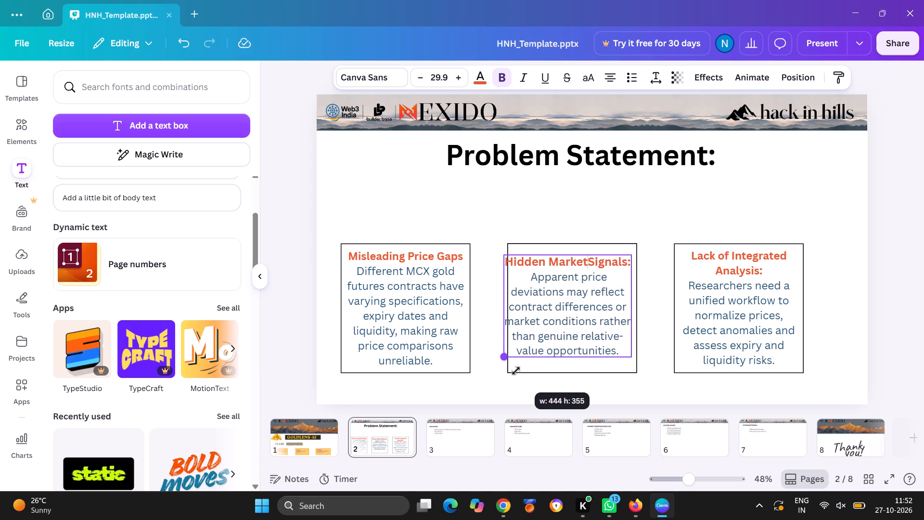
{"action": "left_click_drag", "start_coordinate": [516, 371], "coordinate": [526, 367]}
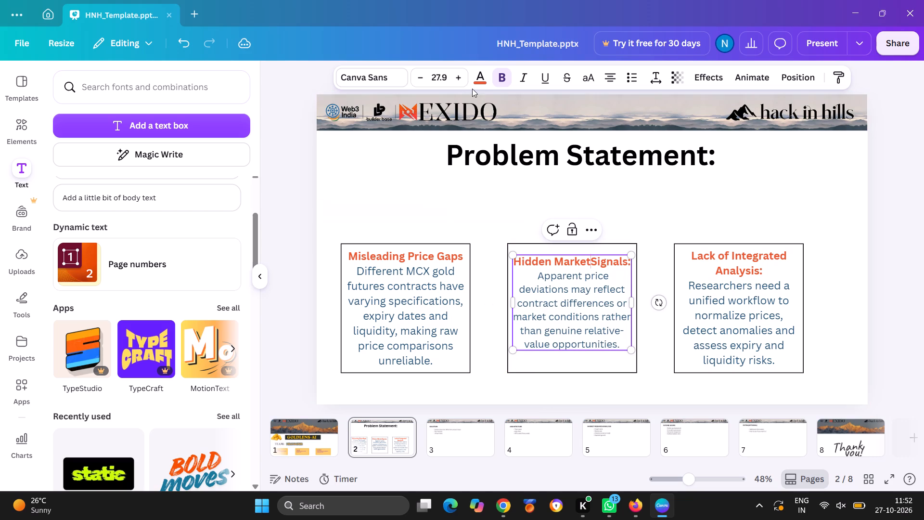
{"action": "left_click", "coordinate": [463, 78]}
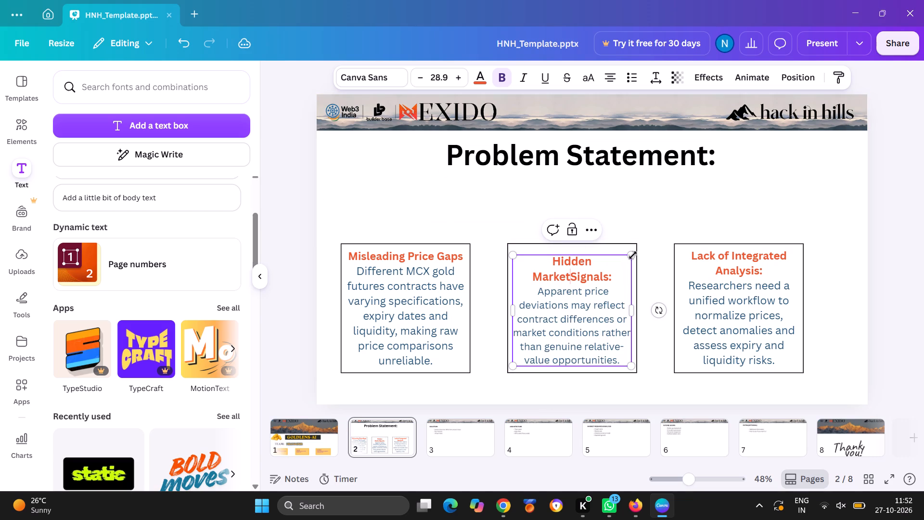
{"action": "left_click_drag", "start_coordinate": [633, 255], "coordinate": [632, 247]}
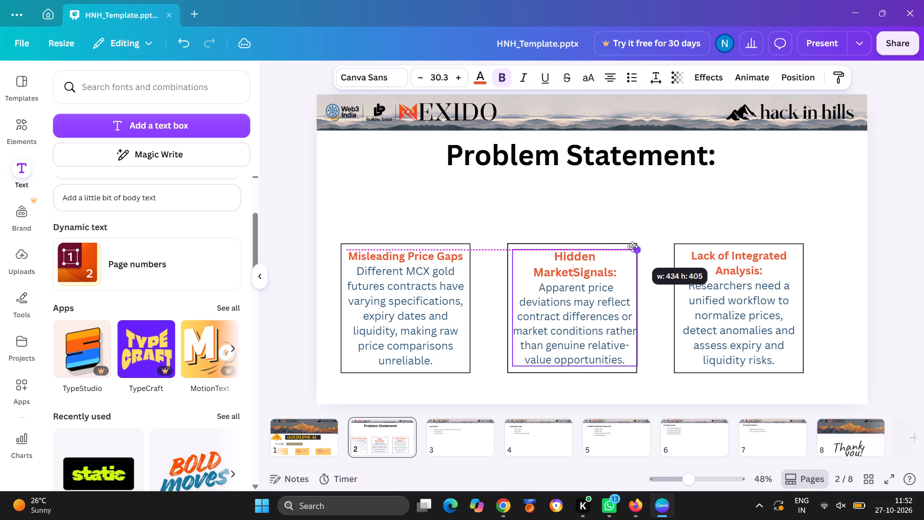
{"action": "left_click_drag", "start_coordinate": [632, 247], "coordinate": [629, 241]}
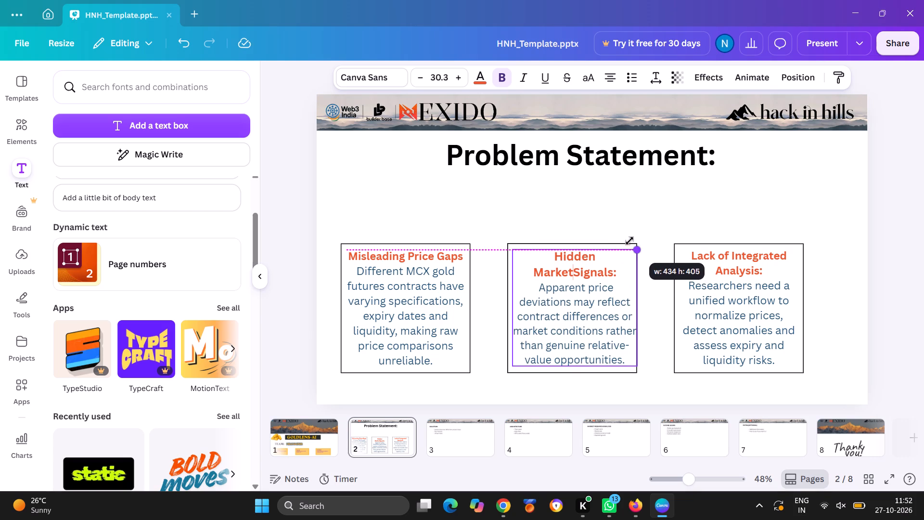
{"action": "left_click_drag", "start_coordinate": [629, 241], "coordinate": [629, 239]}
{"action": "left_click", "coordinate": [459, 80]}
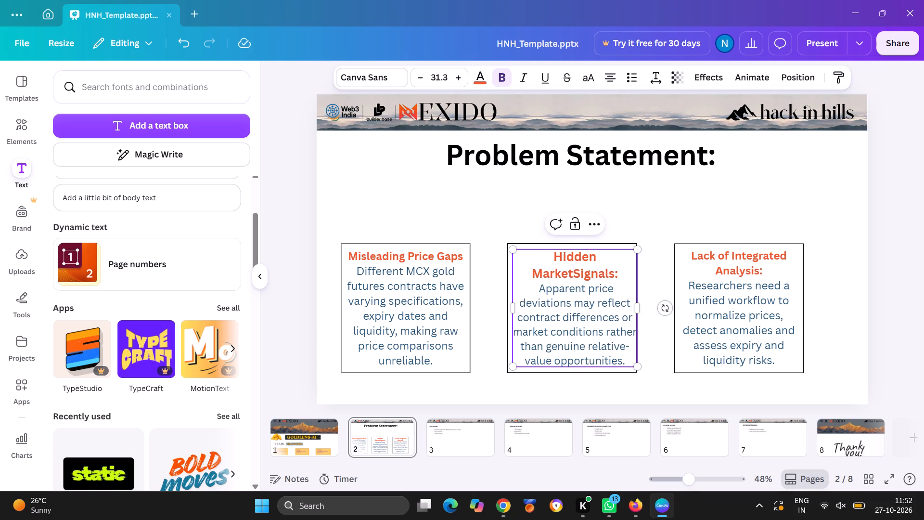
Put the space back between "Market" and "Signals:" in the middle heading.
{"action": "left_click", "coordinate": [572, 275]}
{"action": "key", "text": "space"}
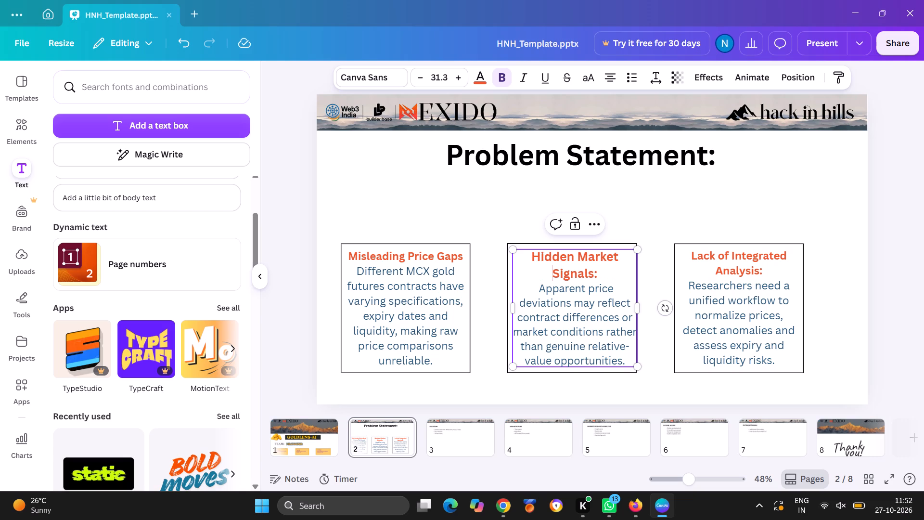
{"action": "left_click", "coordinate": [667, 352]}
Narrow the Hidden Market Signals text box slightly so it sits within the middle square's width.
{"action": "left_click", "coordinate": [604, 335]}
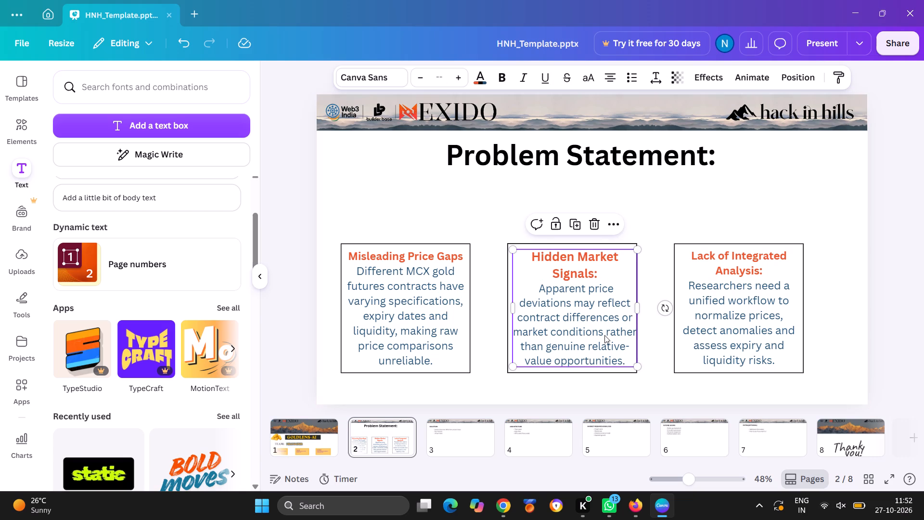
{"action": "left_click", "coordinate": [636, 308]}
{"action": "double_click", "coordinate": [636, 308]}
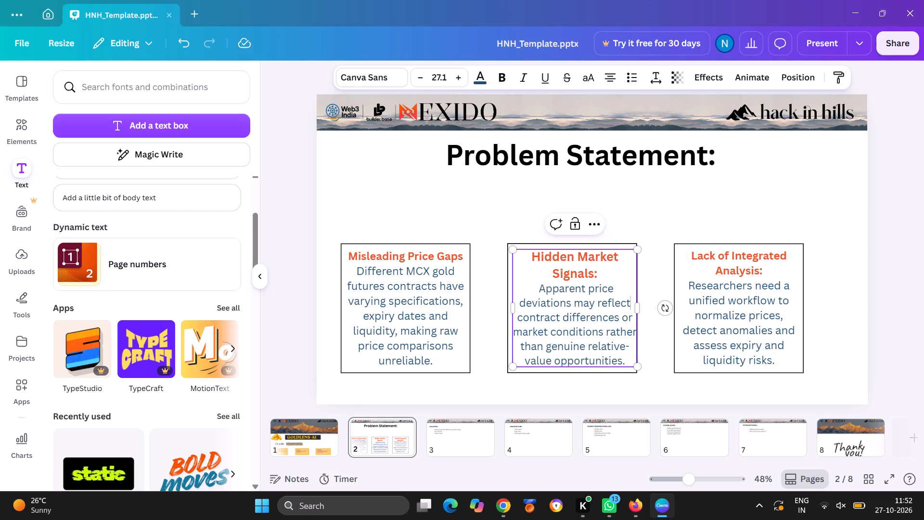
{"action": "left_click_drag", "start_coordinate": [614, 297], "coordinate": [608, 296]}
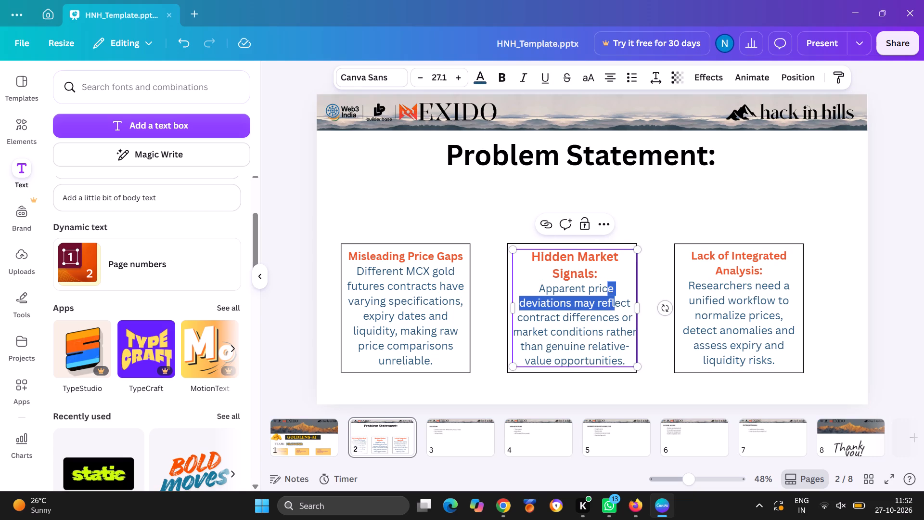
{"action": "left_click_drag", "start_coordinate": [608, 296], "coordinate": [607, 296]}
{"action": "left_click", "coordinate": [529, 270]}
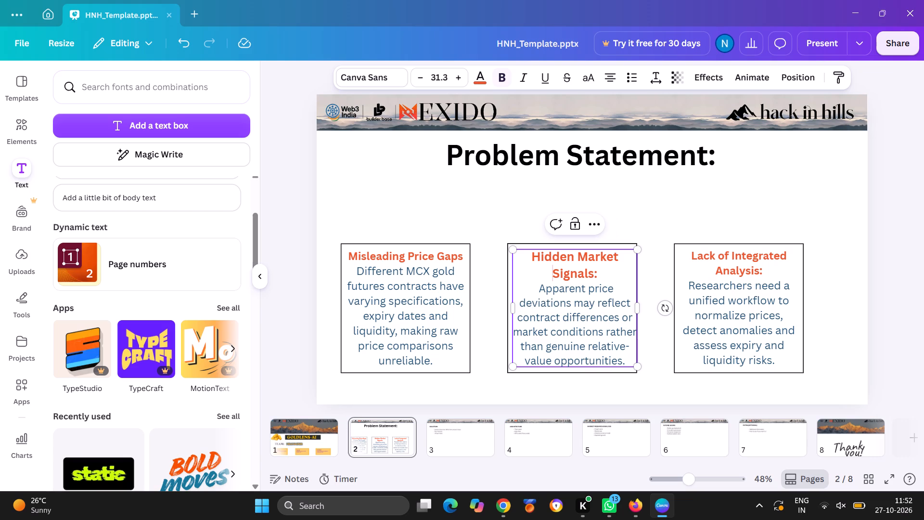
{"action": "left_click_drag", "start_coordinate": [529, 250], "coordinate": [524, 250]}
{"action": "left_click", "coordinate": [641, 309]}
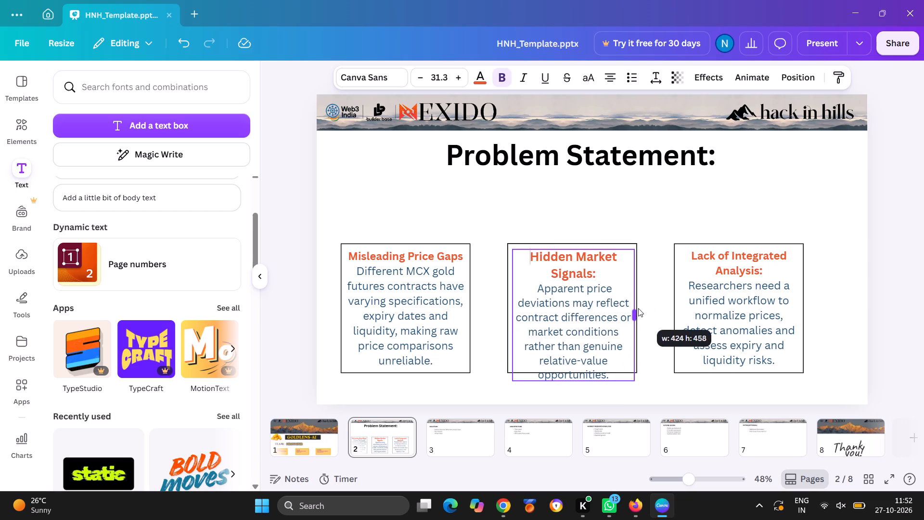
Reduce the Hidden Market Signals heading to font size 29.3.
{"action": "left_click", "coordinate": [418, 84]}
{"action": "left_click", "coordinate": [418, 84]}
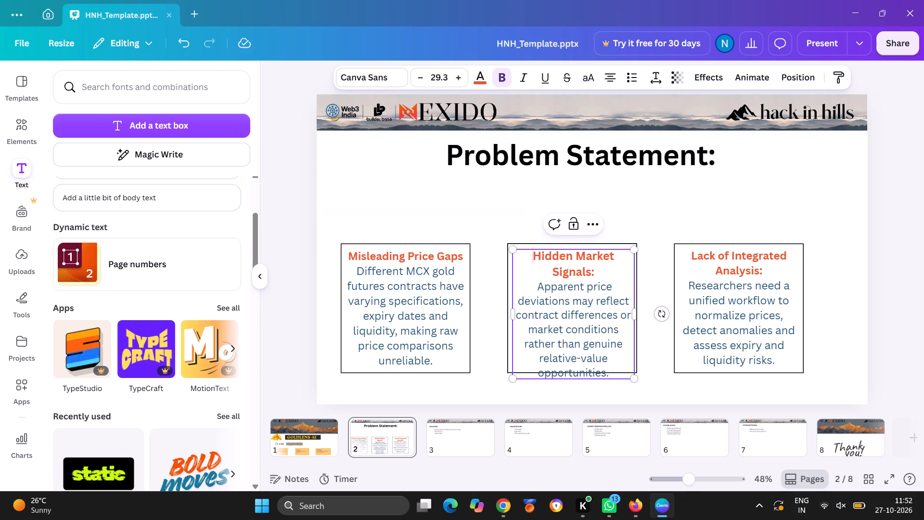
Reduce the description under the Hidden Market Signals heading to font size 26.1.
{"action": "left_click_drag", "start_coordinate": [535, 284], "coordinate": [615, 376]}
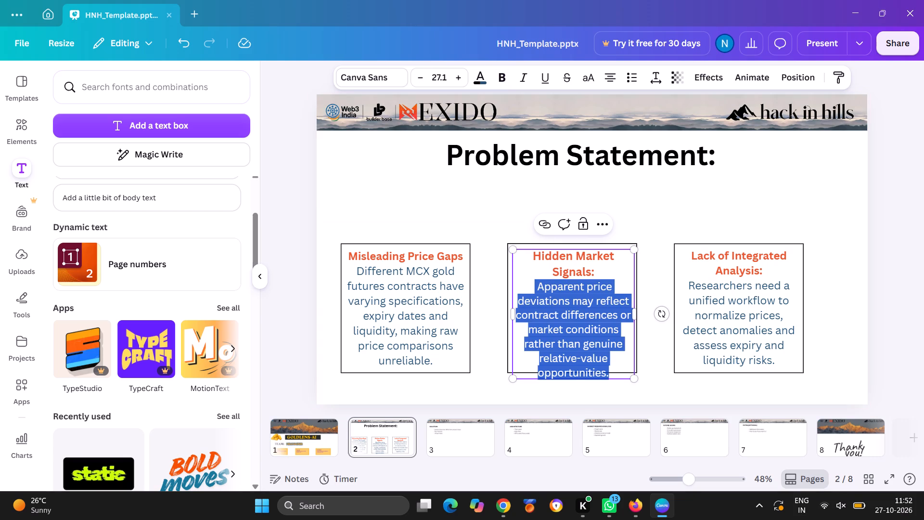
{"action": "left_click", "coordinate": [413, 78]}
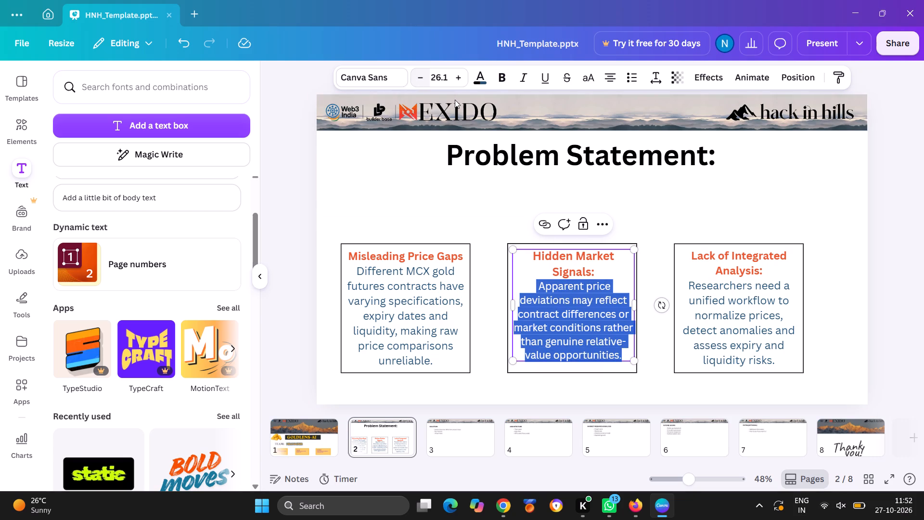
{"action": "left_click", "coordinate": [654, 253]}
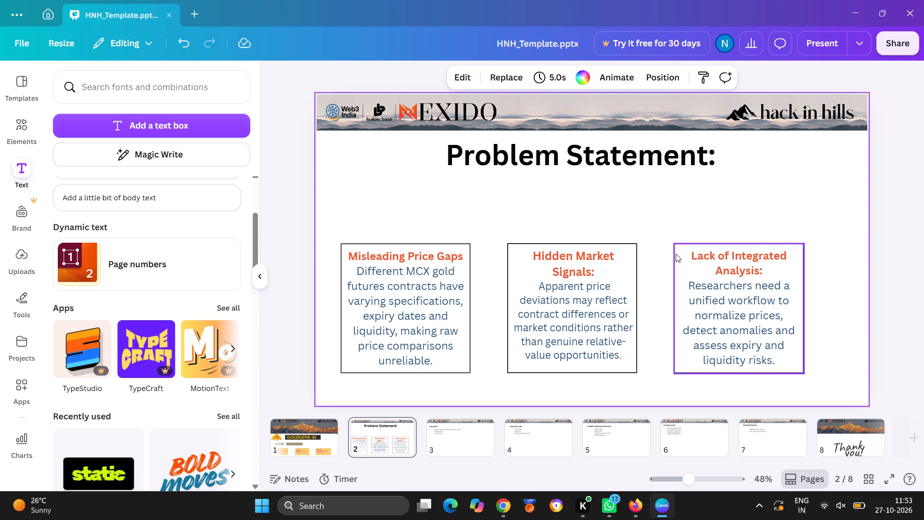
Set the whole Hidden Market Signals description to font size 28, matching the Misleading Price Gaps text.
{"action": "left_click", "coordinate": [411, 302]}
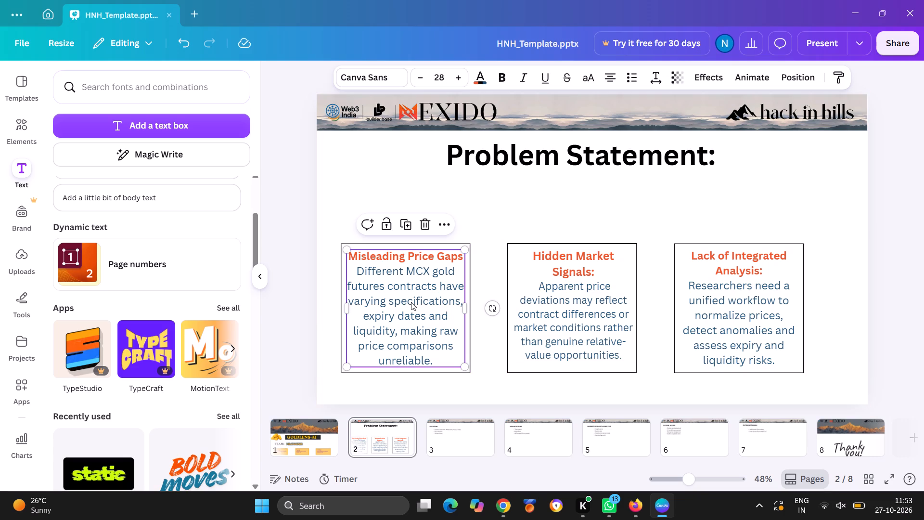
{"action": "left_click", "coordinate": [578, 298]}
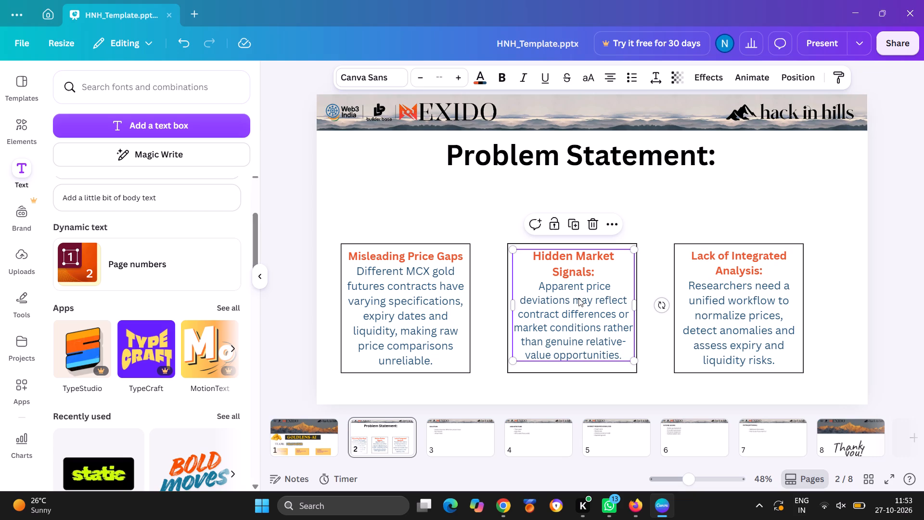
{"action": "double_click", "coordinate": [575, 299]}
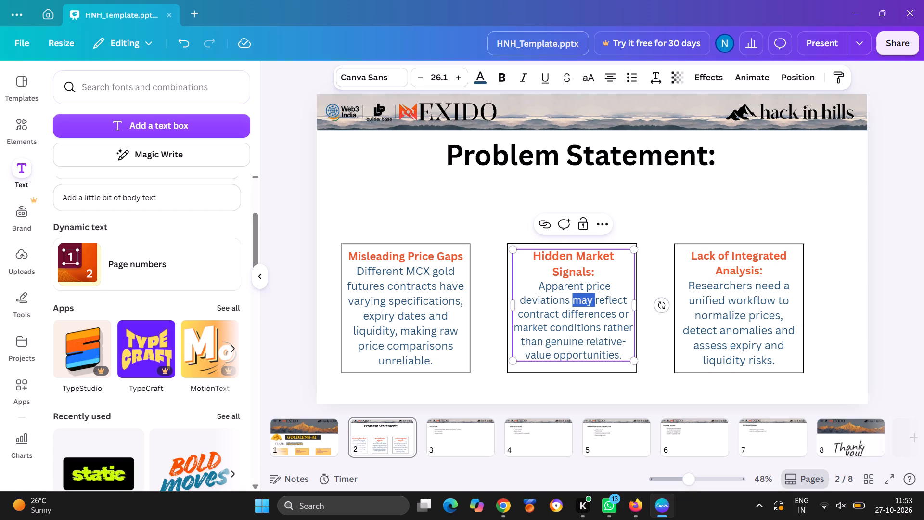
{"action": "left_click", "coordinate": [456, 78]}
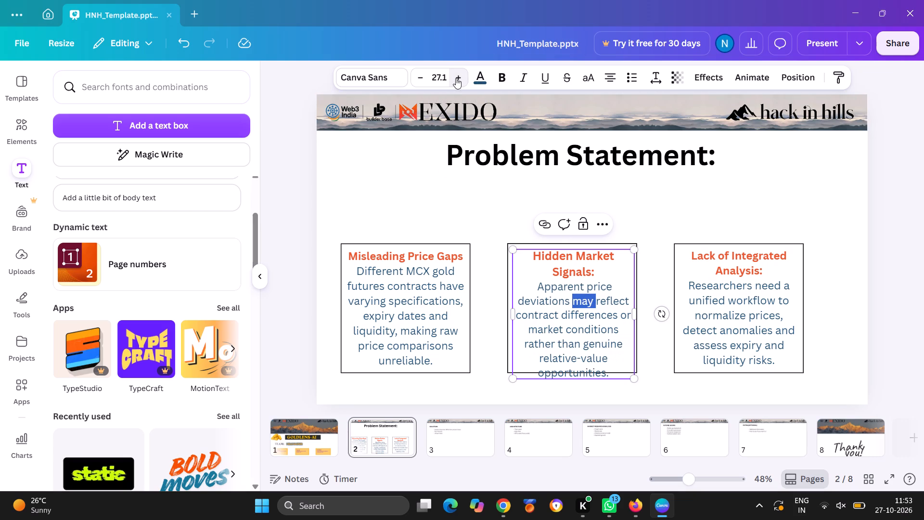
{"action": "left_click", "coordinate": [456, 78]}
{"action": "left_click", "coordinate": [456, 78]}
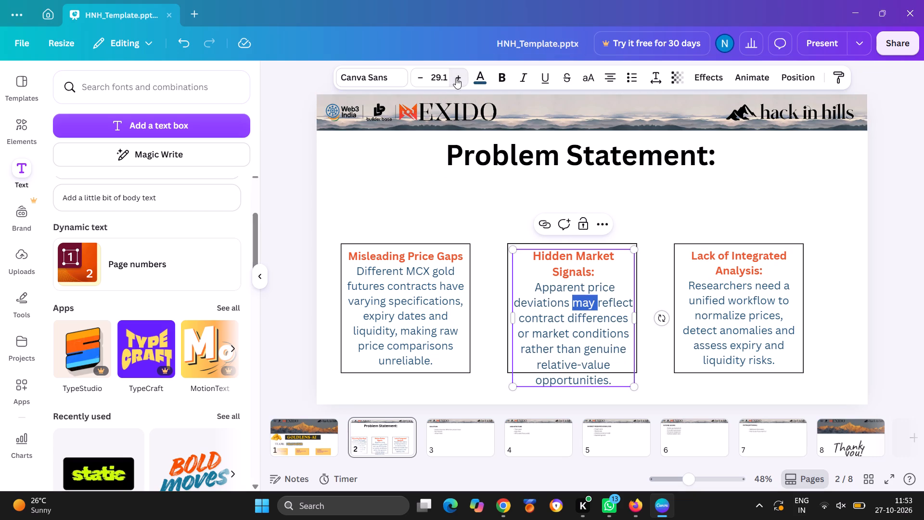
{"action": "left_click", "coordinate": [424, 77]}
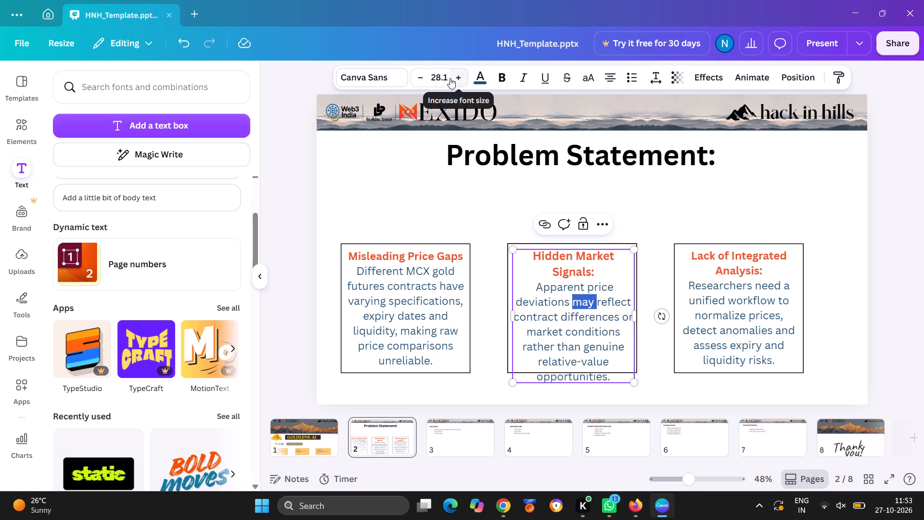
{"action": "left_click", "coordinate": [444, 77]}
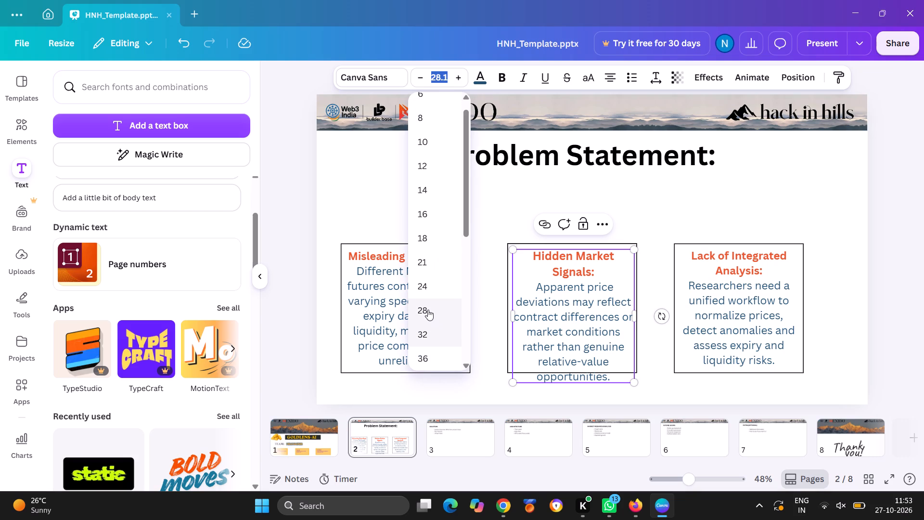
{"action": "left_click", "coordinate": [428, 310]}
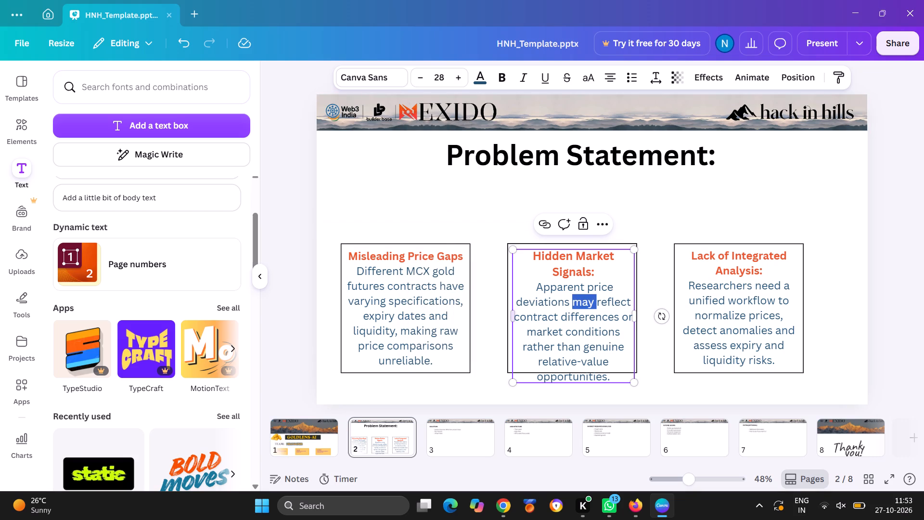
{"action": "left_click_drag", "start_coordinate": [534, 286], "coordinate": [618, 387]}
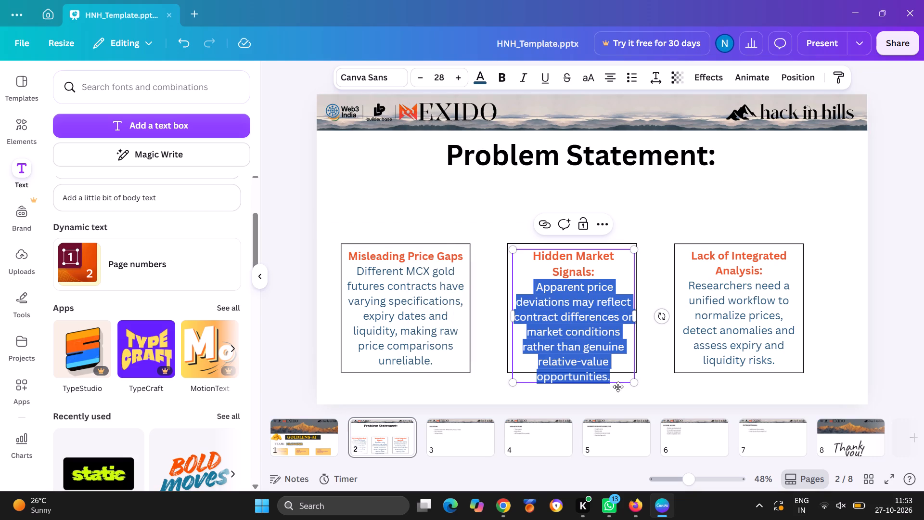
{"action": "left_click_drag", "start_coordinate": [618, 387], "coordinate": [616, 385]}
{"action": "left_click", "coordinate": [448, 78]}
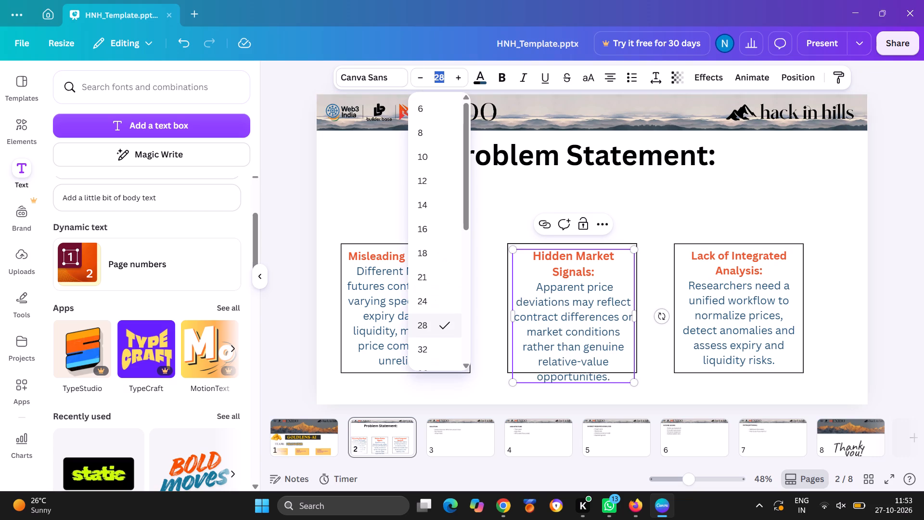
{"action": "left_click", "coordinate": [423, 320]}
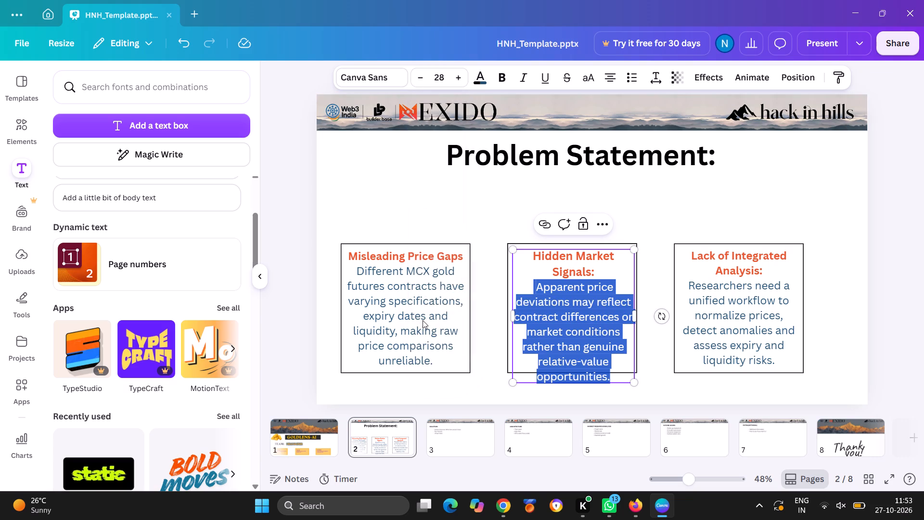
{"action": "left_click", "coordinate": [666, 207]}
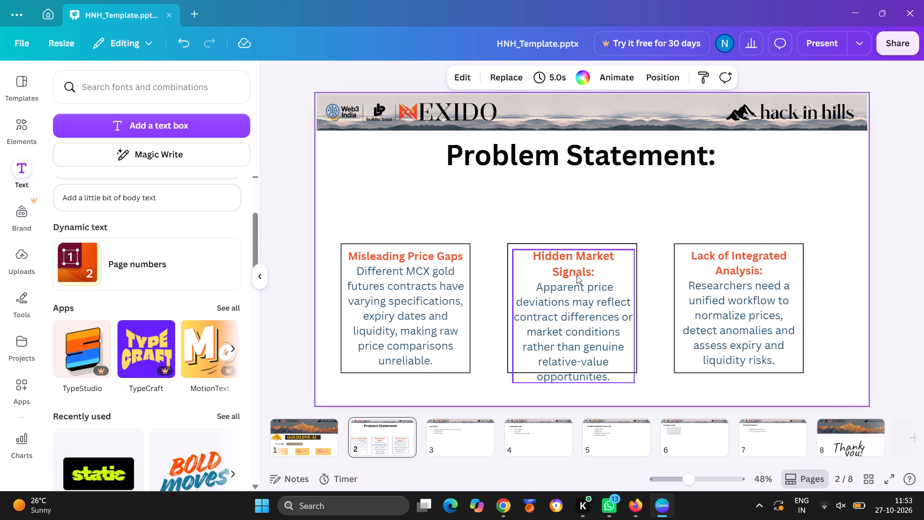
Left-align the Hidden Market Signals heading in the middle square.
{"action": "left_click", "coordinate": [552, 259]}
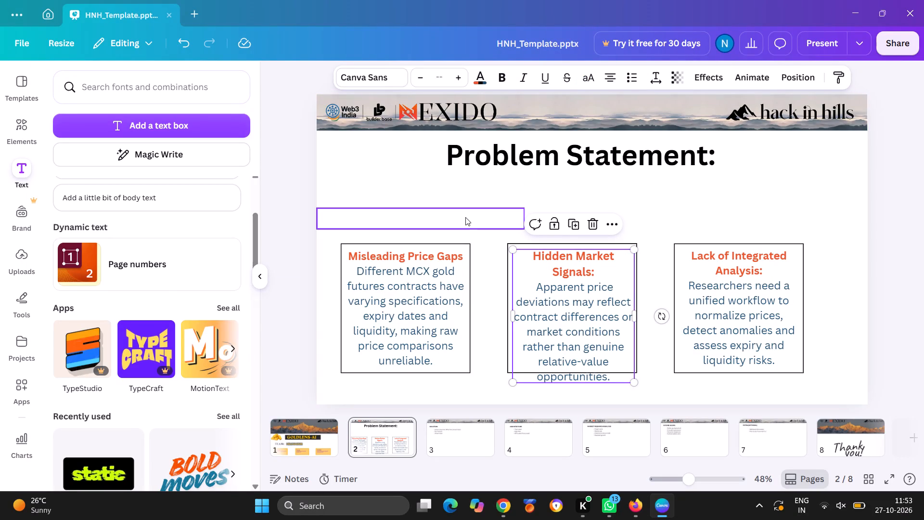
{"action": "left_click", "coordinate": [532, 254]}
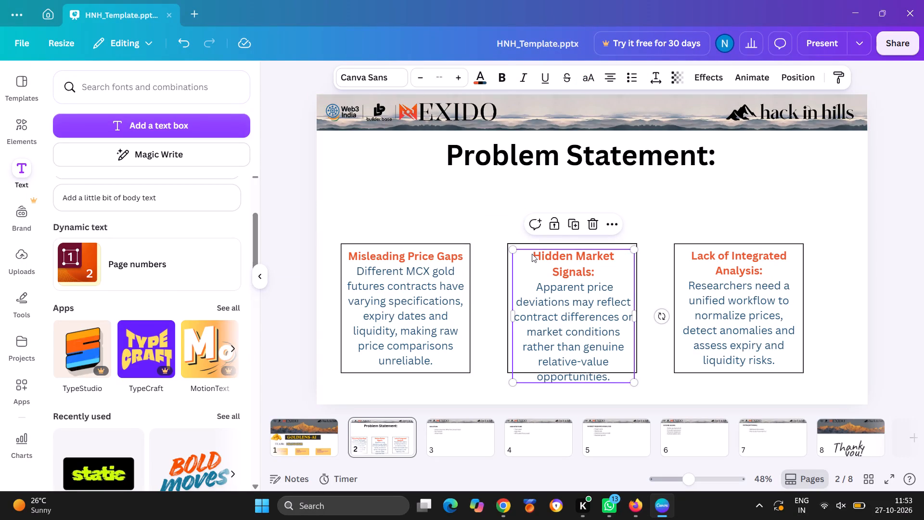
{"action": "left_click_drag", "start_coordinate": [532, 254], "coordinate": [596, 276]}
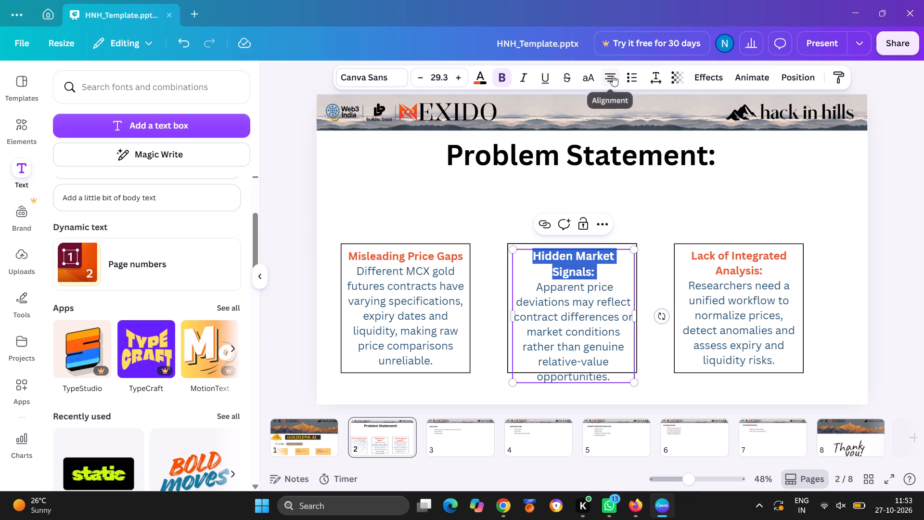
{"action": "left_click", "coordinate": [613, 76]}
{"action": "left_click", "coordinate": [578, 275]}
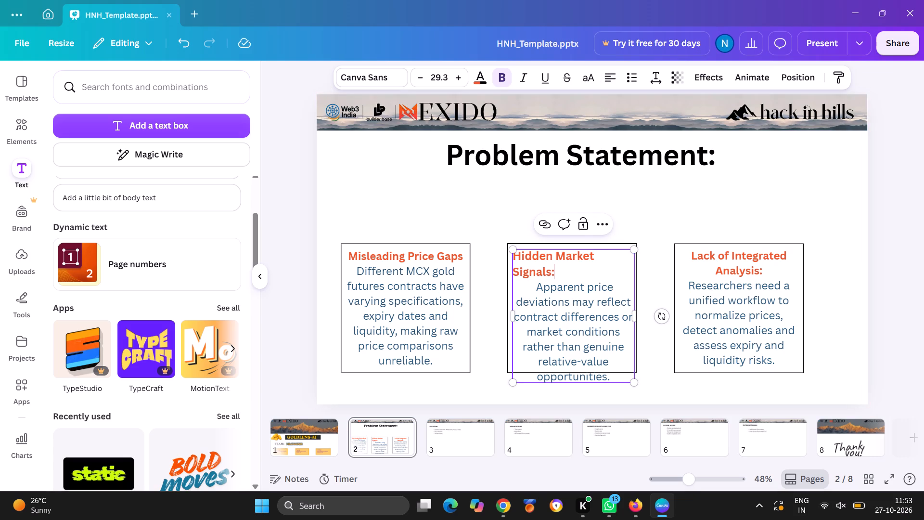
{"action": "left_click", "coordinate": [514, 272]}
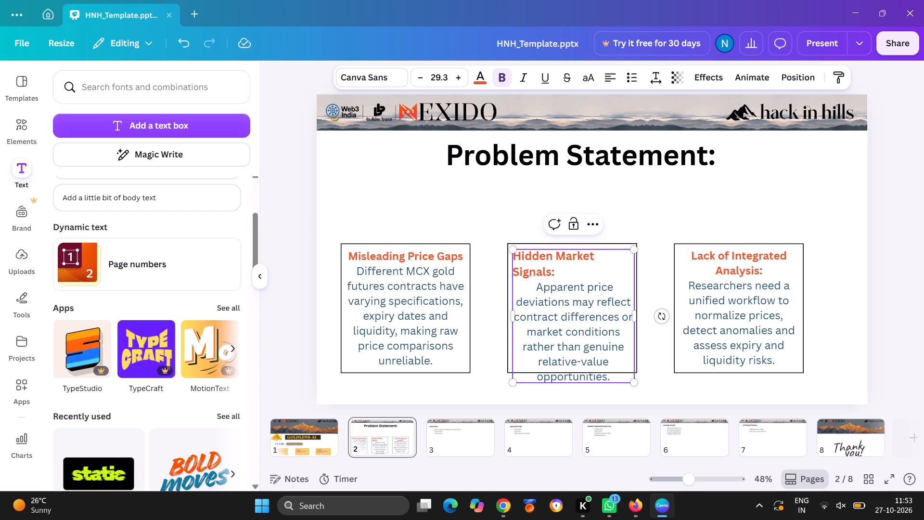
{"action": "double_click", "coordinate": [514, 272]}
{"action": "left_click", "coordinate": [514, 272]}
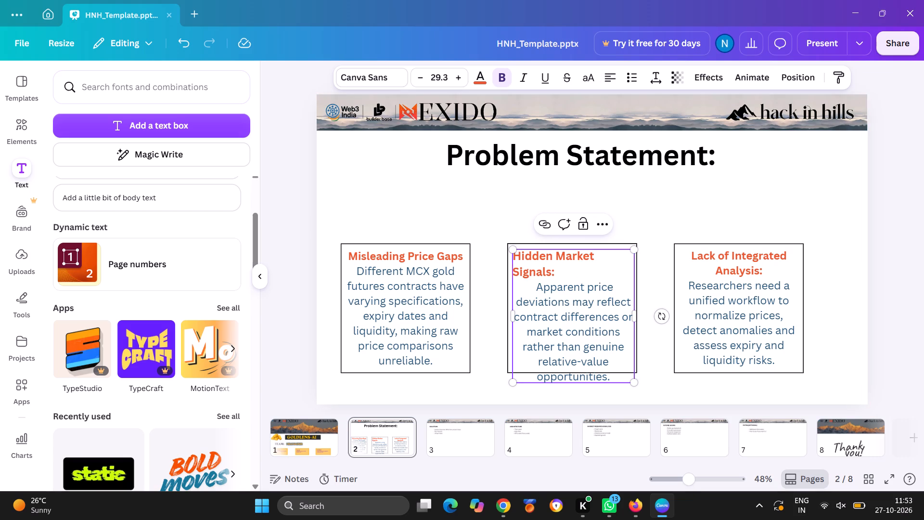
Widen the Hidden Market Signals text box slightly toward the middle square's left edge.
{"action": "left_click_drag", "start_coordinate": [512, 255], "coordinate": [509, 260]}
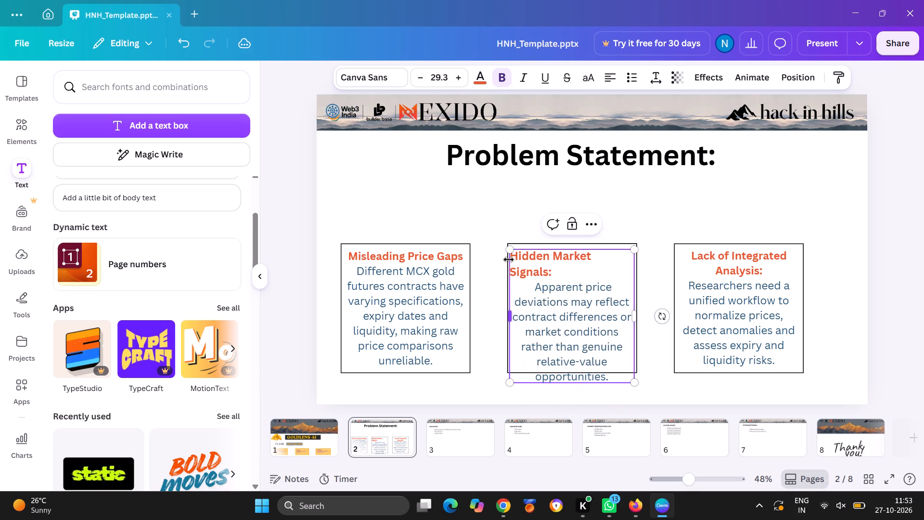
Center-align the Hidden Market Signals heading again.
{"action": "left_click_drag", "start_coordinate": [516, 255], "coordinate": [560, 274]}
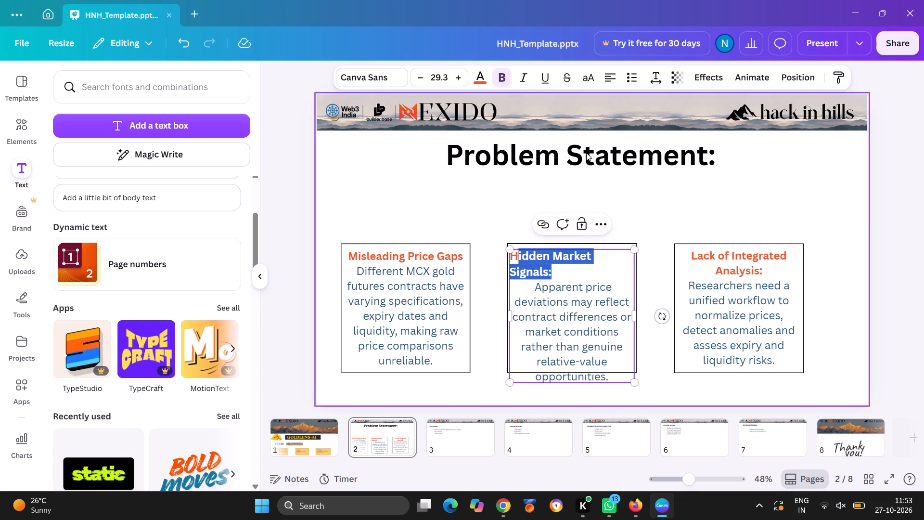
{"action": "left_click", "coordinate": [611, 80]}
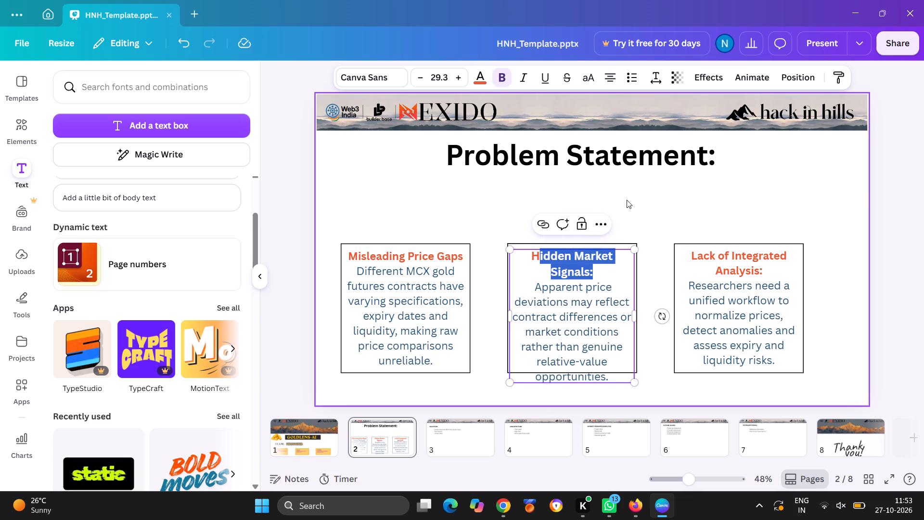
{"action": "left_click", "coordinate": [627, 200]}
Resize the Hidden Market Signals text box to about 426 wide by 315 high so its text fits inside the middle square.
{"action": "left_click", "coordinate": [621, 371]}
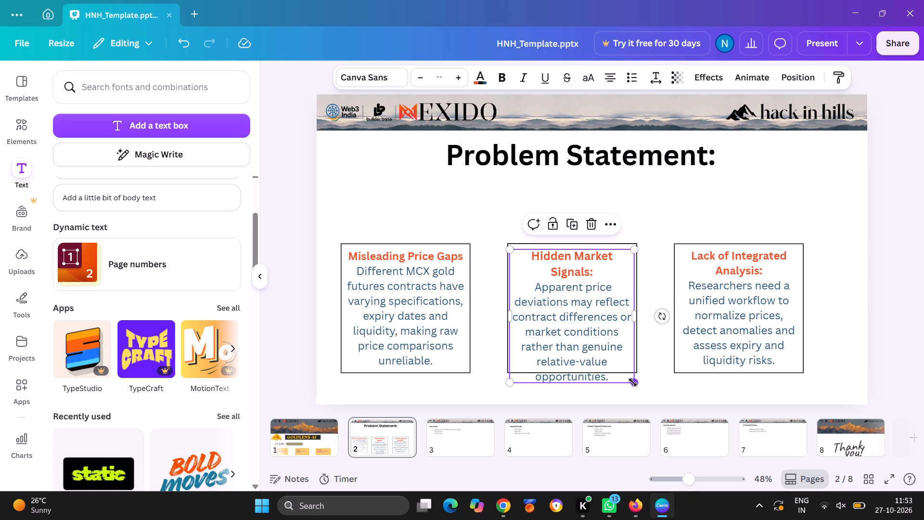
{"action": "left_click_drag", "start_coordinate": [633, 382], "coordinate": [634, 352]}
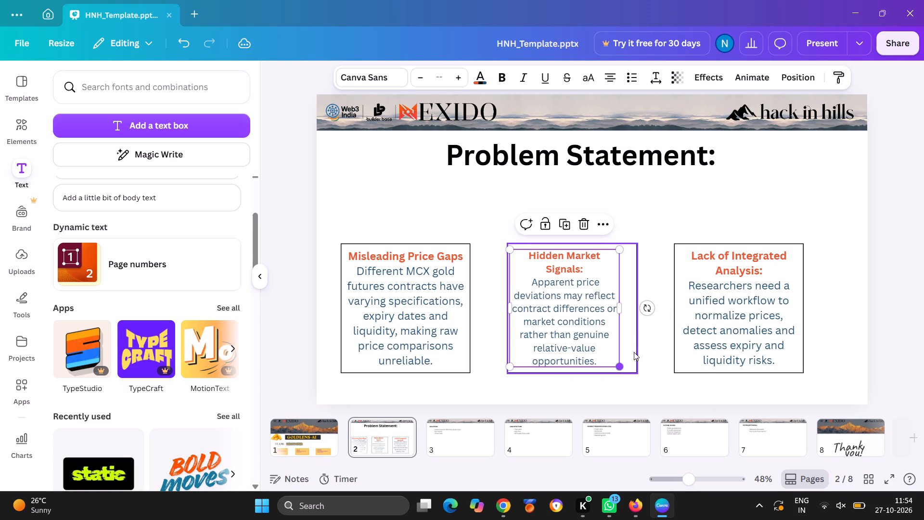
{"action": "left_click_drag", "start_coordinate": [619, 312], "coordinate": [632, 312]}
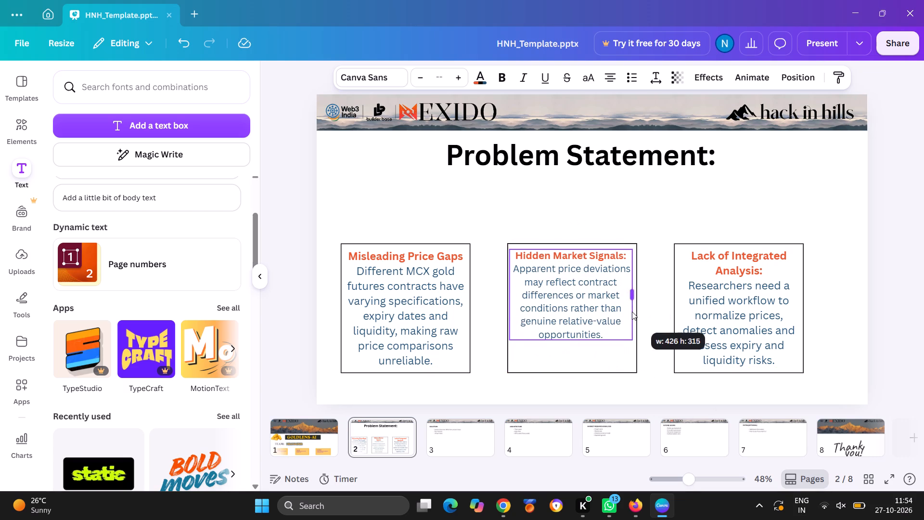
{"action": "left_click_drag", "start_coordinate": [632, 312], "coordinate": [632, 312]}
Enlarge the Hidden Market Signals heading and description slightly, keeping the heading on one line and all text inside the middle square.
{"action": "triple_click", "coordinate": [461, 77]}
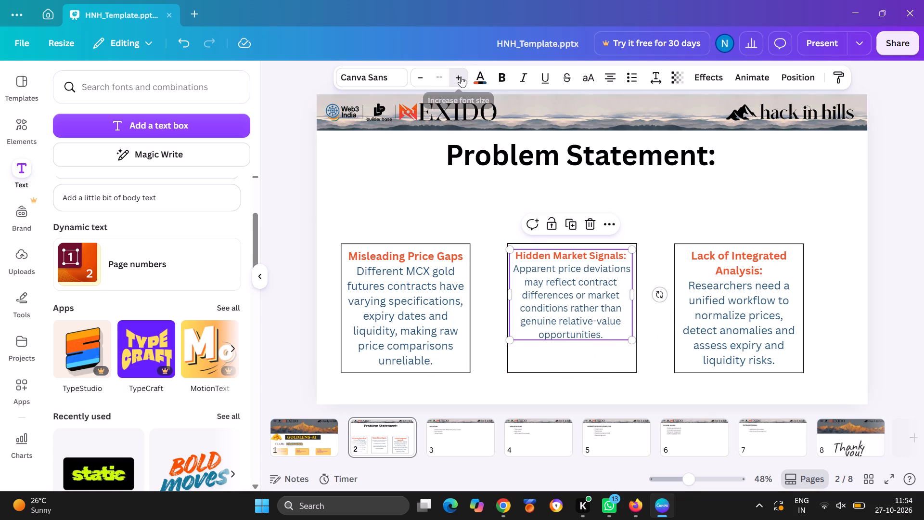
{"action": "left_click", "coordinate": [461, 77]}
{"action": "left_click", "coordinate": [421, 81]}
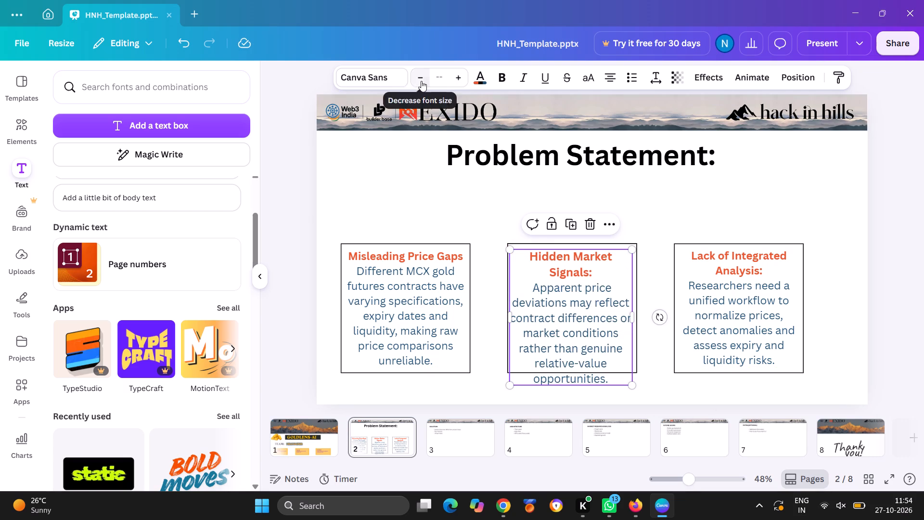
{"action": "left_click", "coordinate": [421, 81]}
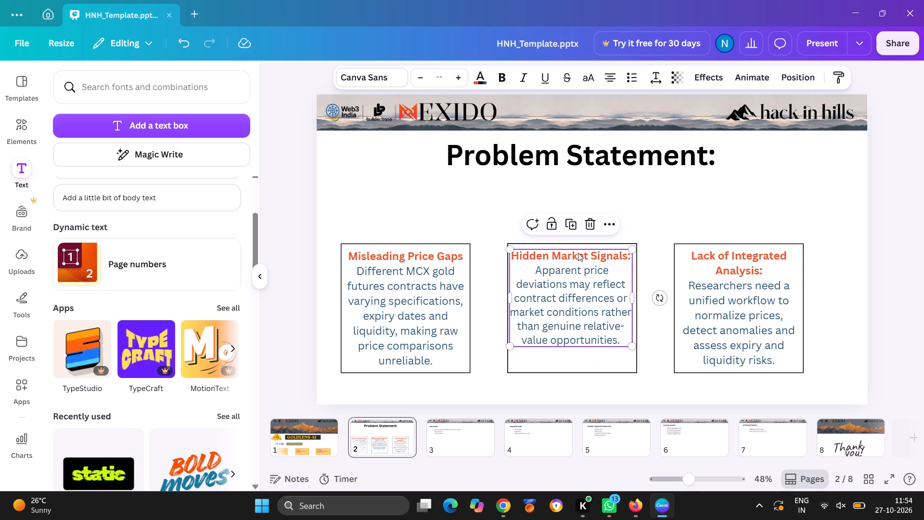
{"action": "left_click", "coordinate": [645, 206]}
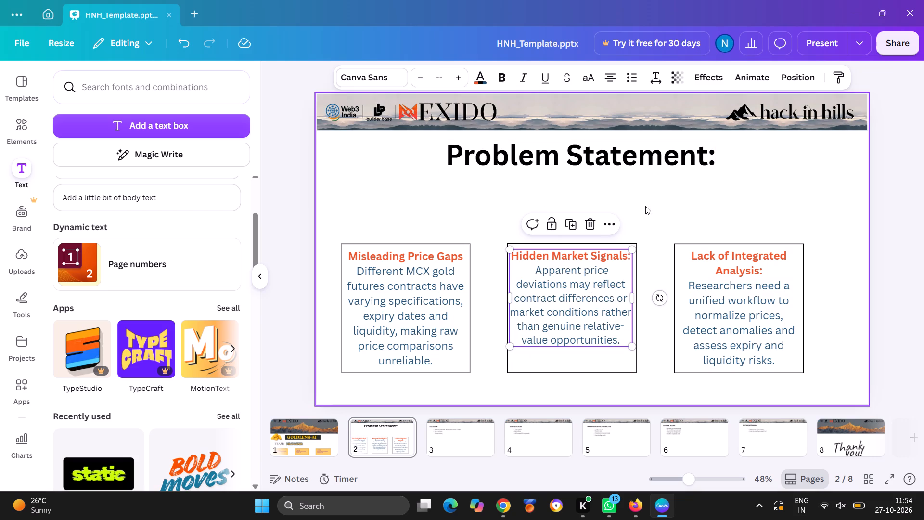
{"action": "left_click", "coordinate": [605, 325]}
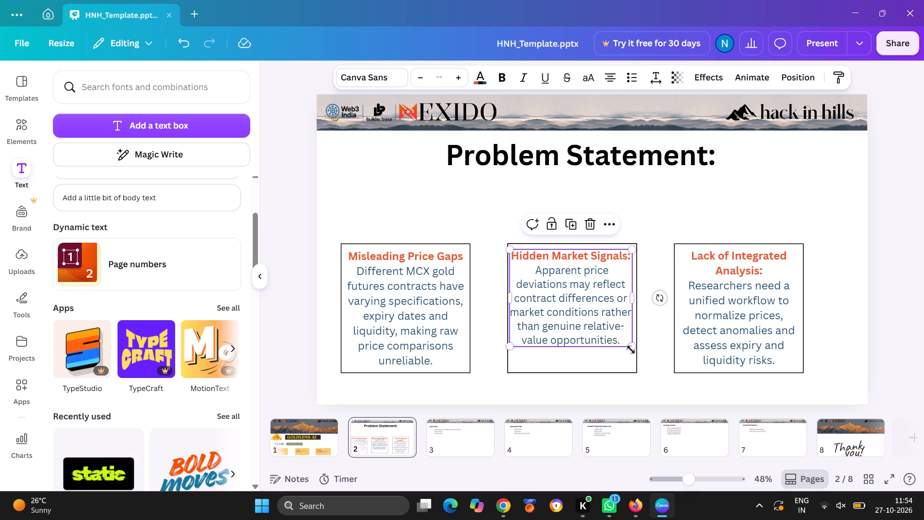
Resize and reposition the Hidden Market Signals text box inside the middle square, keeping its heading on one line with even side margins.
{"action": "left_click_drag", "start_coordinate": [632, 350], "coordinate": [629, 362]}
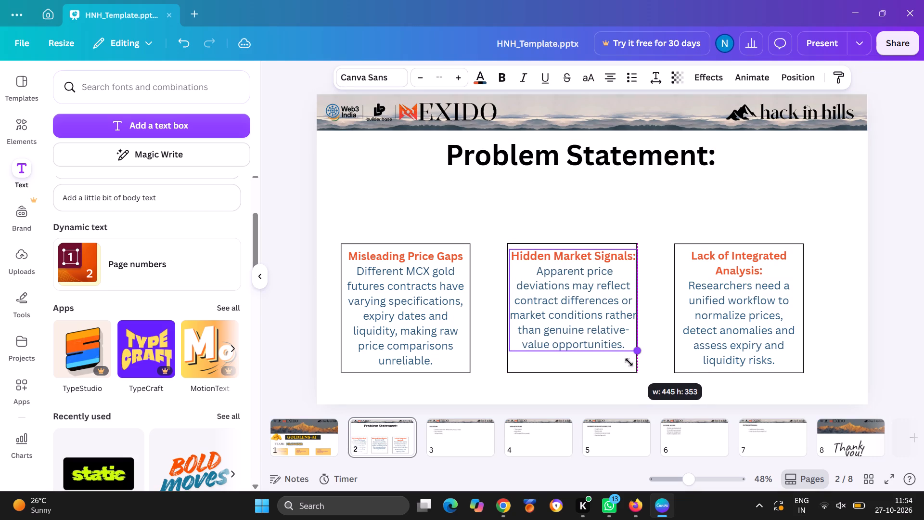
{"action": "left_click_drag", "start_coordinate": [629, 362], "coordinate": [611, 373]}
{"action": "left_click_drag", "start_coordinate": [509, 296], "coordinate": [513, 291]}
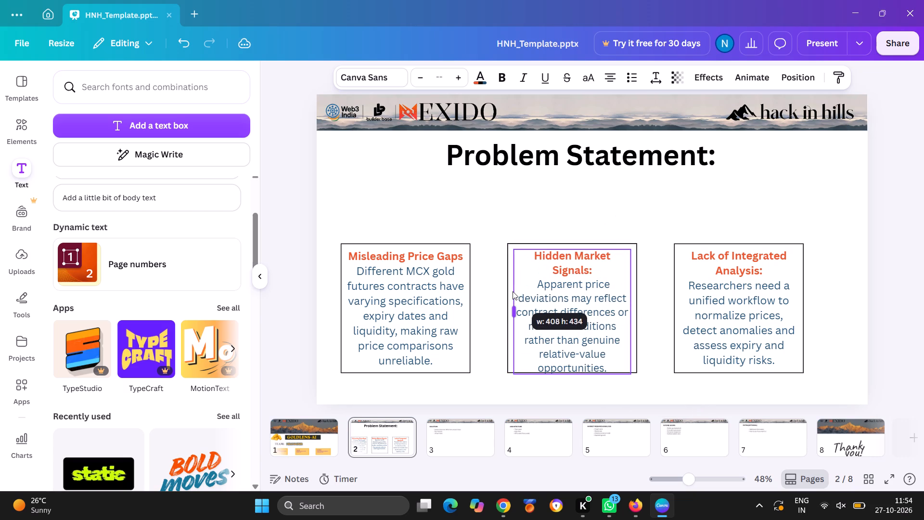
{"action": "left_click_drag", "start_coordinate": [513, 291], "coordinate": [511, 288]}
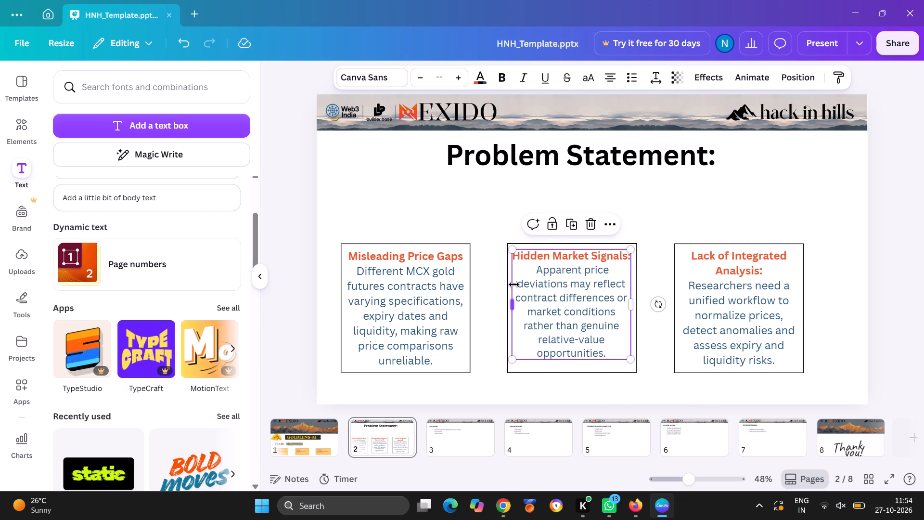
{"action": "left_click", "coordinate": [610, 189]}
{"action": "double_click", "coordinate": [570, 278]}
{"action": "left_click", "coordinate": [623, 204]}
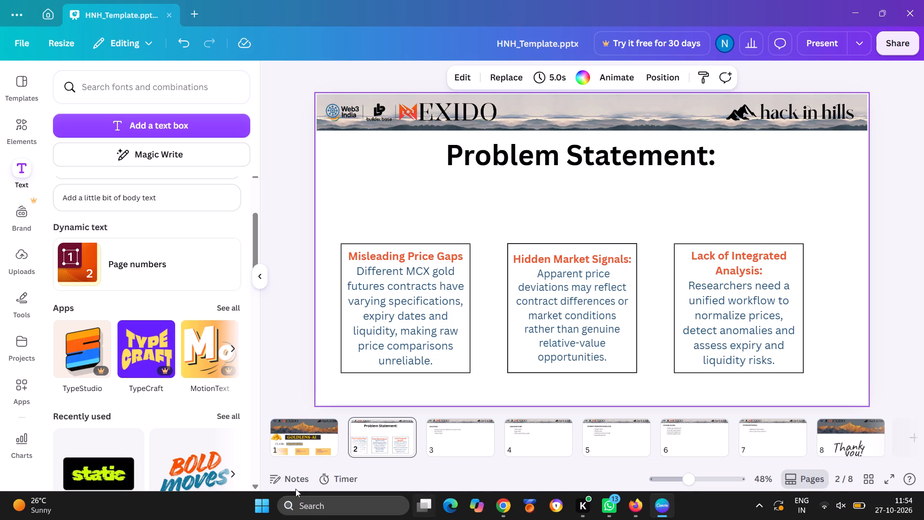
Put the computer to sleep from the Windows power options.
{"action": "left_click", "coordinate": [265, 505]}
{"action": "left_click", "coordinate": [546, 456]}
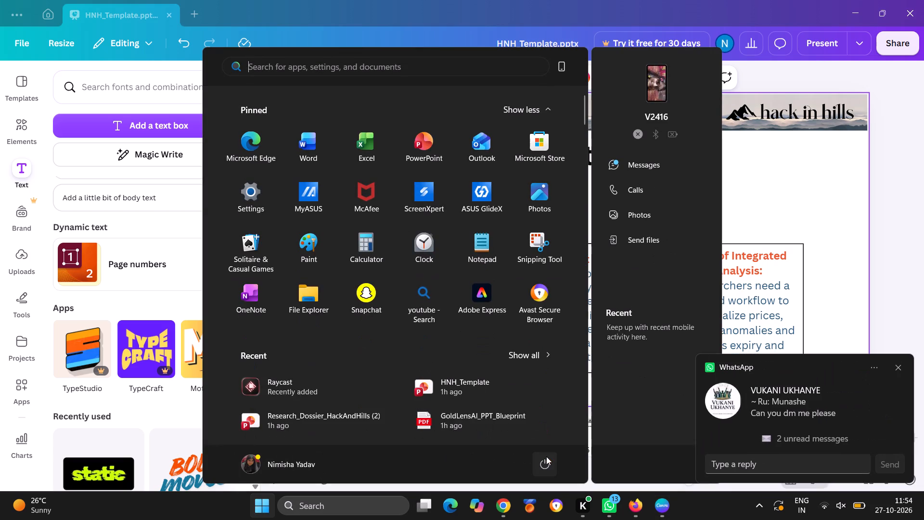
{"action": "left_click", "coordinate": [530, 352]}
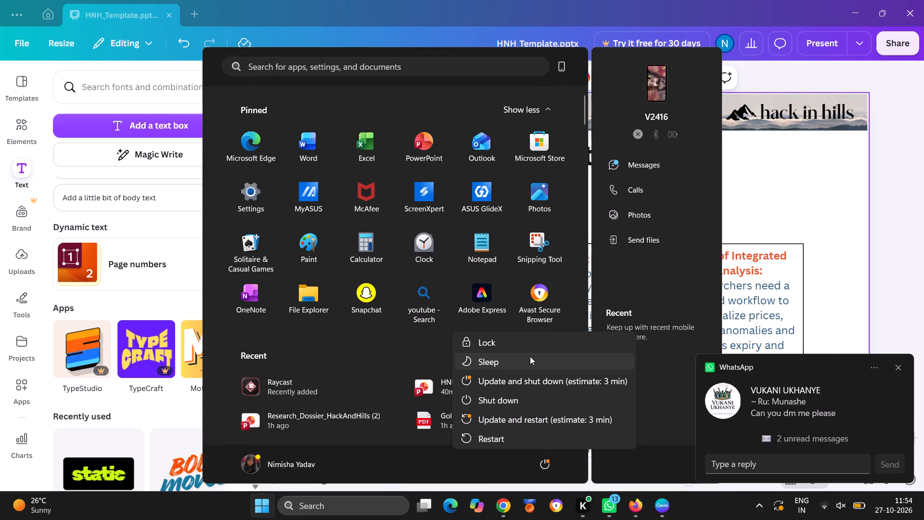
{"action": "left_click", "coordinate": [530, 357]}
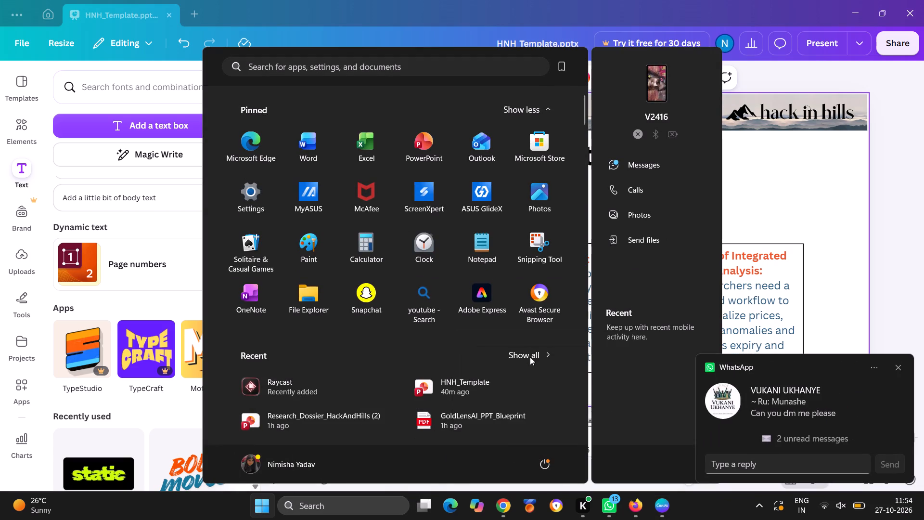